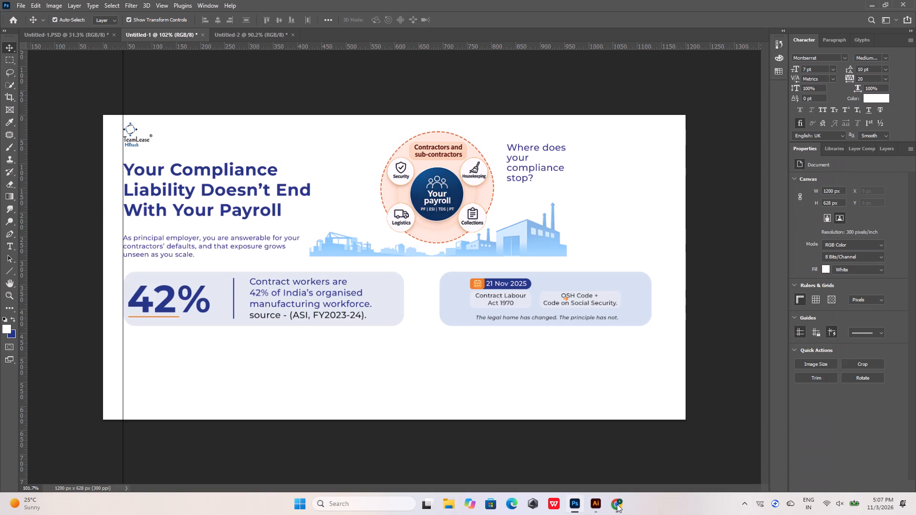
Narrow the 21 Nov 2025 card's background from both sides to about 337 px wide and reduce its corner rounding.
left_click(462, 298)
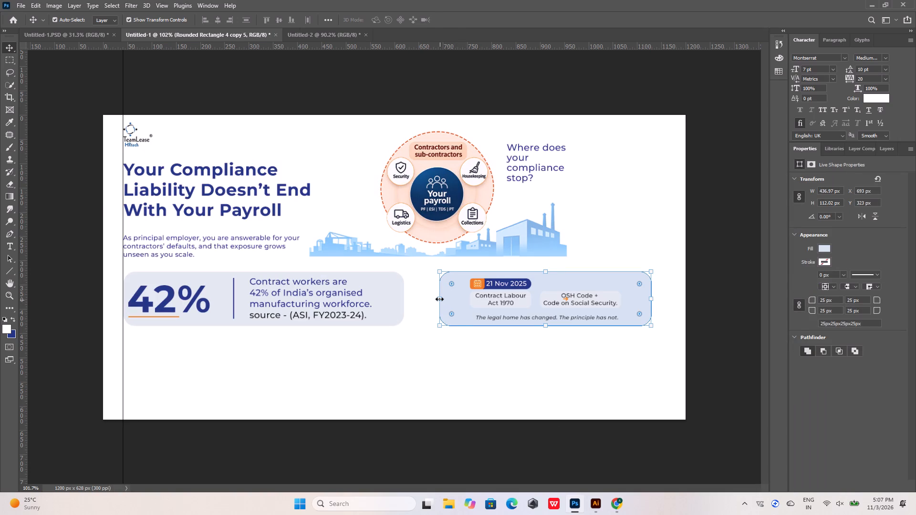
left_click_drag(439, 299, 462, 295, "shift")
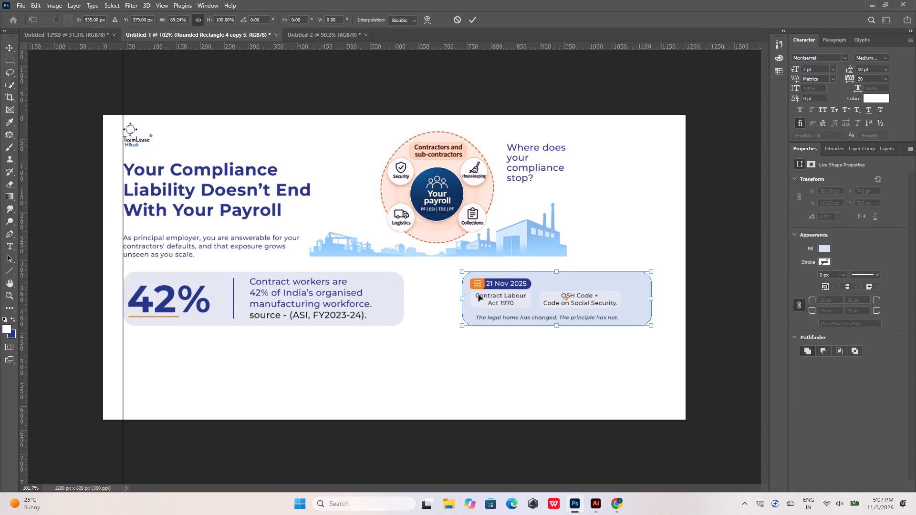
left_click_drag(652, 297, 626, 301, "shift")
left_click(616, 281)
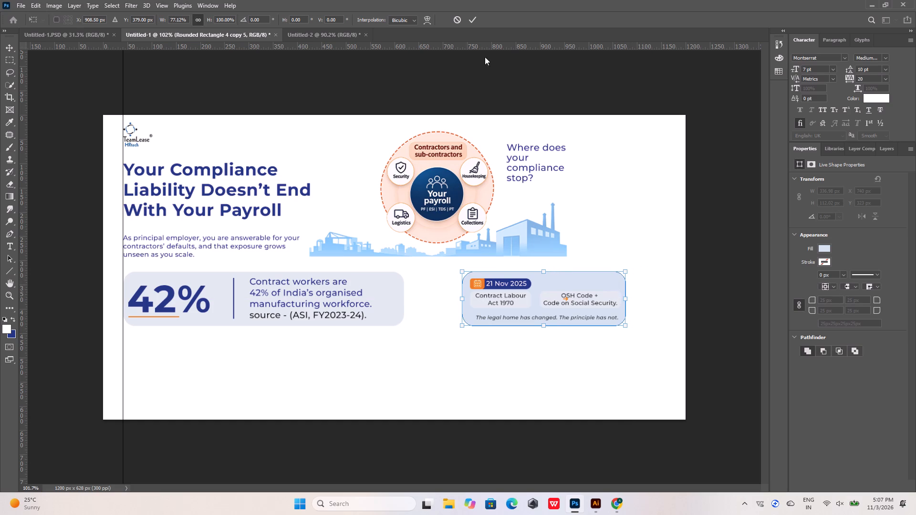
left_click(471, 23)
left_click_drag(615, 285, 617, 282)
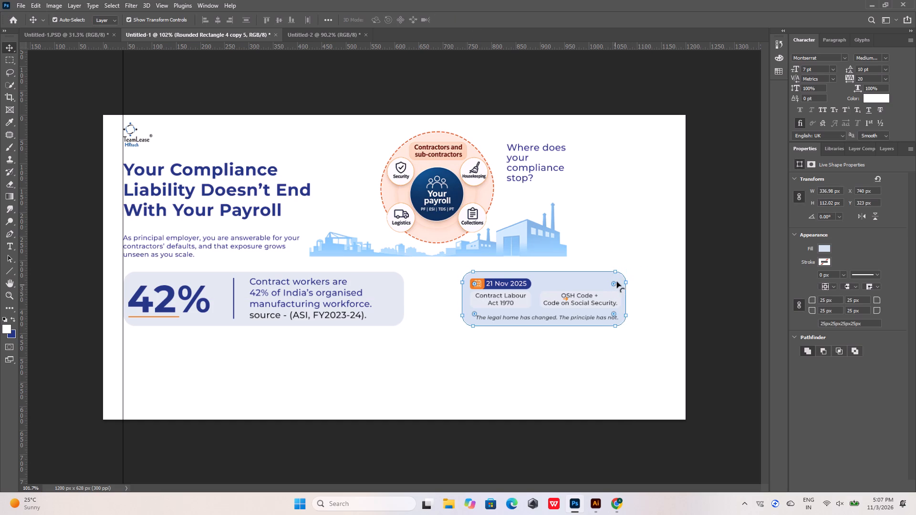
left_click_drag(617, 282, 620, 278)
left_click(627, 252)
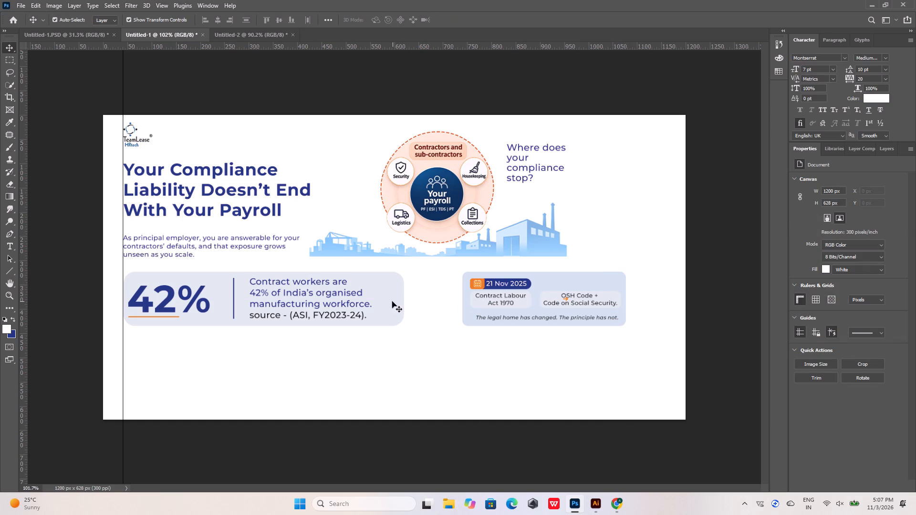
Narrow the 42% card's background from its right edge to about 537 px and reduce its corner radius to about 14 px.
left_click(388, 297)
left_click_drag(402, 298, 383, 298, "shift")
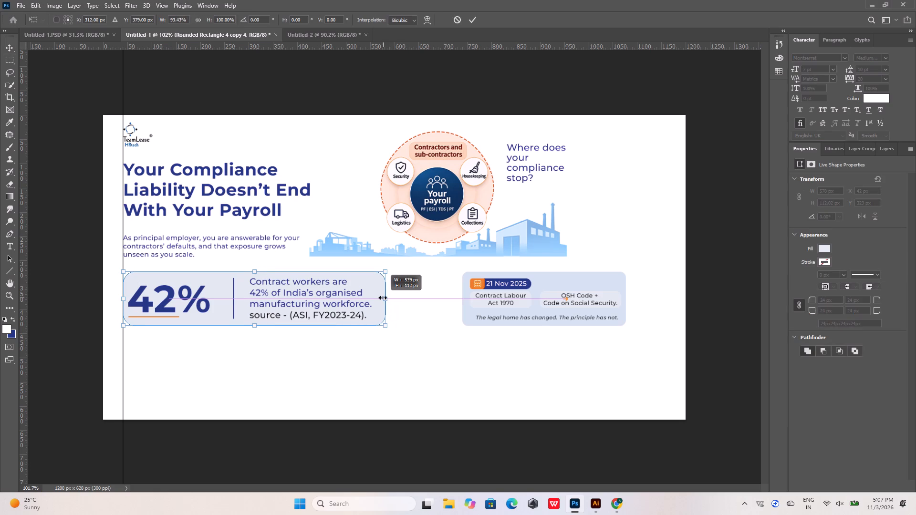
left_click_drag(383, 298, 382, 298, "shift")
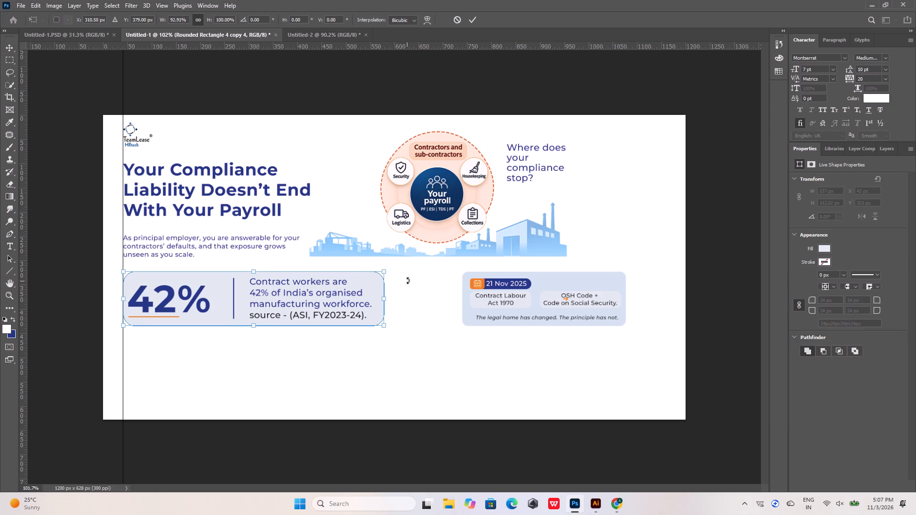
left_click(407, 280)
left_click(470, 20)
left_click_drag(375, 284, 382, 278)
left_click(413, 281)
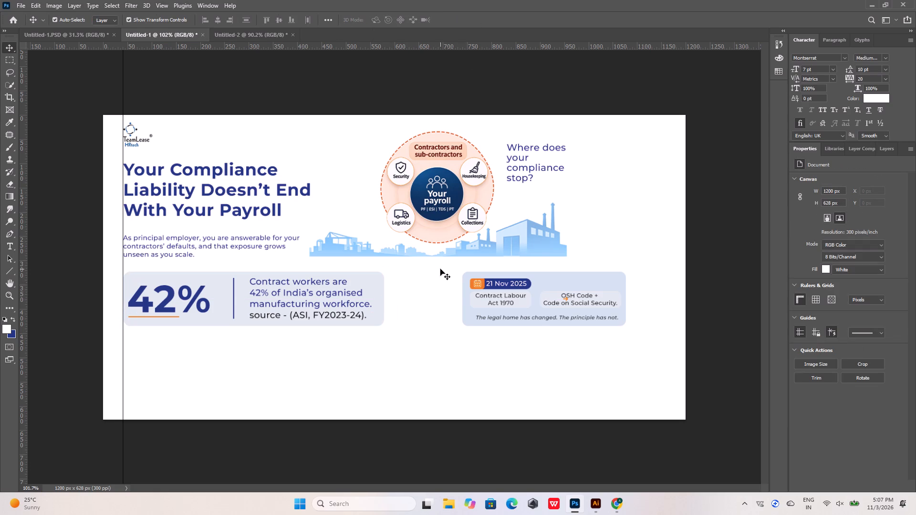
Move the 21 Nov 2025 card with all its contents 140 px left, to X 600 px, closer to the 42% card.
left_click_drag(441, 268, 588, 340)
key("shift+Left")
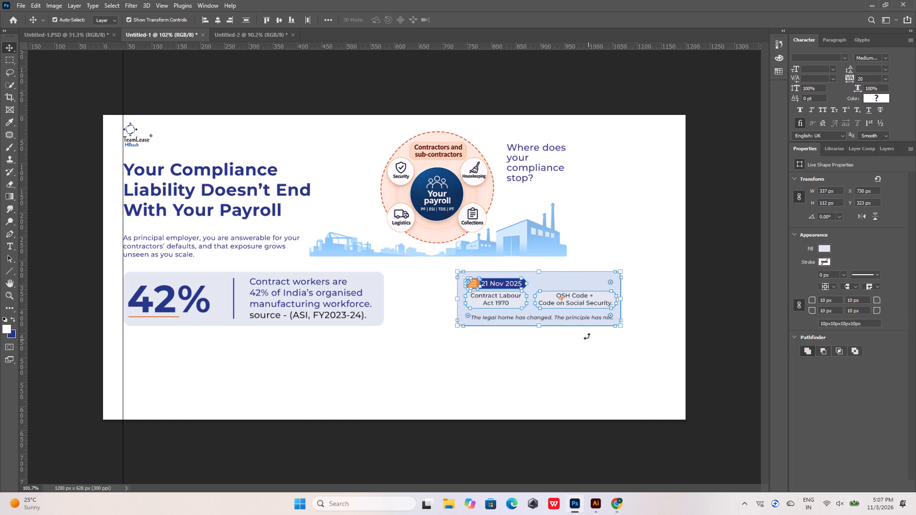
key("shift+Left")
key("shift+Left")
key("shift+Left")
key("shift+Left")
key("shift+Left")
key("shift+Left")
key("shift+Left")
key("shift+Left")
key("shift+Left")
key("shift+Left")
key("shift+Left")
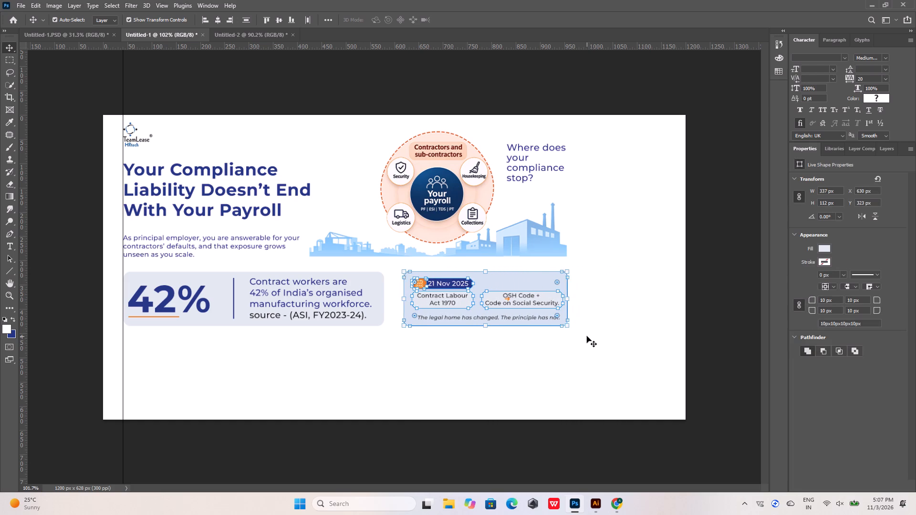
key("shift+Left")
key("shift+Left")
left_click(585, 340)
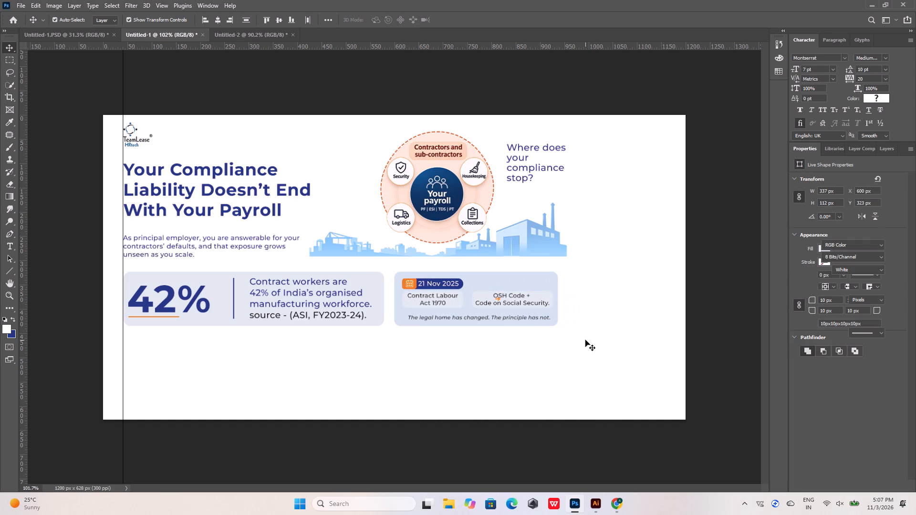
Move the 42% card and the 21 Nov 2025 card with their contents up 10 px to Y 313 px.
left_click_drag(590, 350, 225, 280)
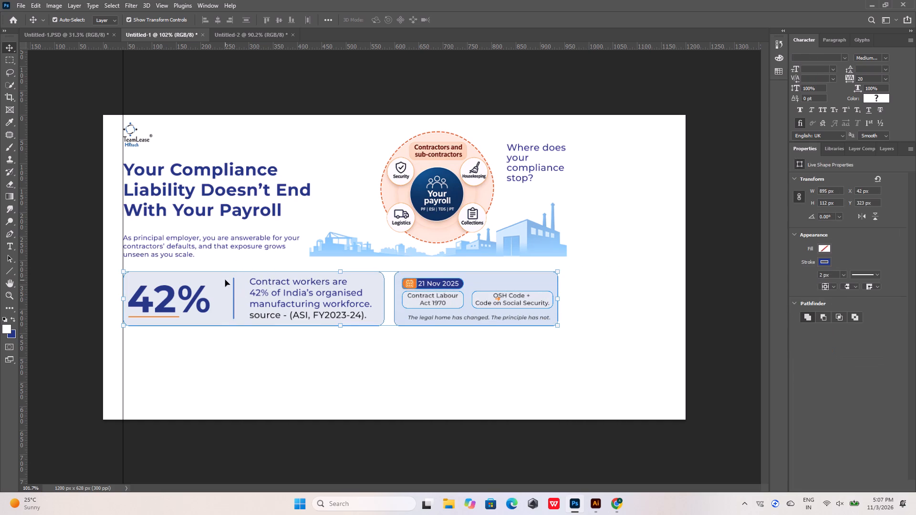
left_click_drag(559, 366, 155, 270)
key("shift+Up")
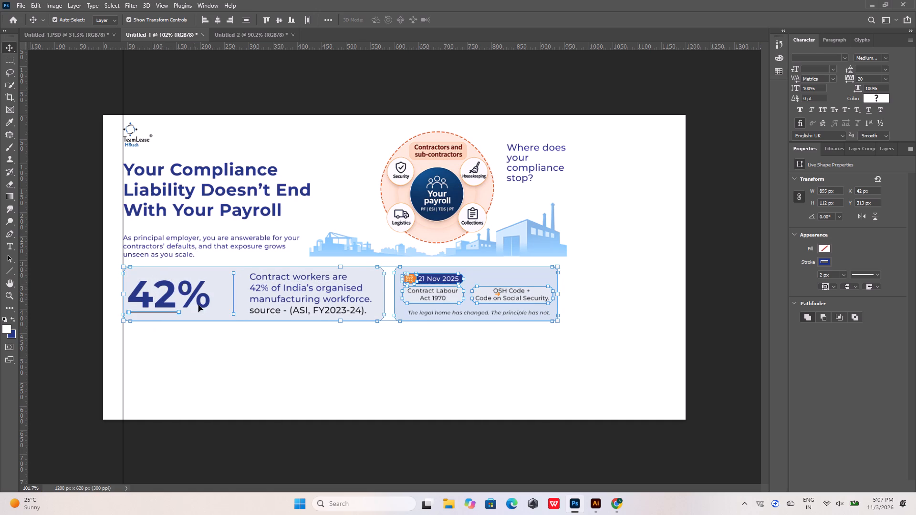
left_click(264, 345)
left_click(300, 366)
left_click(305, 359)
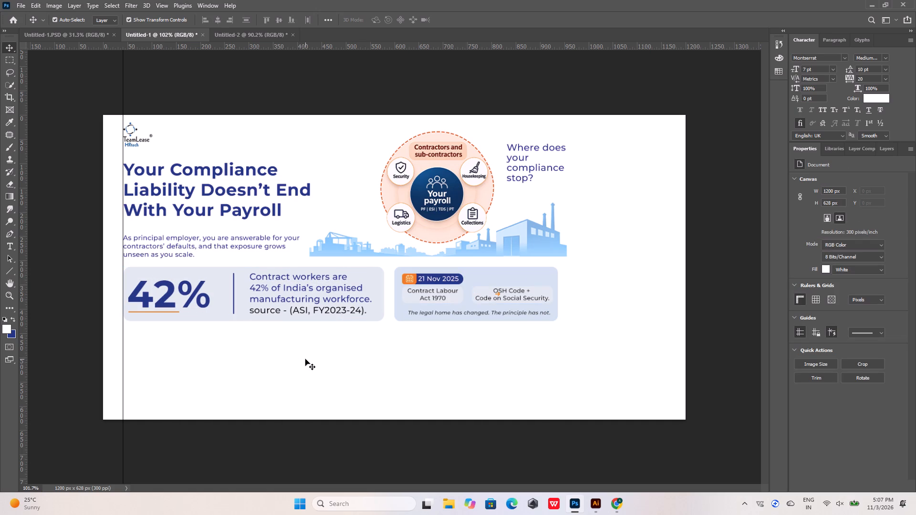
Move the vertical divider line in the 42% card 20 px left, to X 249 px.
left_click(233, 294)
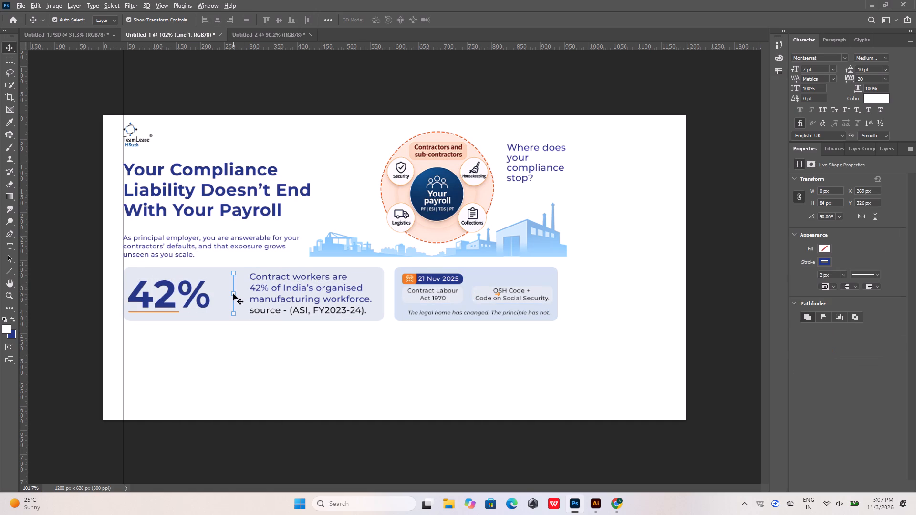
scroll(233, 294, "up", 4, "alt")
key("shift+Left")
key("shift+Left")
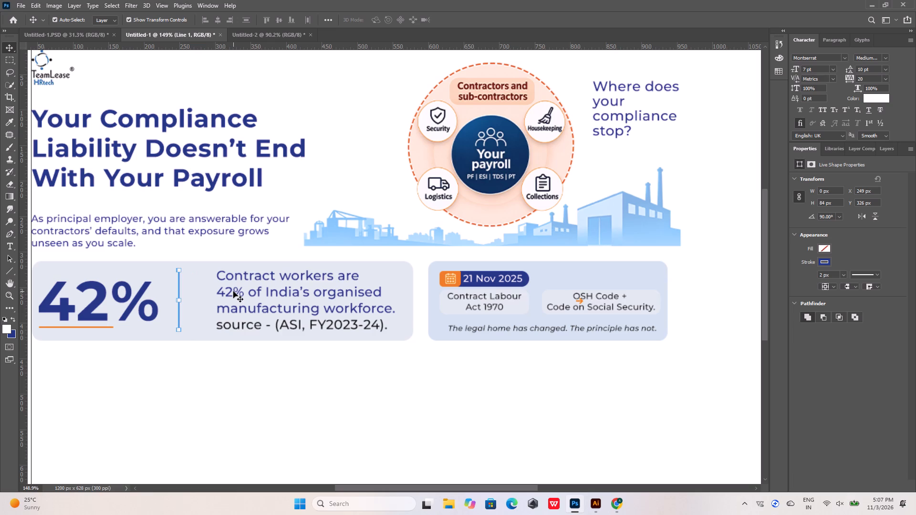
Move the "Contract workers are 42%" text and its source line together 20 px left, towards the divider.
left_click(255, 278)
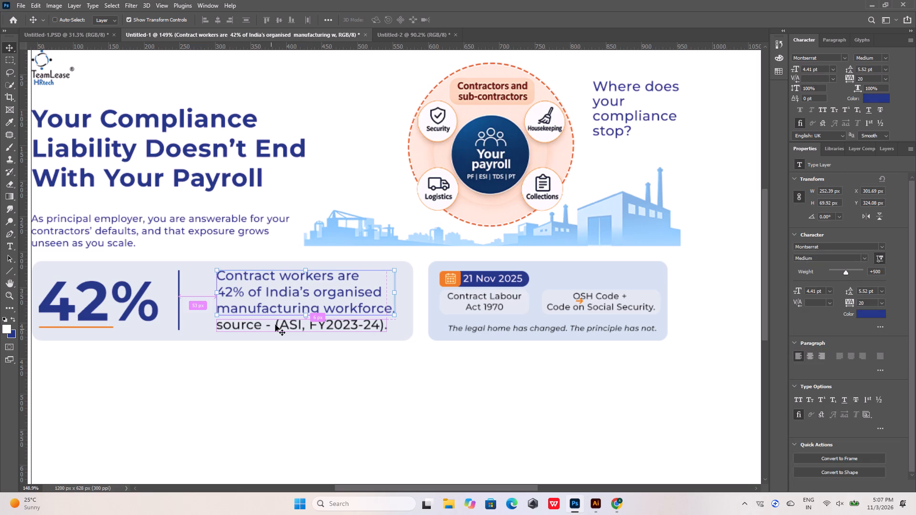
left_click(275, 325, "ctrl")
left_click(290, 330, "shift")
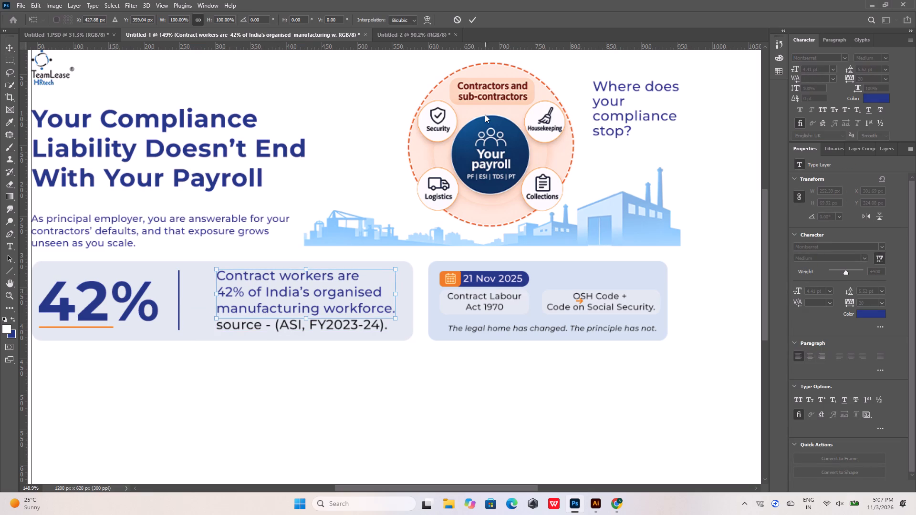
left_click(472, 20, "shift")
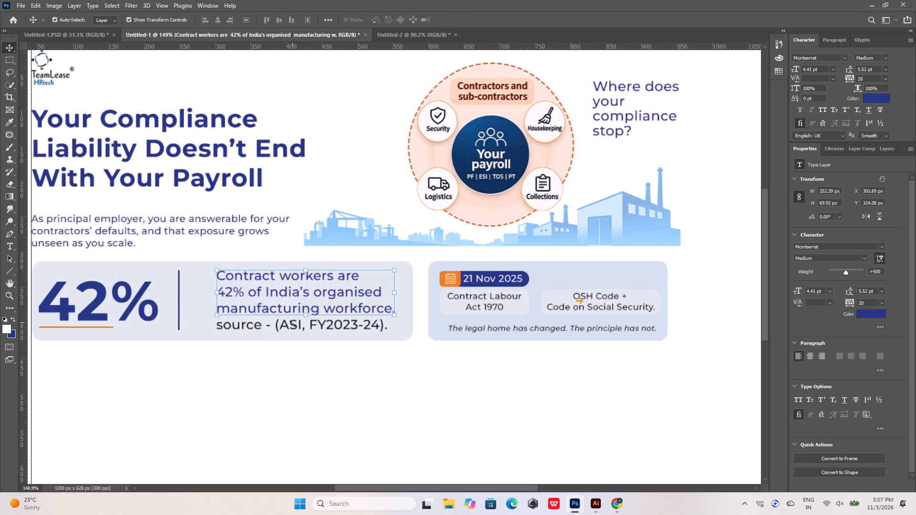
left_click(293, 327, "shift")
key("shift+Left")
key("shift+Left")
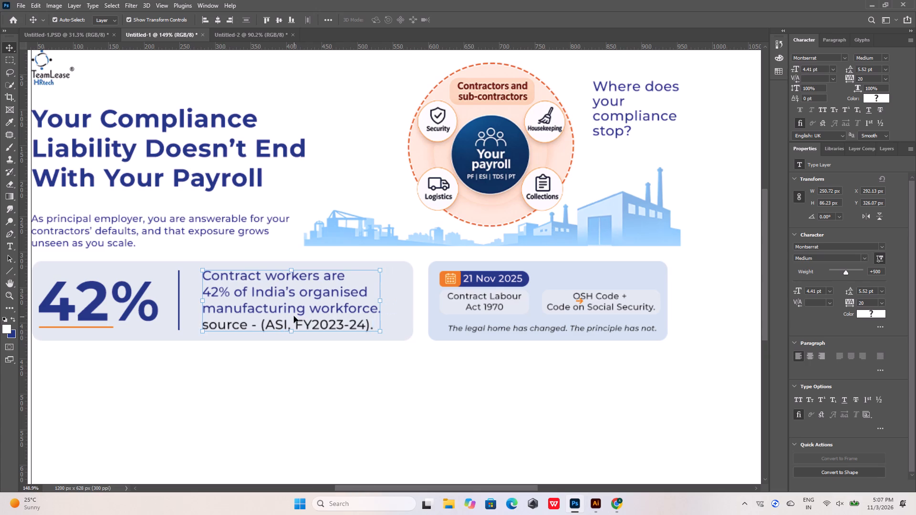
Narrow the 42% card's background from its right edge to about 509 px.
left_click(403, 286)
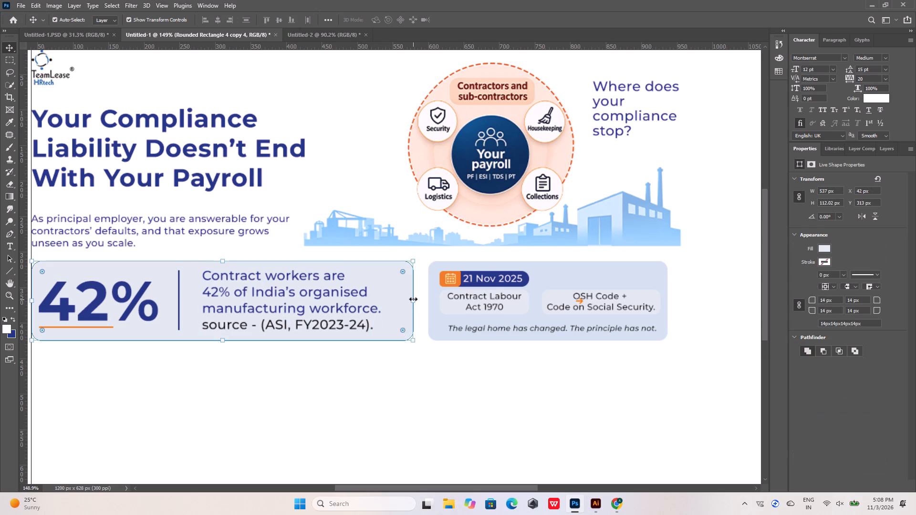
left_click_drag(413, 299, 394, 299, "shift")
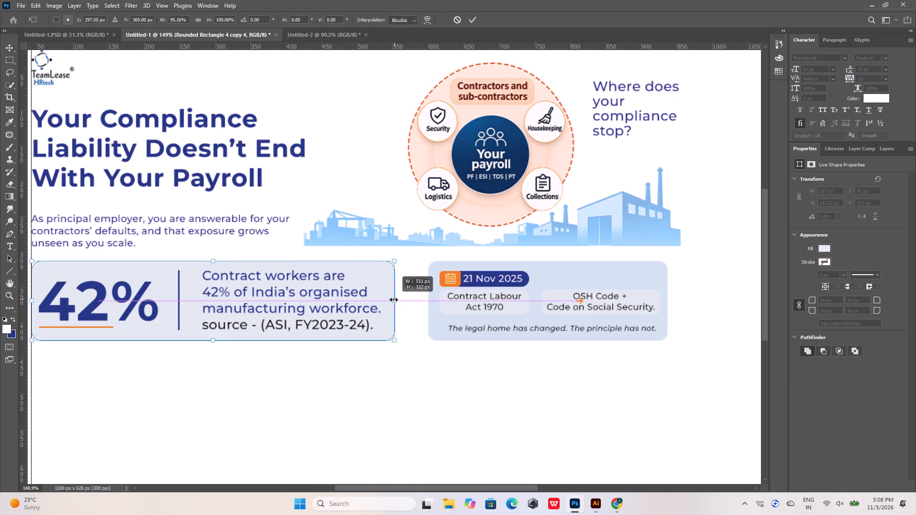
left_click_drag(394, 299, 393, 299, "shift")
left_click(415, 268)
left_click(477, 21)
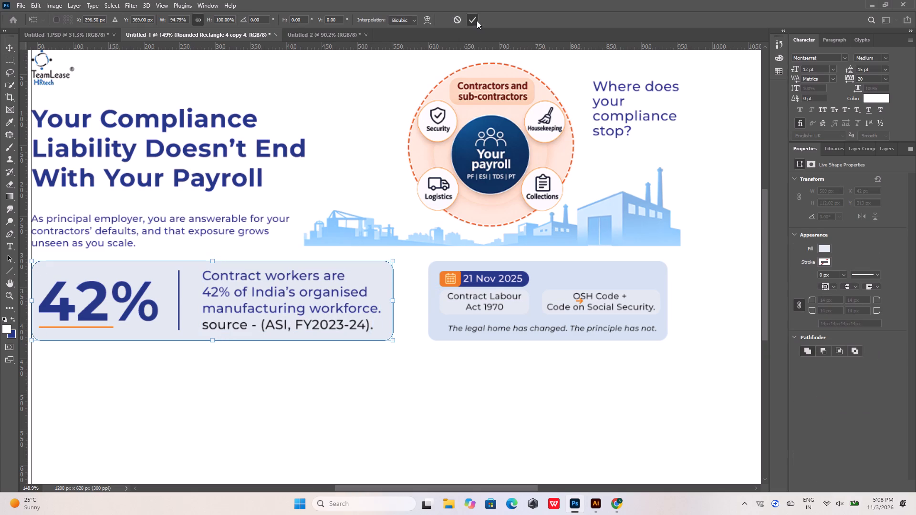
Move the 21 Nov 2025 card with all its contents 40 px left, to X 560 px, beside the narrowed 42% card.
left_click_drag(422, 252, 696, 359)
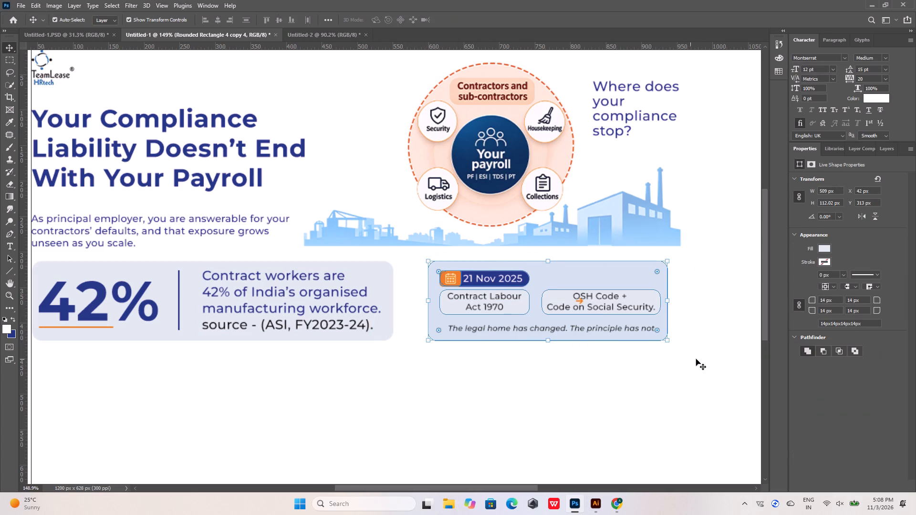
key("shift+Left")
key("shift+Left")
key("shift+Left")
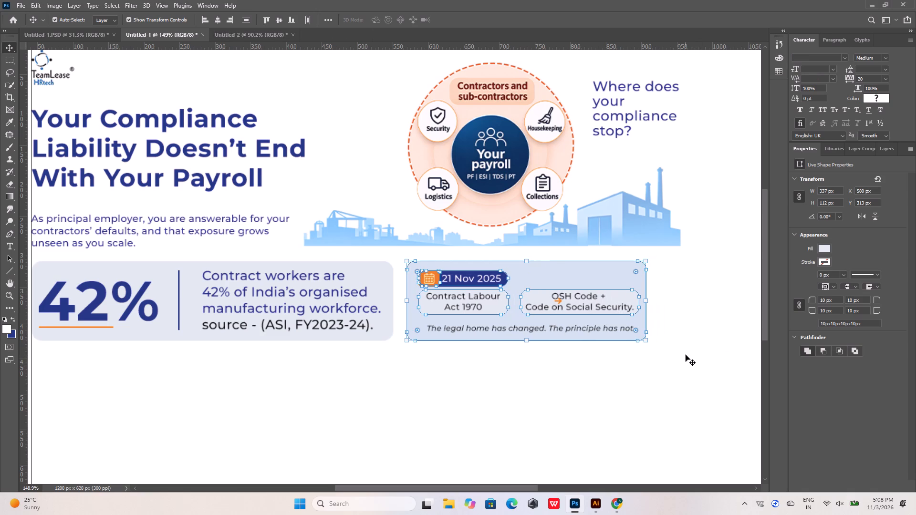
left_click(593, 374)
scroll(250, 311, "down", 6, "alt")
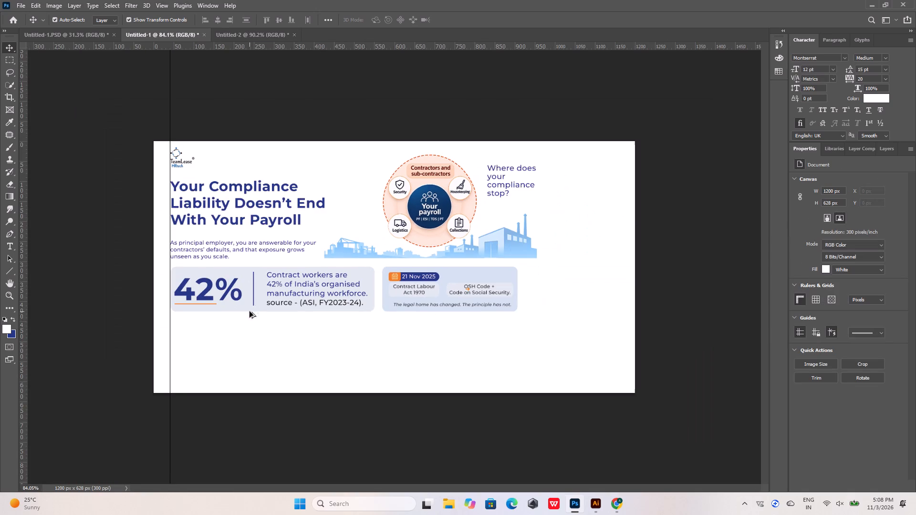
scroll(480, 315, "up", 4, "alt")
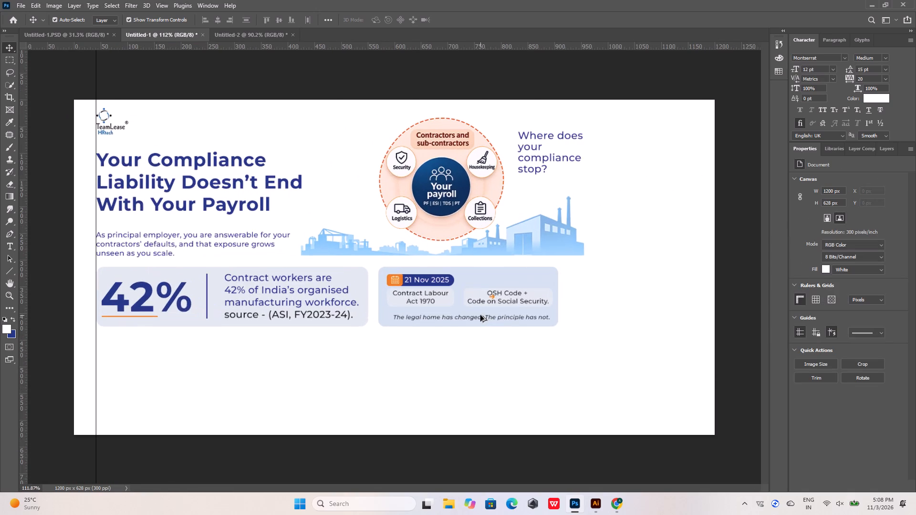
left_click_drag(590, 266, 386, 342)
key("shift+Left")
left_click(460, 362)
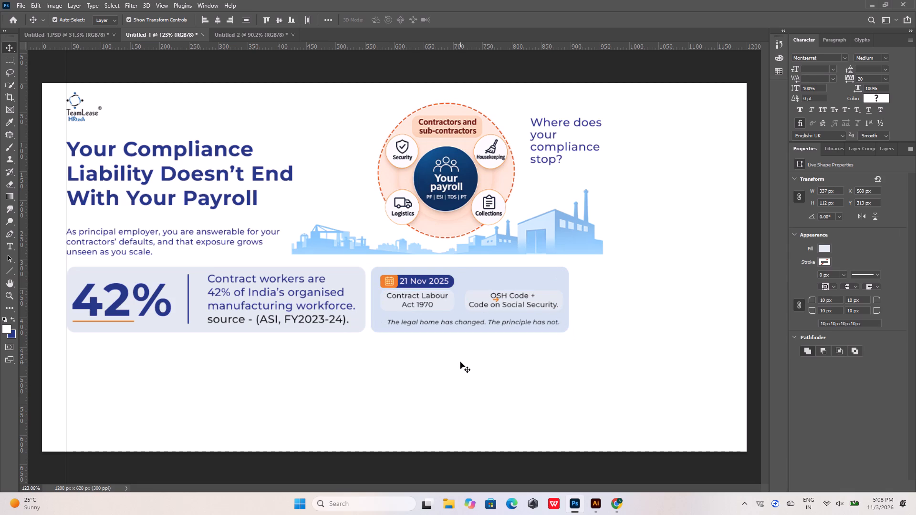
Copy the complete Key Takeaway card with its three quotes from the portrait original and paste it into the 1200 x 628 px layout.
left_click(89, 32)
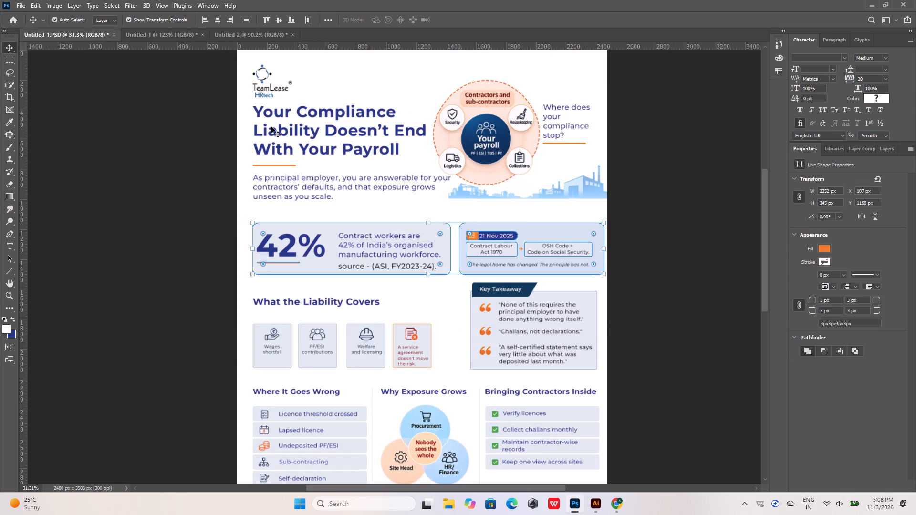
left_click(458, 287)
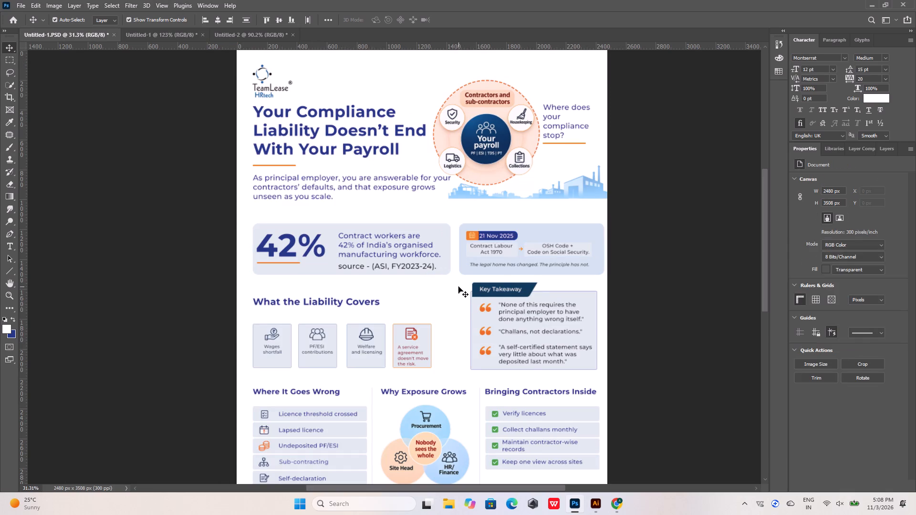
left_click_drag(460, 286, 593, 371)
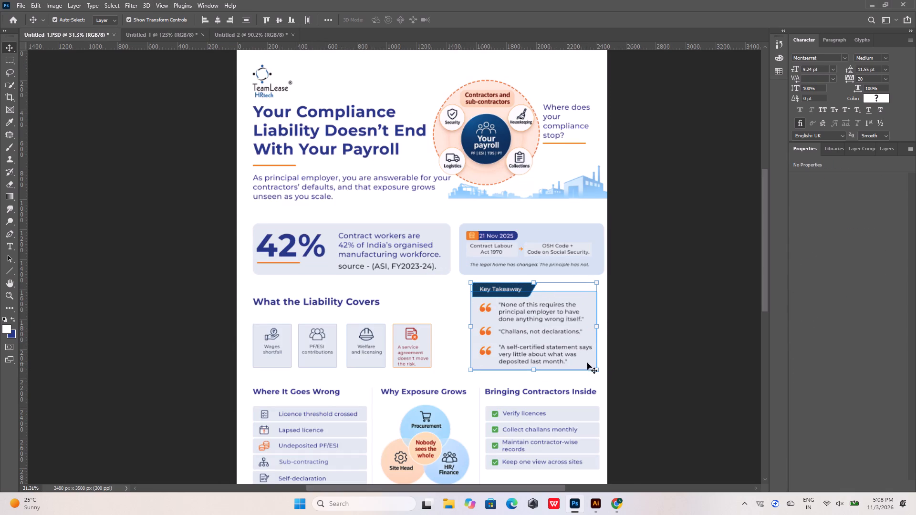
key("ctrl+c")
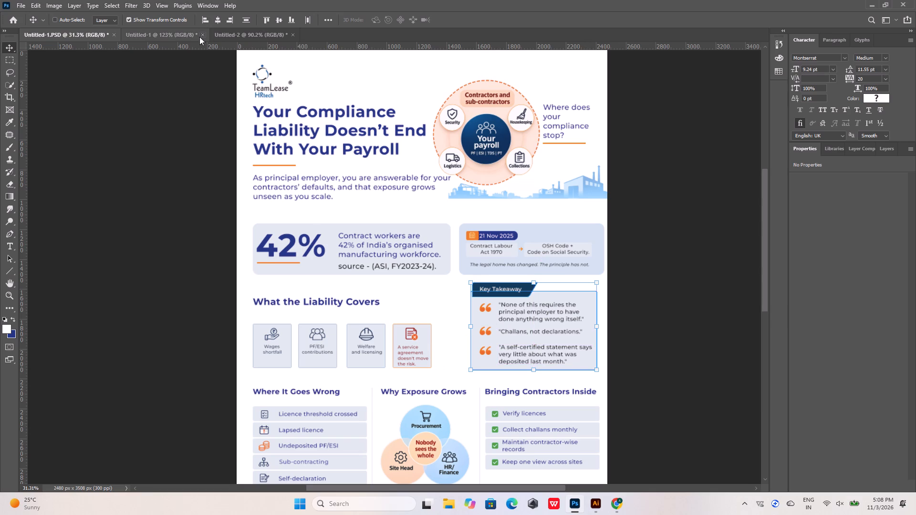
left_click(192, 36)
left_click(476, 341)
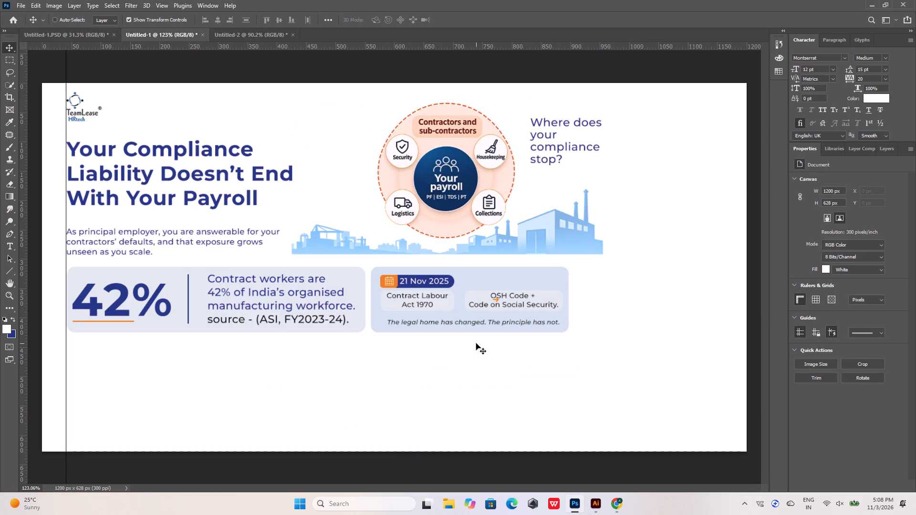
key("ctrl+shift+v")
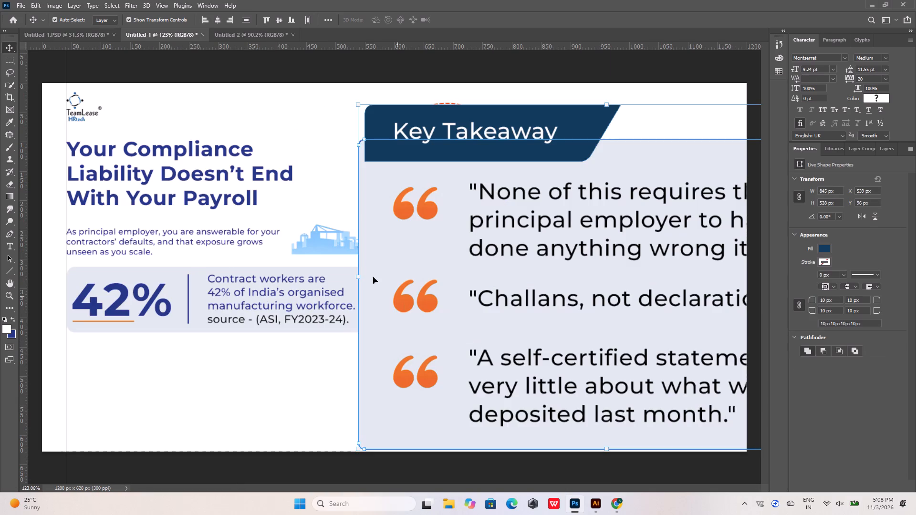
Scale the pasted Key Takeaway card down proportionally to about 29% of its size.
scroll(330, 238, "down", 8, "alt")
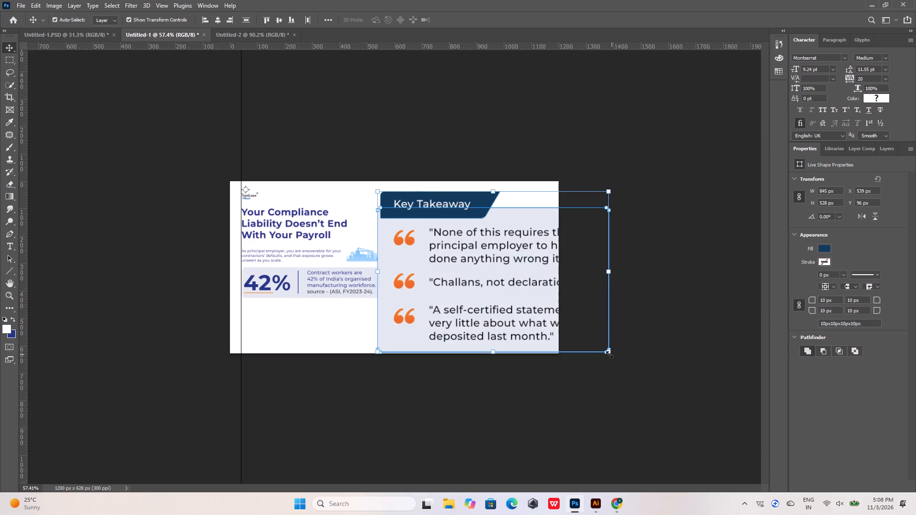
left_click_drag(609, 354, 458, 222)
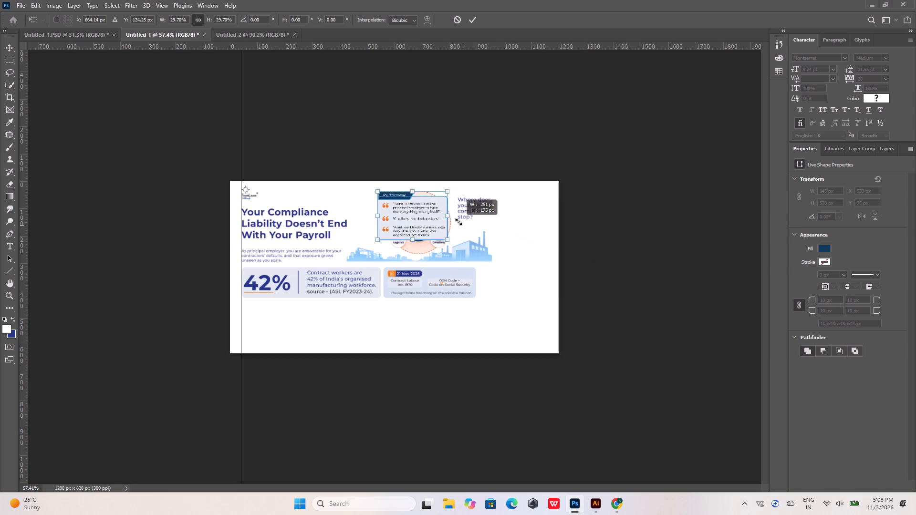
left_click_drag(458, 222, 458, 221)
Following the ChatGPT reference, place the Key Takeaway card in the empty space right of the 21 Nov 2025 card.
left_click(621, 505)
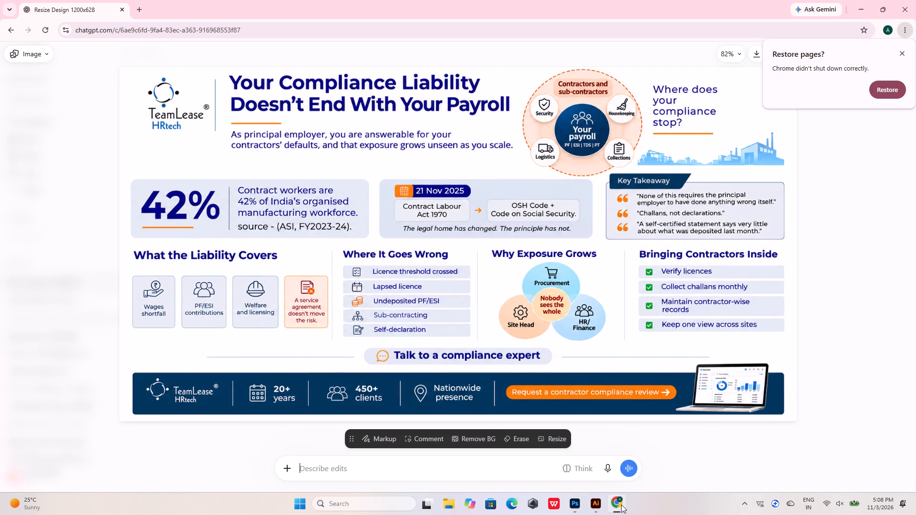
left_click(621, 505)
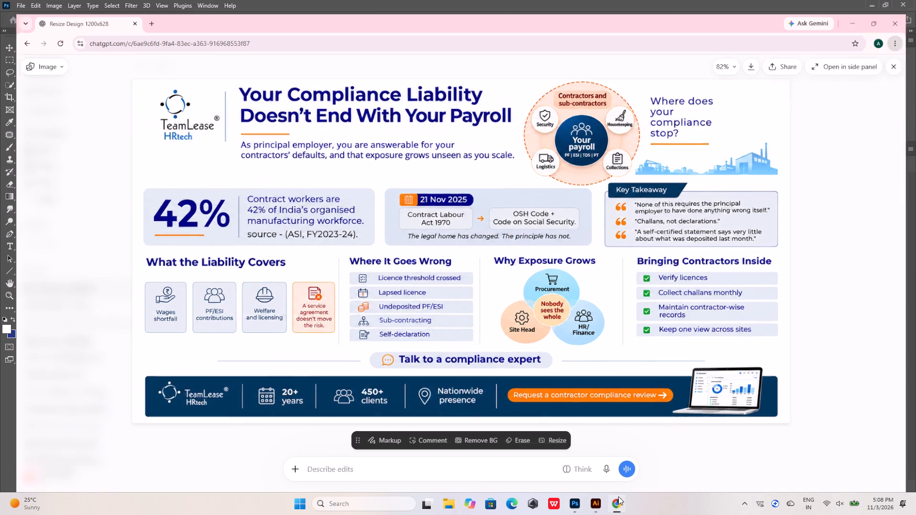
scroll(438, 244, "up", 3, "alt")
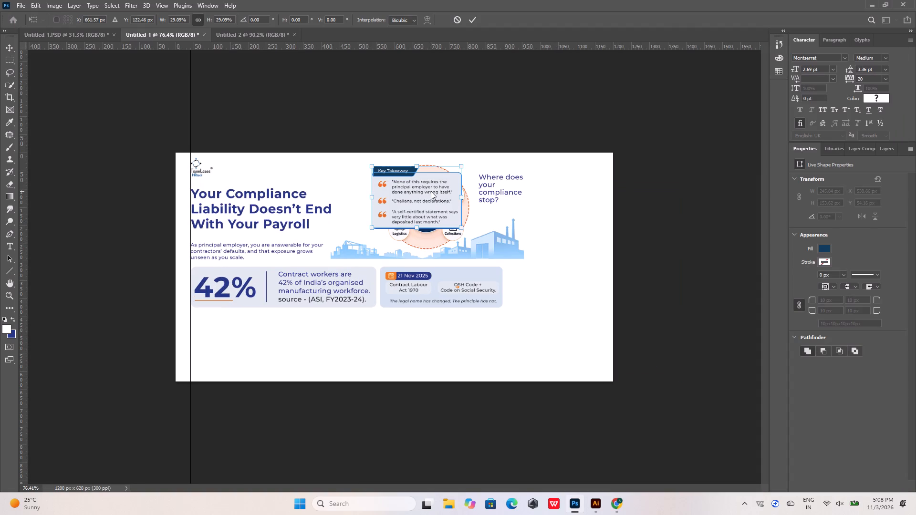
left_click_drag(431, 191, 503, 253)
left_click_drag(415, 185, 448, 225)
left_click_drag(448, 225, 552, 290)
scroll(552, 290, "up", 2, "alt")
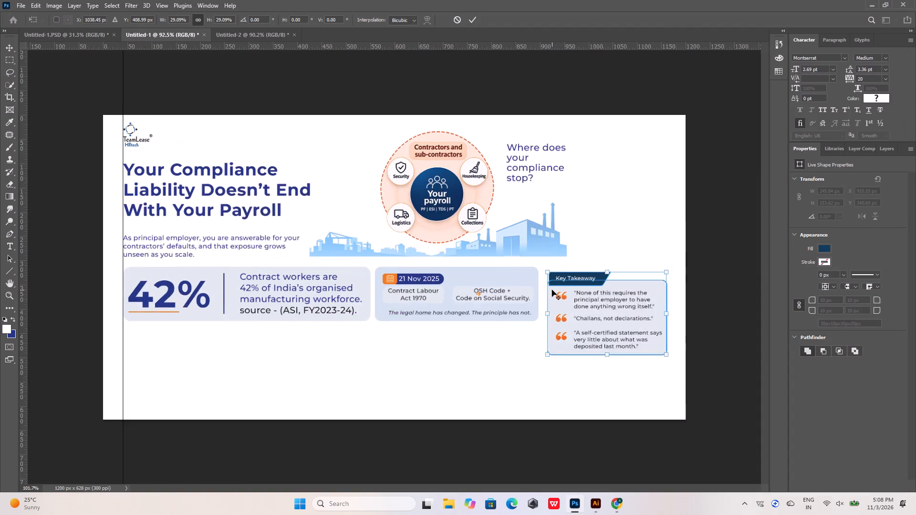
scroll(552, 290, "up", 3, "alt")
scroll(642, 326, "up", 9, "alt")
scroll(466, 277, "up", 2, "alt")
scroll(260, 176, "down", 3, "alt")
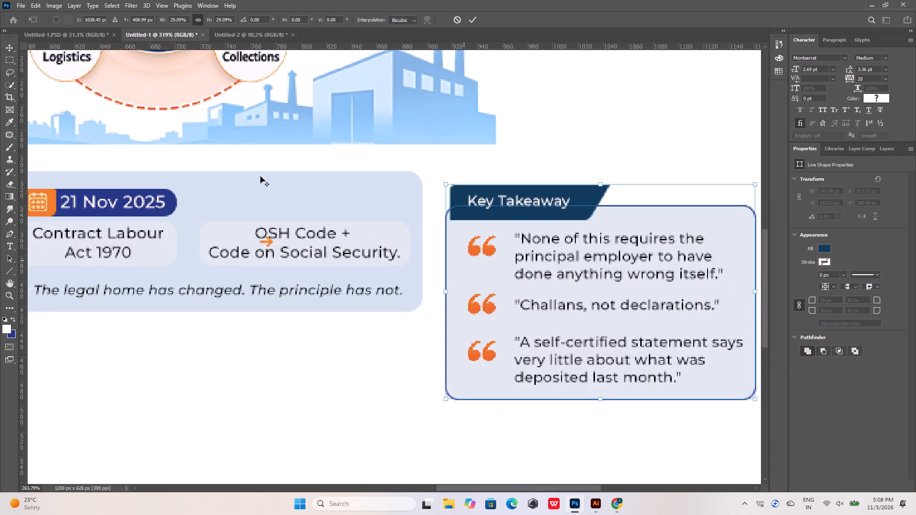
scroll(260, 176, "down", 5, "alt")
scroll(413, 193, "up", 8, "alt")
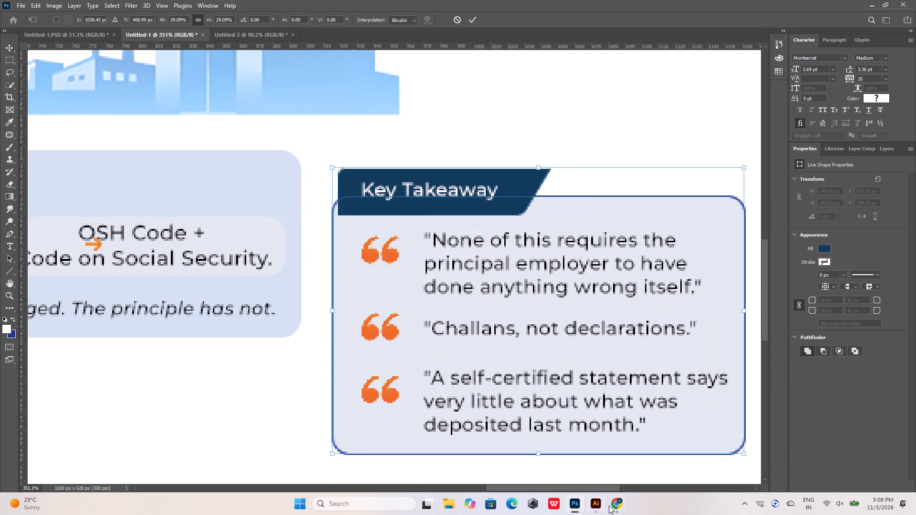
Raise the Key Takeaway card about 28 px so its header tab rises above the neighbouring card's top, as in the reference.
left_click(617, 504)
left_click(617, 504)
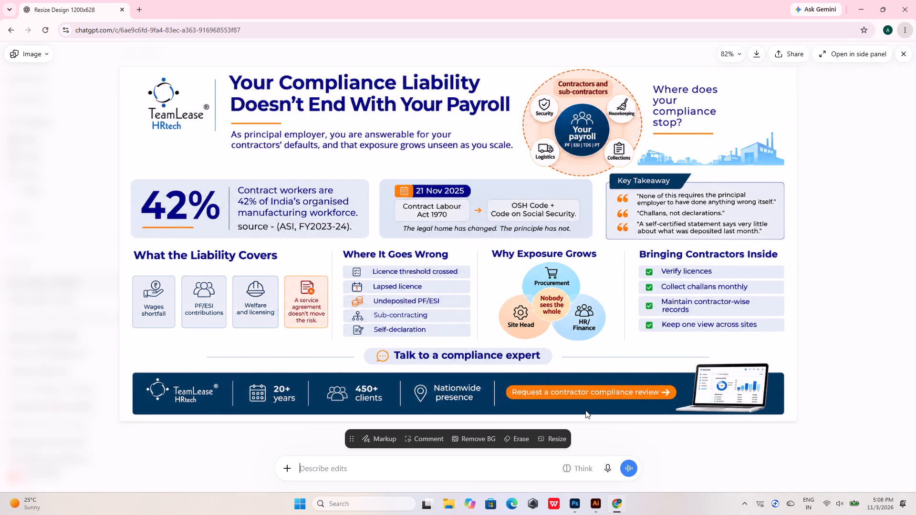
left_click_drag(419, 196, 417, 165)
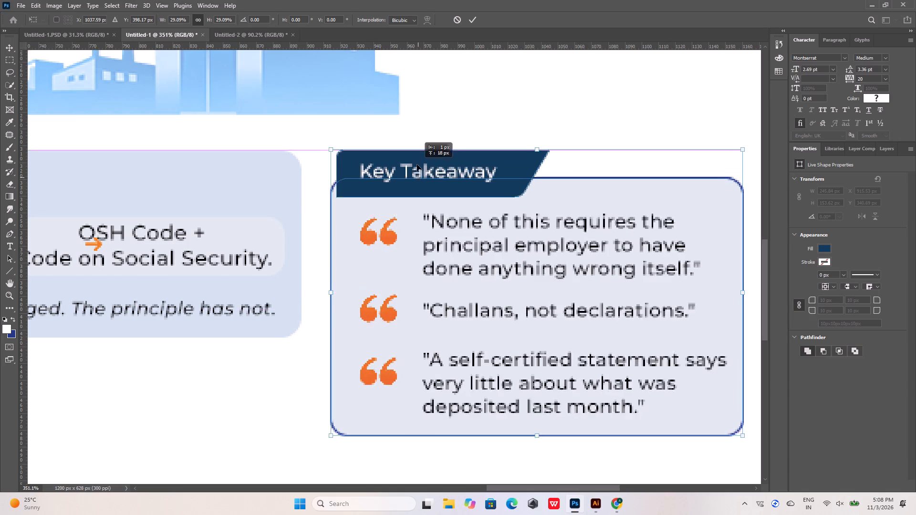
left_click_drag(417, 165, 416, 143)
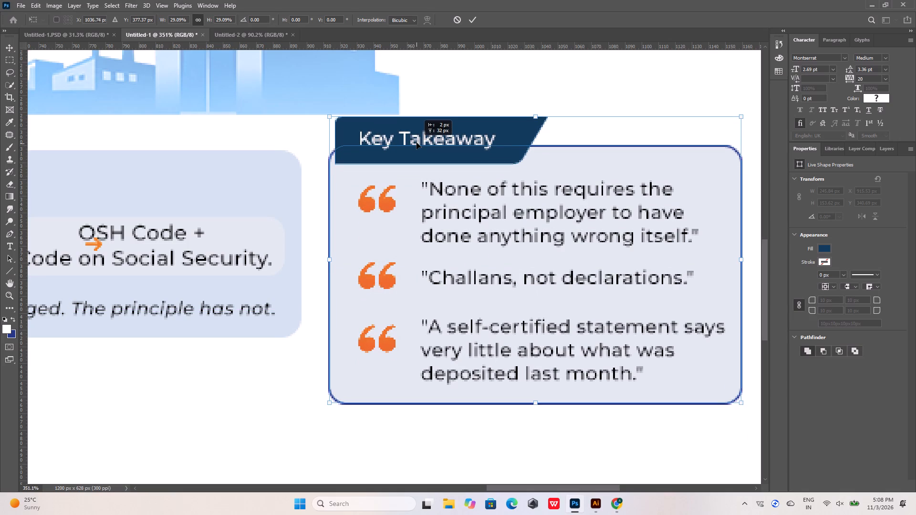
left_click_drag(416, 143, 416, 148)
scroll(412, 202, "down", 6, "alt")
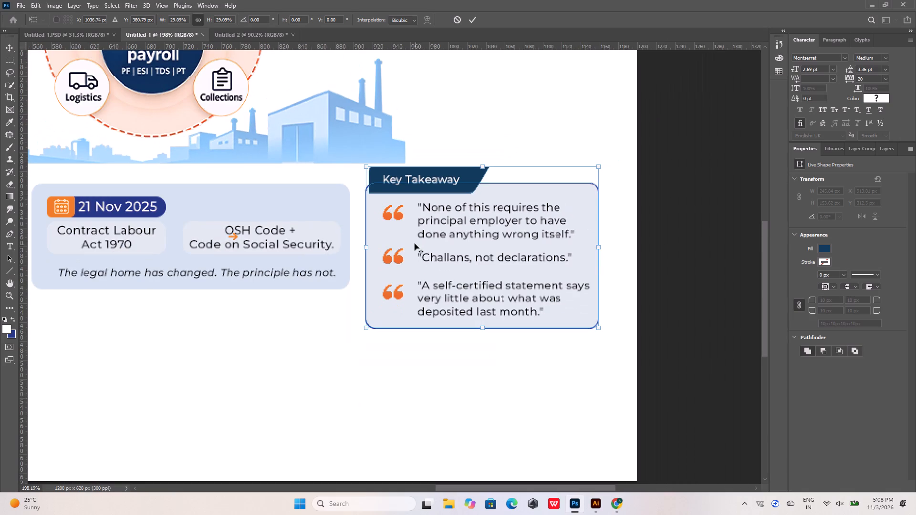
scroll(399, 260, "down", 4, "alt")
scroll(378, 205, "up", 1, "alt")
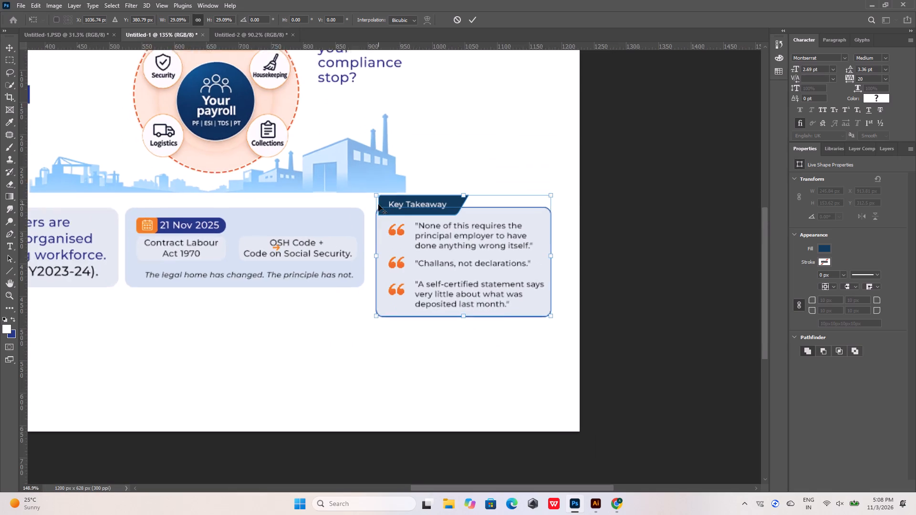
scroll(378, 205, "up", 4, "alt")
left_click(625, 241)
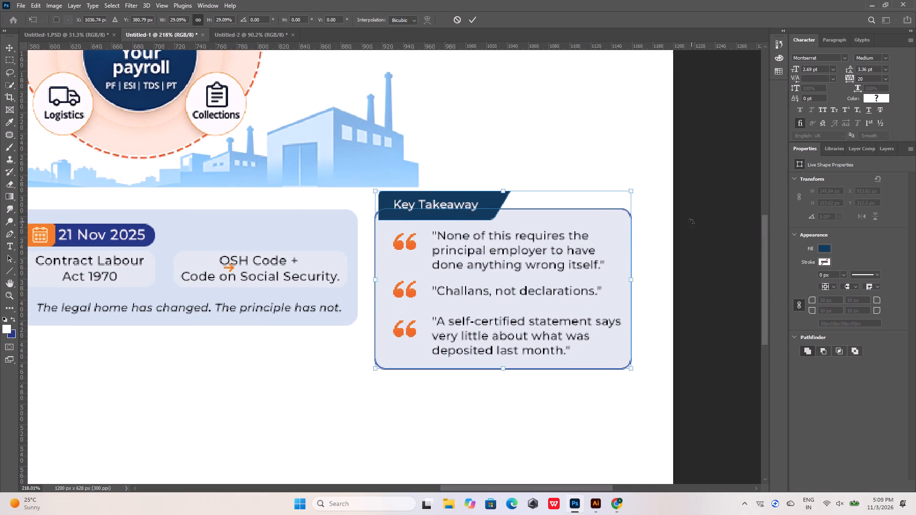
left_click(691, 222)
left_click(683, 144)
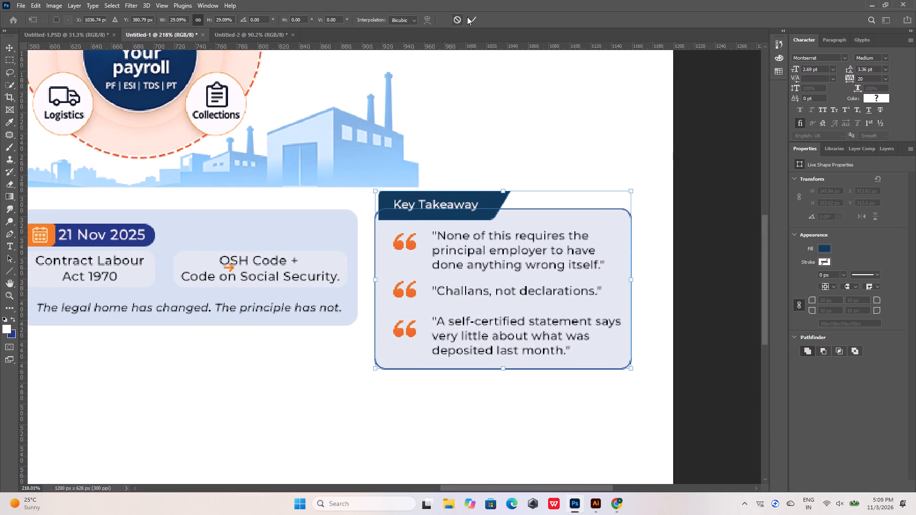
left_click(469, 17)
left_click(529, 61)
Remove the blue outline stroke from the Key Takeaway card's rounded background.
left_click(596, 220)
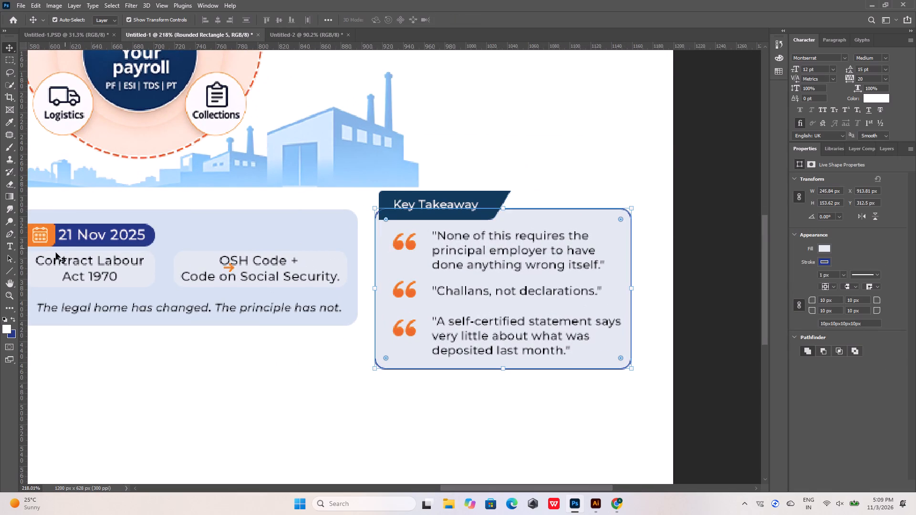
left_click(14, 269)
left_click(140, 19)
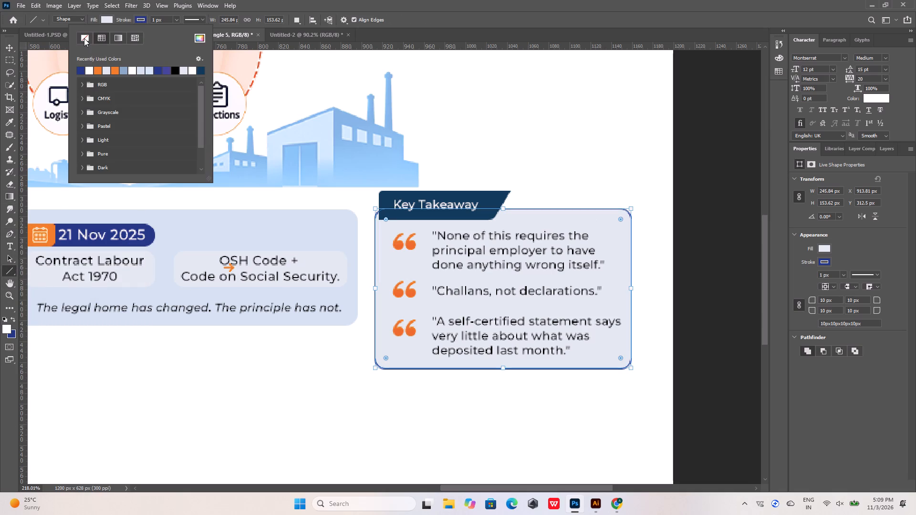
left_click(84, 37)
left_click(8, 44)
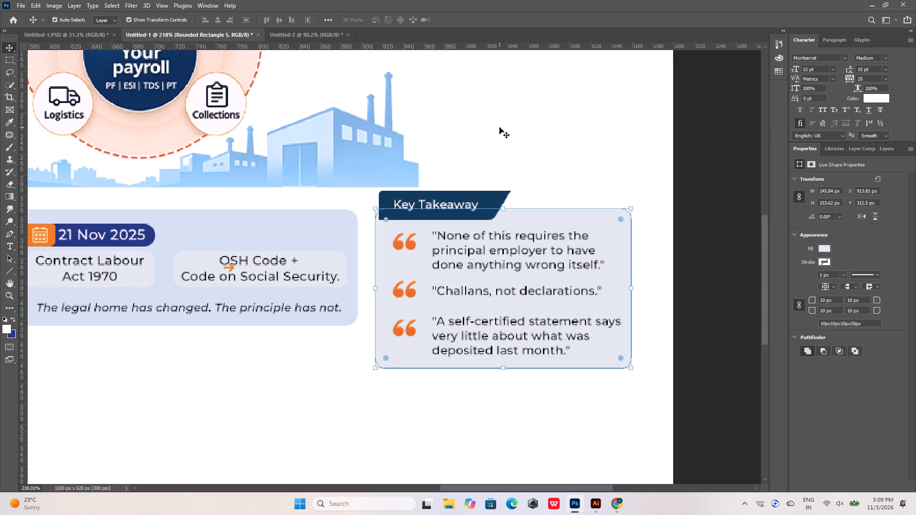
Add a horizontal guide along the top edge of the 21 Nov 2025 card.
left_click(500, 127)
left_click(508, 227)
scroll(463, 207, "up", 6, "alt")
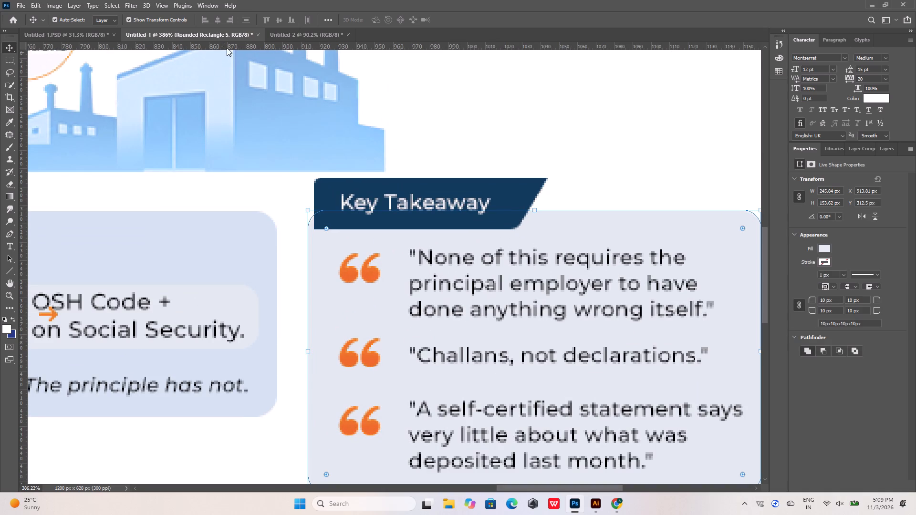
left_click_drag(227, 48, 238, 211)
scroll(238, 211, "down", 4, "alt")
scroll(551, 217, "up", 4, "alt")
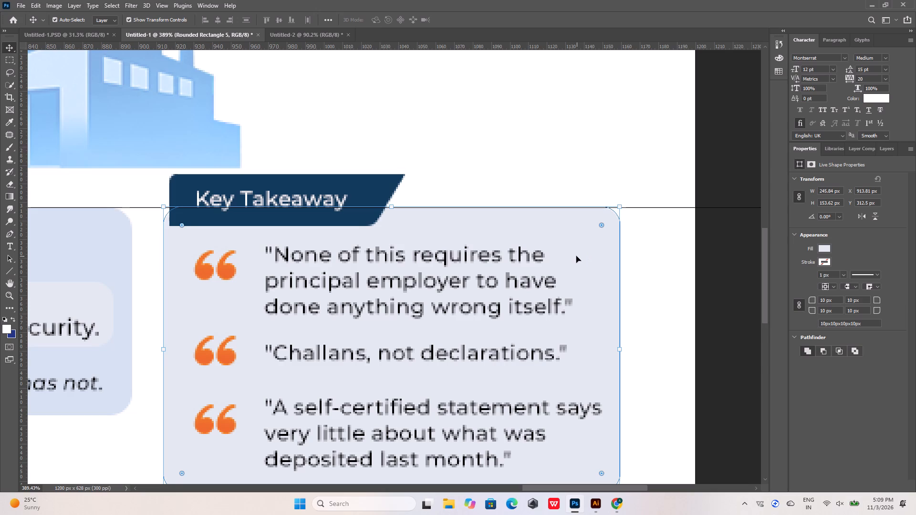
Nudge the Key Takeaway background down 1 px to Y 313.5 px, in line with the guide.
key("Up")
key("Down")
key("Down")
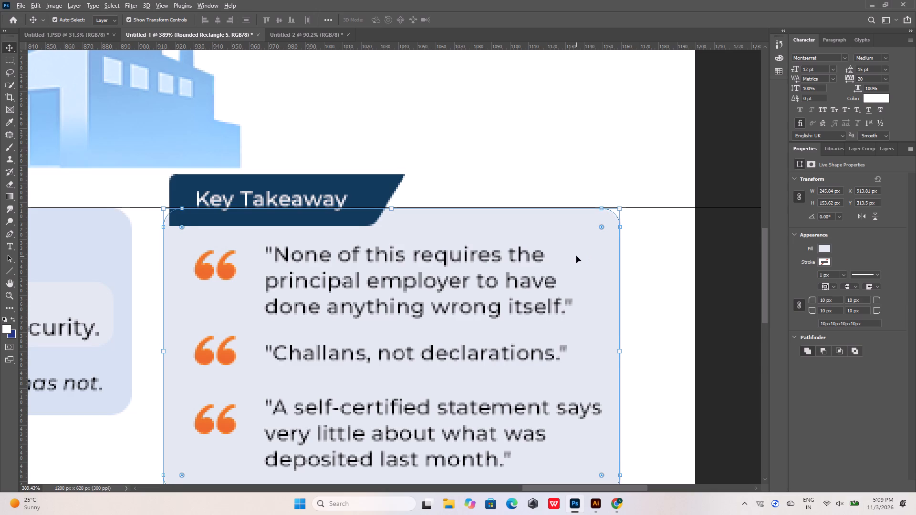
Widen the Key Takeaway background from its right edge to 273 px.
scroll(459, 245, "down", 5, "alt")
scroll(370, 258, "down", 3, "alt")
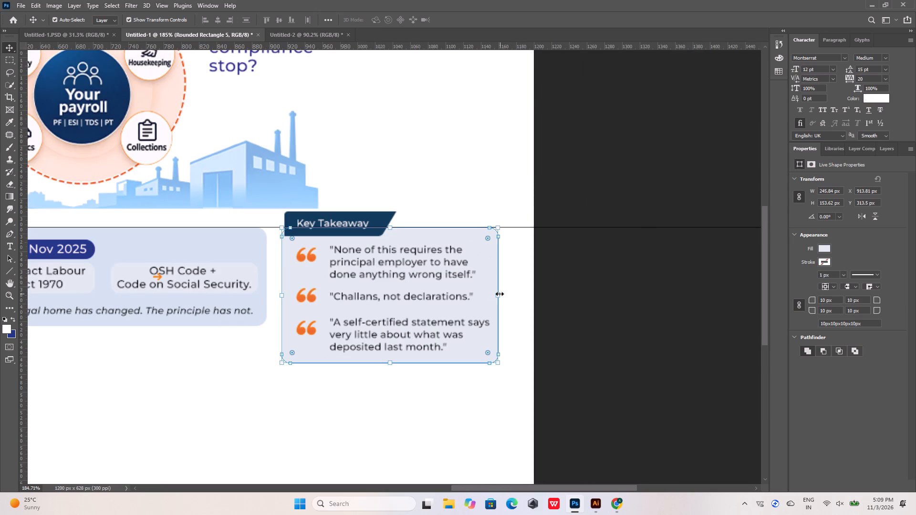
left_click_drag(500, 294, 516, 293, "shift")
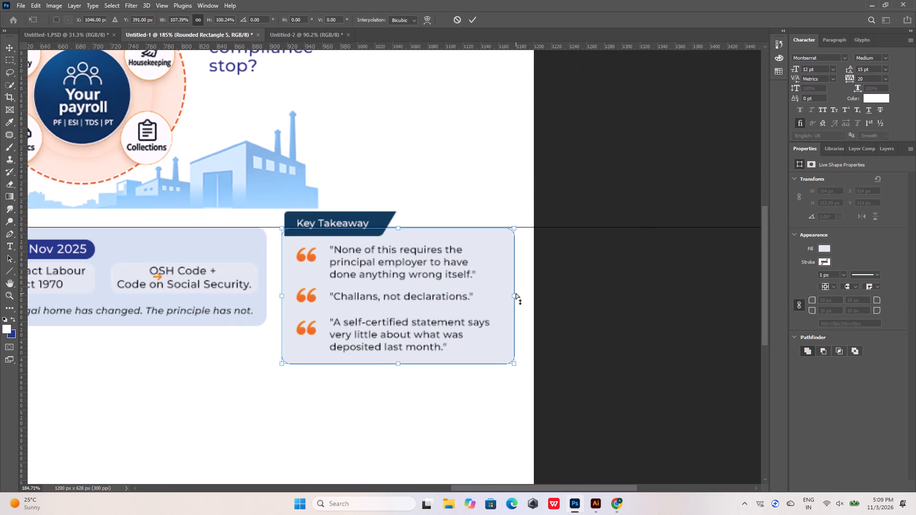
left_click_drag(513, 293, 521, 293, "shift")
scroll(372, 296, "up", 5, "alt")
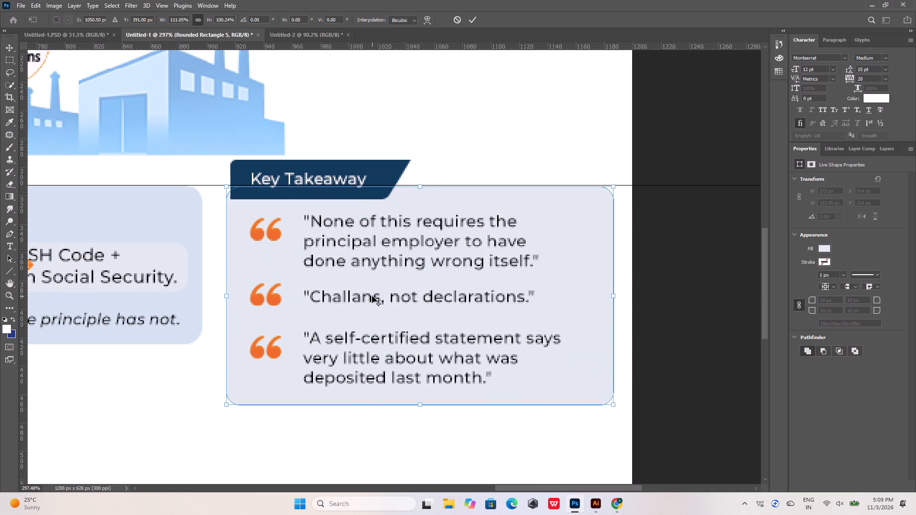
scroll(320, 274, "up", 2, "alt")
double_click(301, 234)
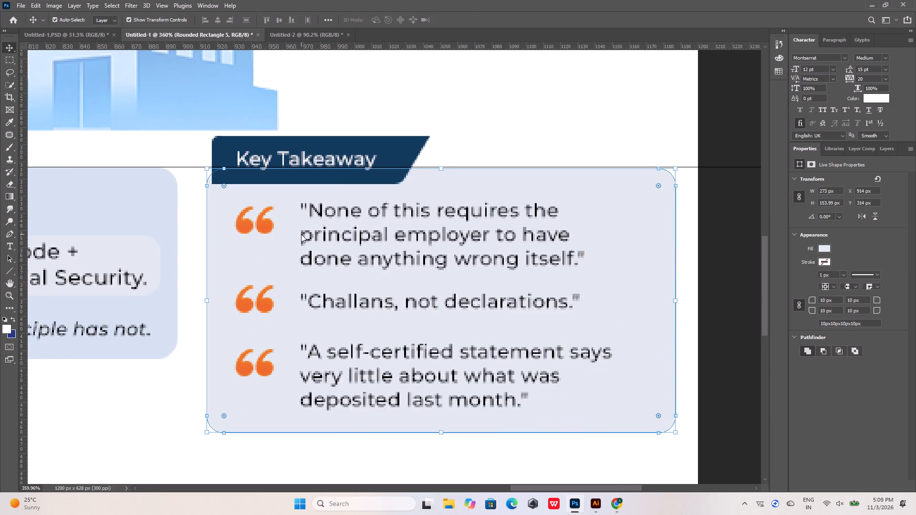
Move the whole Key Takeaway card, with its heading, quotes and background, 12 px left to X 902 px.
double_click(301, 234)
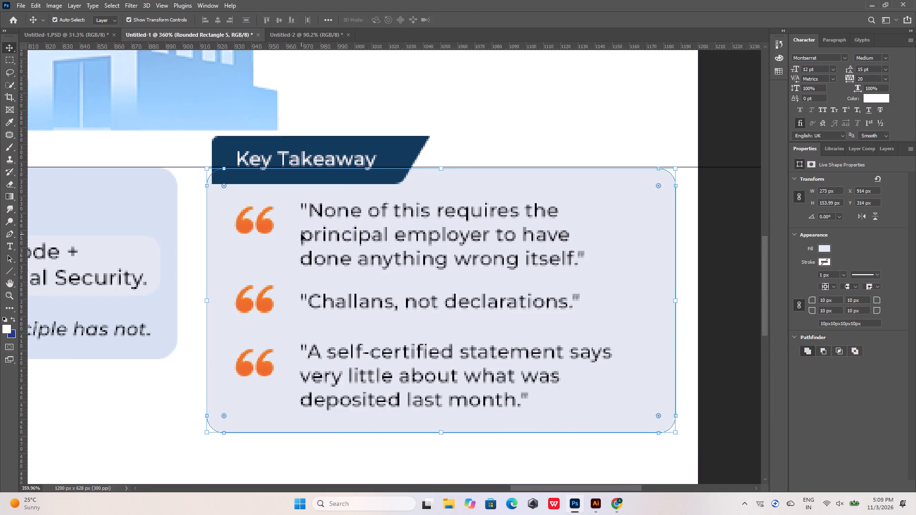
left_click(301, 234)
left_click(209, 422)
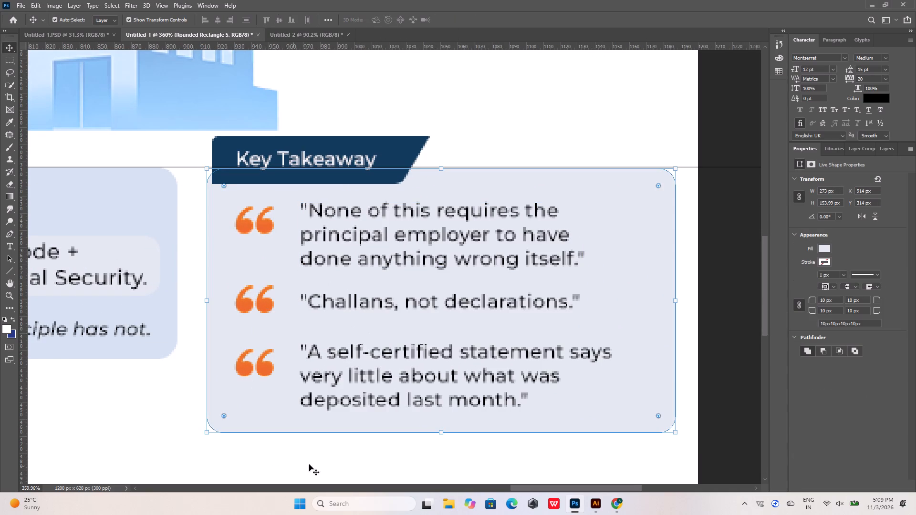
left_click_drag(258, 451, 386, 160)
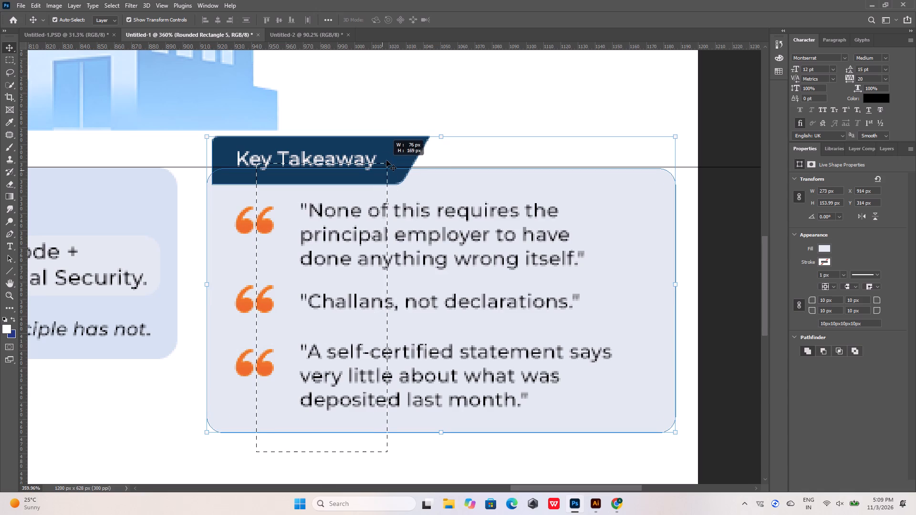
left_click_drag(386, 160, 393, 146)
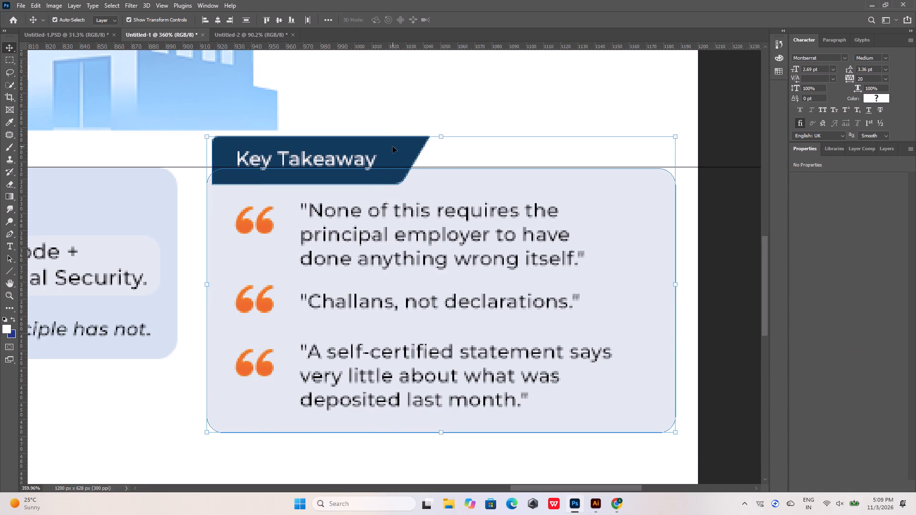
key("shift+Left")
key("Left")
key("Left")
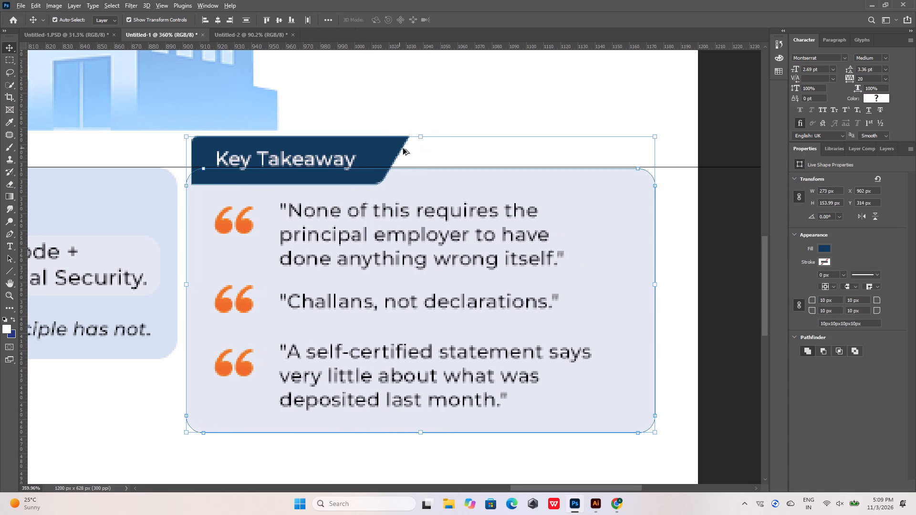
Move all the layout's elements together 14 px left and 8 px down on the canvas.
scroll(403, 149, "down", 10, "alt")
scroll(370, 271, "down", 3, "alt")
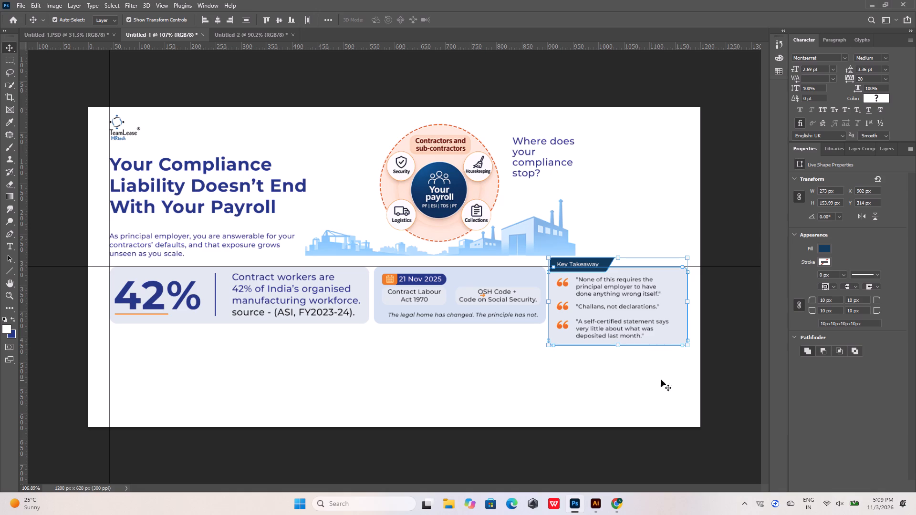
left_click_drag(688, 372, 97, 124)
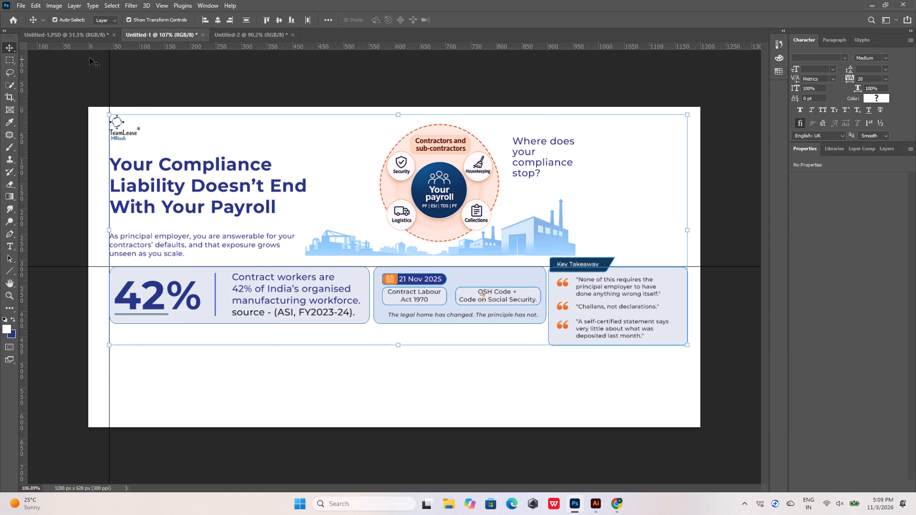
left_click(77, 36)
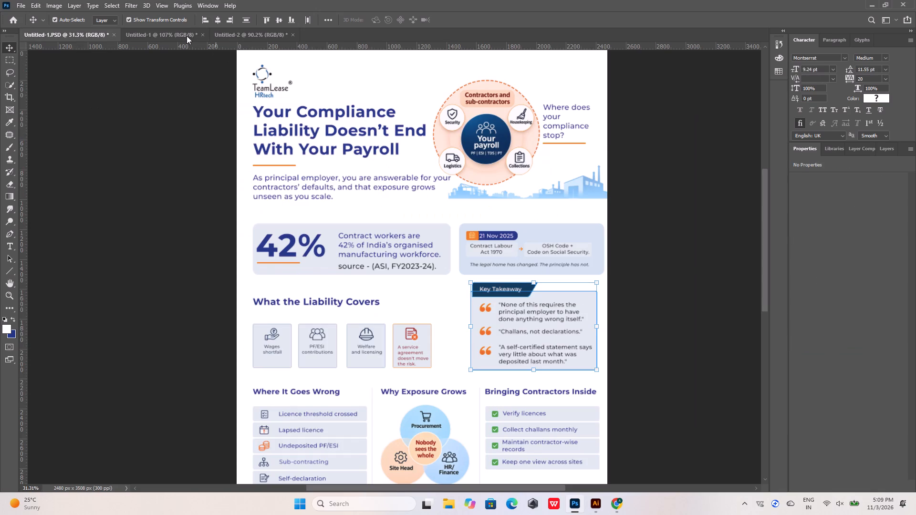
left_click(187, 36)
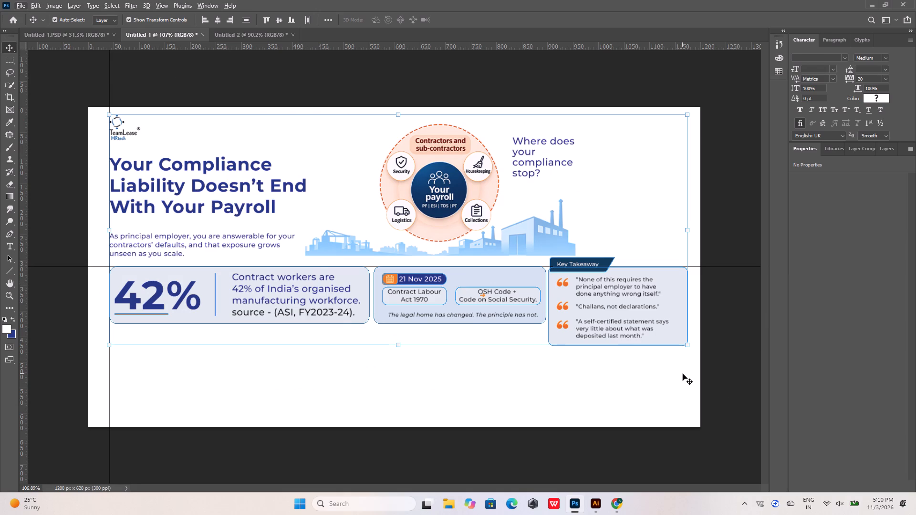
left_click_drag(683, 374, 103, 112)
key("shift+Left")
key("Down")
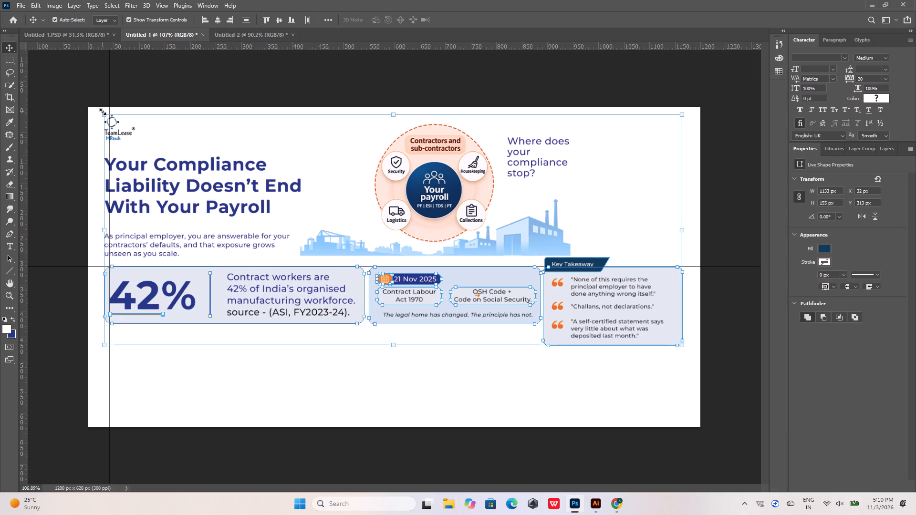
key("Down")
key("Down")
key("Down")
key("Down")
key("Down")
key("Left")
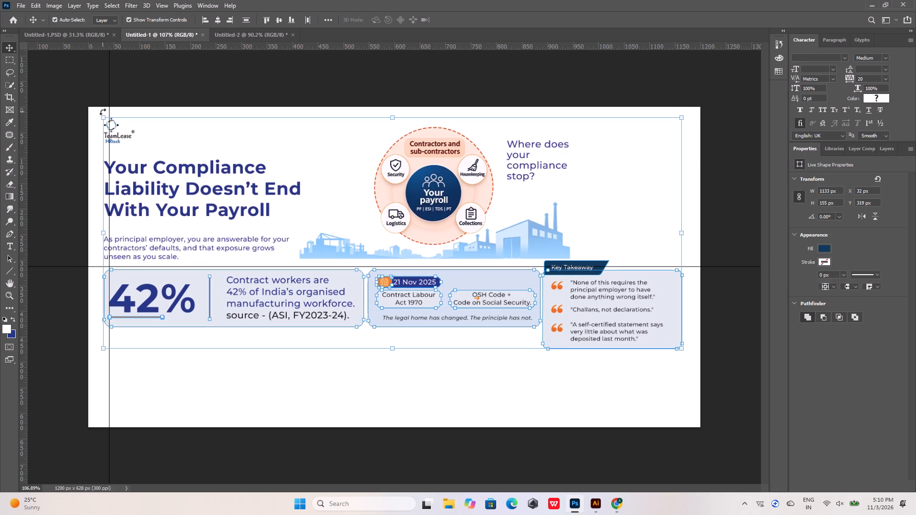
key("Left")
key("Left")
key("Left")
key("Down")
key("Down")
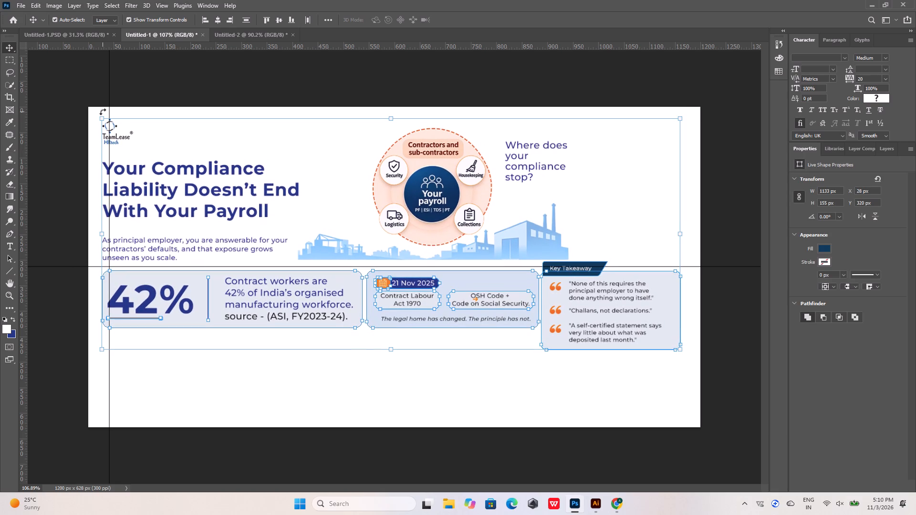
left_click(530, 68)
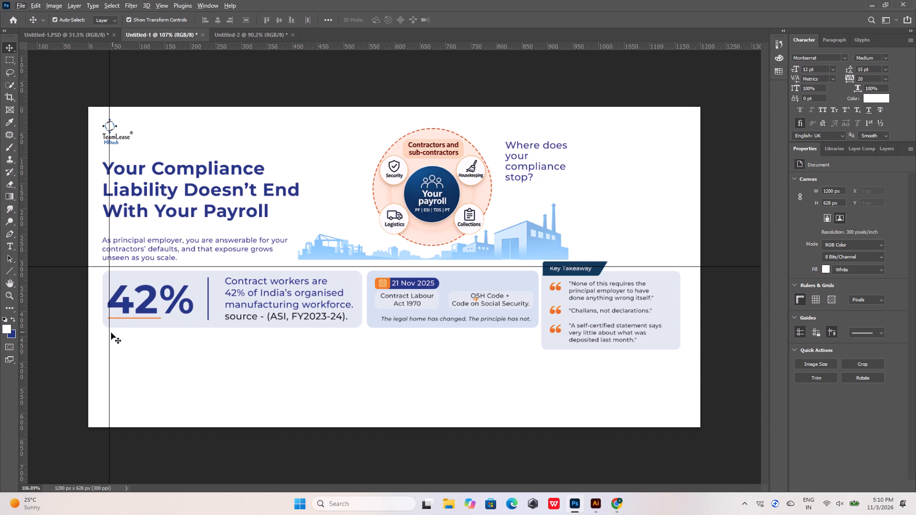
Move the vertical guide to the left edge of the headline and the 42% card.
left_click_drag(110, 336, 102, 336)
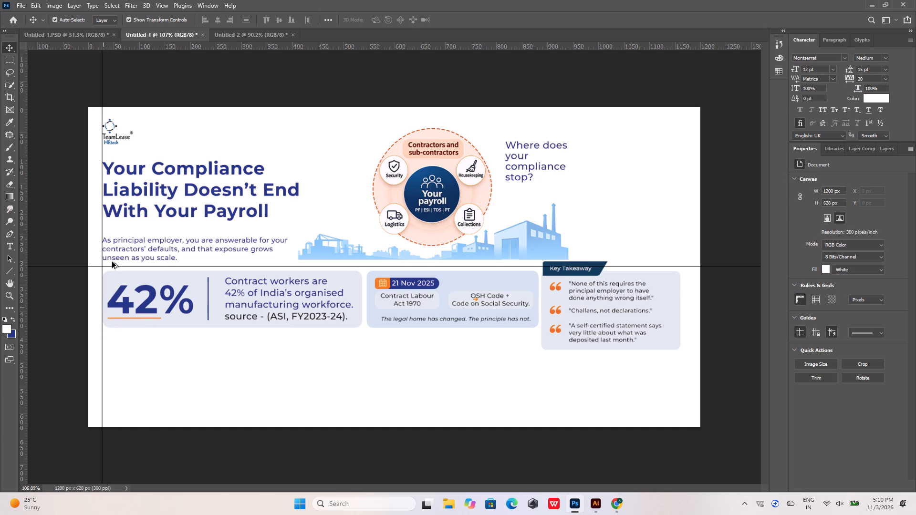
Widen the Key Takeaway card's rounded background from its right edge to 286 px.
scroll(114, 232, "down", 4, "alt")
scroll(632, 298, "up", 4, "alt")
scroll(0, 242, "down", 6, "alt")
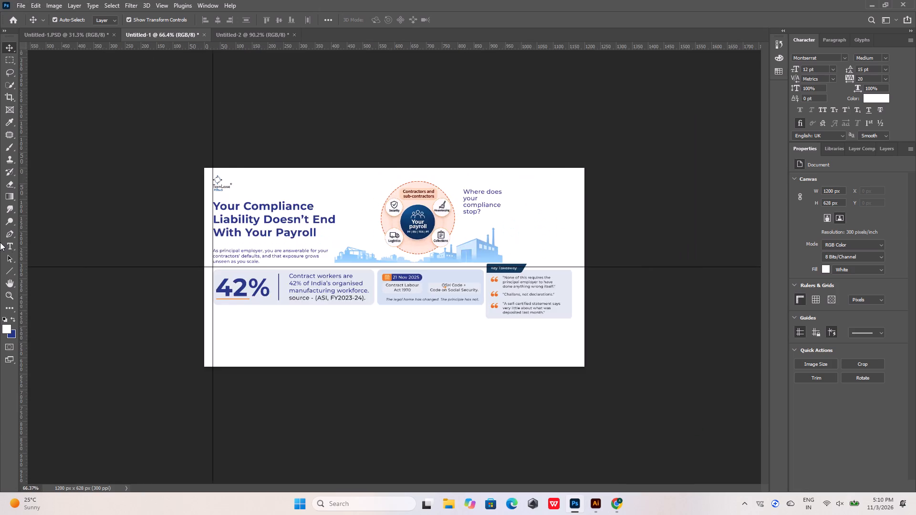
scroll(0, 242, "down", 3, "alt")
scroll(511, 281, "up", 13, "alt")
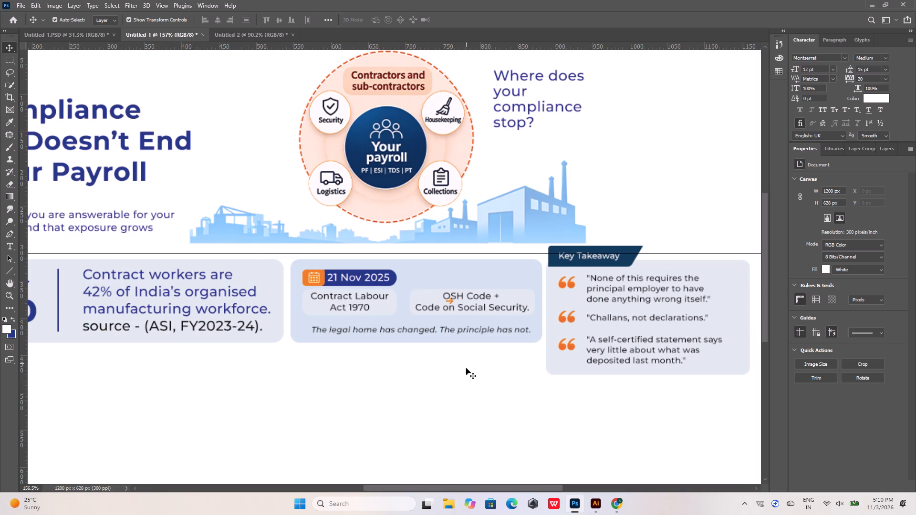
key("space")
key("space")
key("space")
key("space")
key("space")
key("space")
key("space")
key("space")
key("space")
key("space")
key("space")
key("space")
key("space")
key("space")
key("space")
key("space")
key("space")
left_click_drag(468, 369, 120, 313)
scroll(414, 249, "up", 3, "alt")
left_click(391, 248)
scroll(400, 262, "down", 2, "alt")
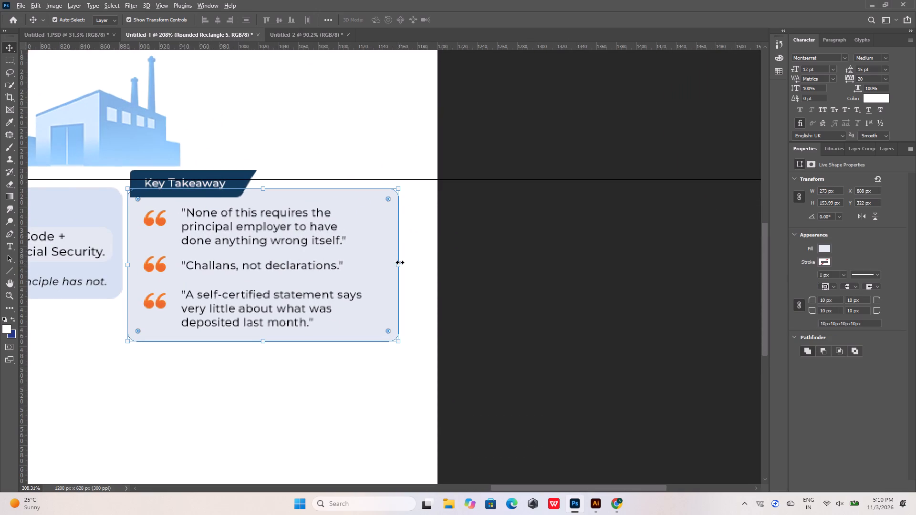
scroll(400, 262, "down", 9, "alt")
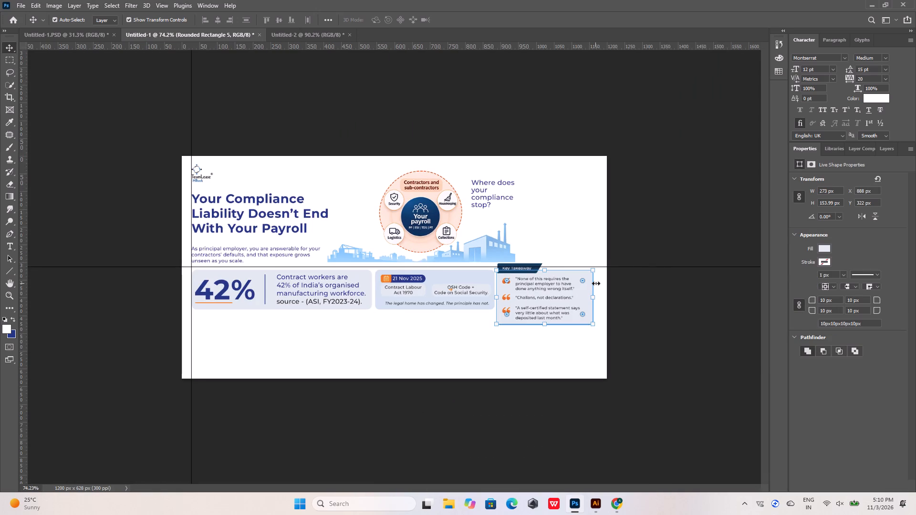
scroll(596, 283, "up", 5, "alt")
scroll(171, 274, "down", 6, "alt")
scroll(601, 316, "up", 4, "alt")
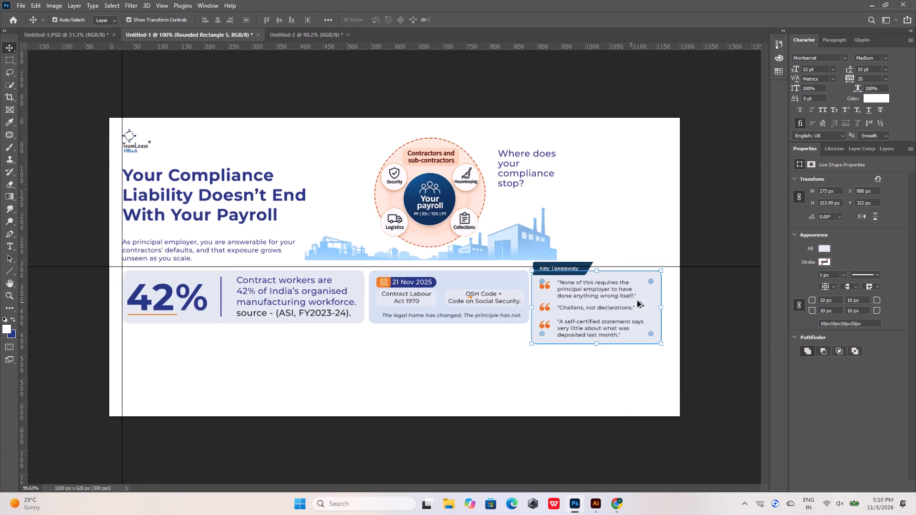
scroll(643, 300, "up", 4, "alt")
key("space")
key("space")
key("space")
key("space")
key("space")
key("space")
key("space")
key("space")
key("space")
key("space")
key("space")
key("space")
key("space")
key("space")
key("space")
left_click_drag(612, 290, 237, 271)
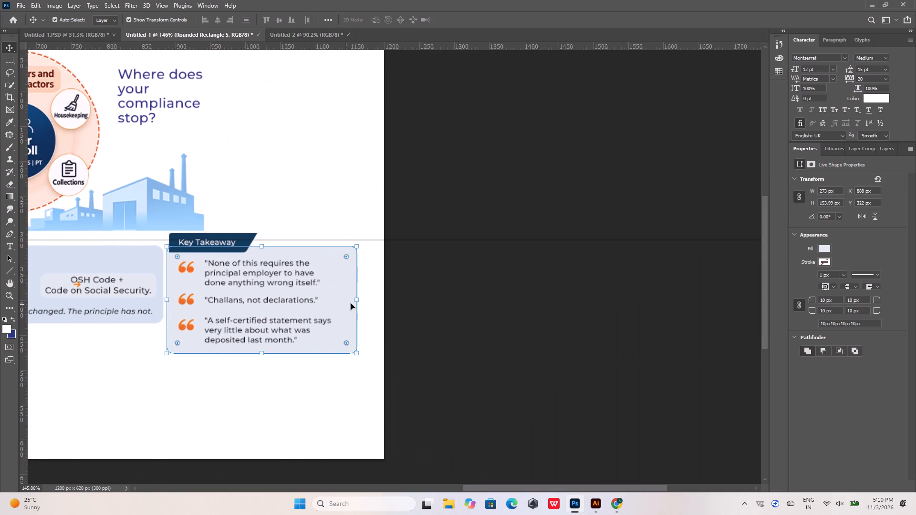
left_click_drag(358, 300, 367, 300, "shift")
left_click(428, 287)
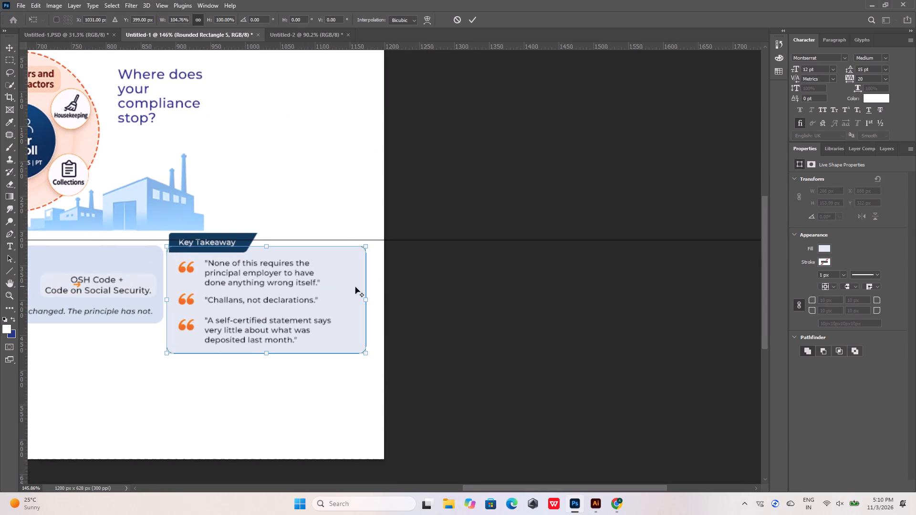
Rewrap the first Key Takeaway quote so its first line ends after "principal" and "employer" starts the second line.
scroll(257, 278, "up", 4, "alt")
double_click(181, 275)
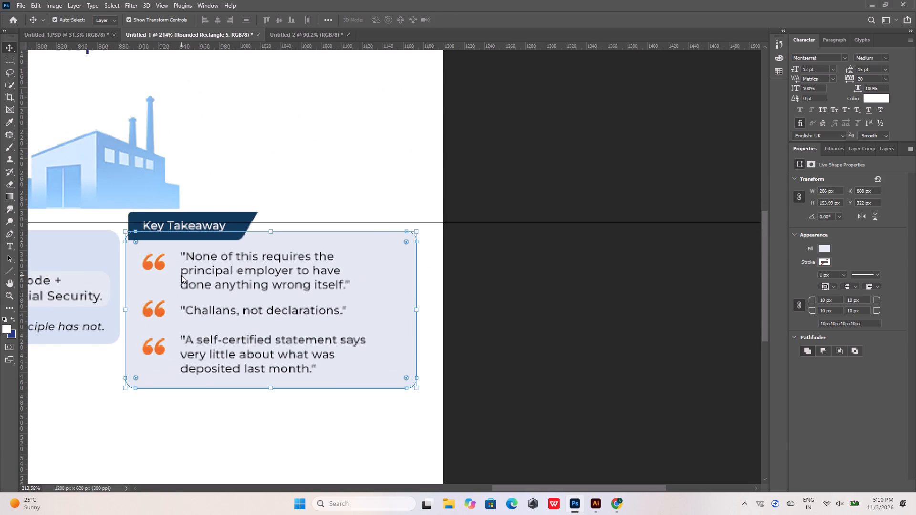
double_click(181, 272)
double_click(188, 271)
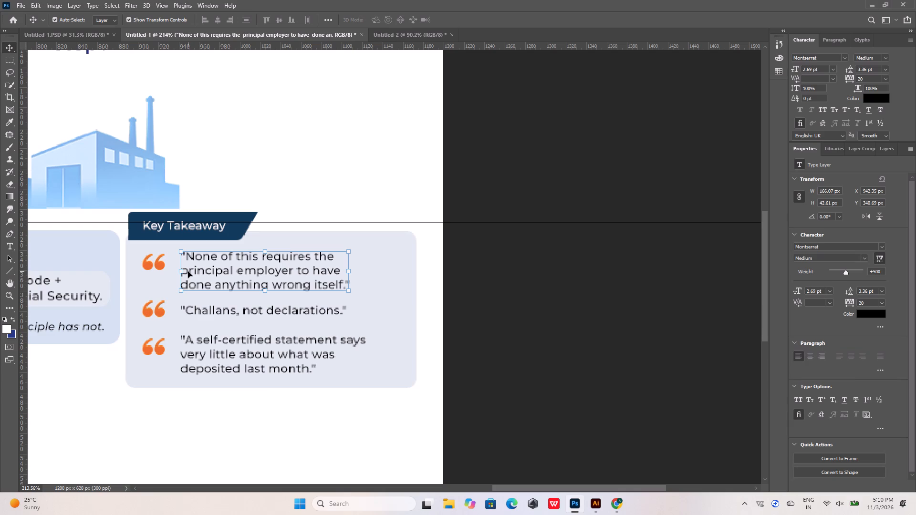
double_click(188, 271)
double_click(188, 271)
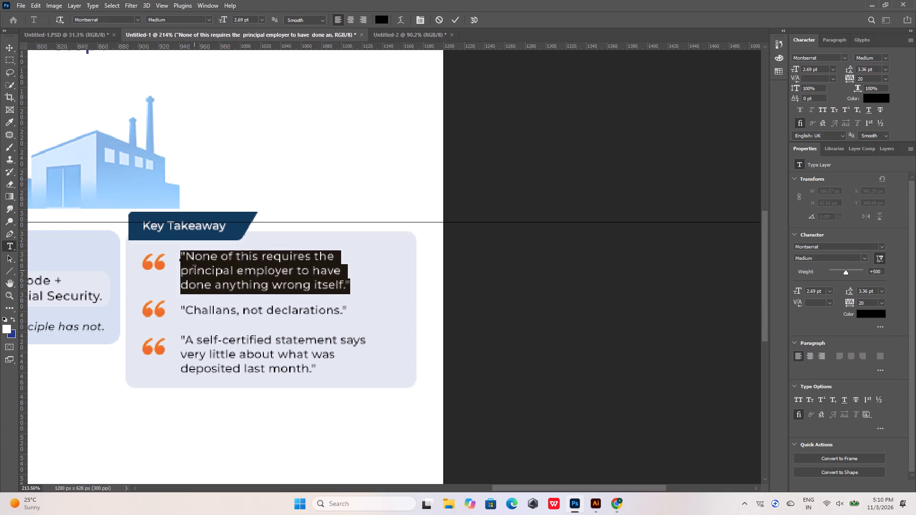
left_click(194, 270)
key("Left")
key("Left")
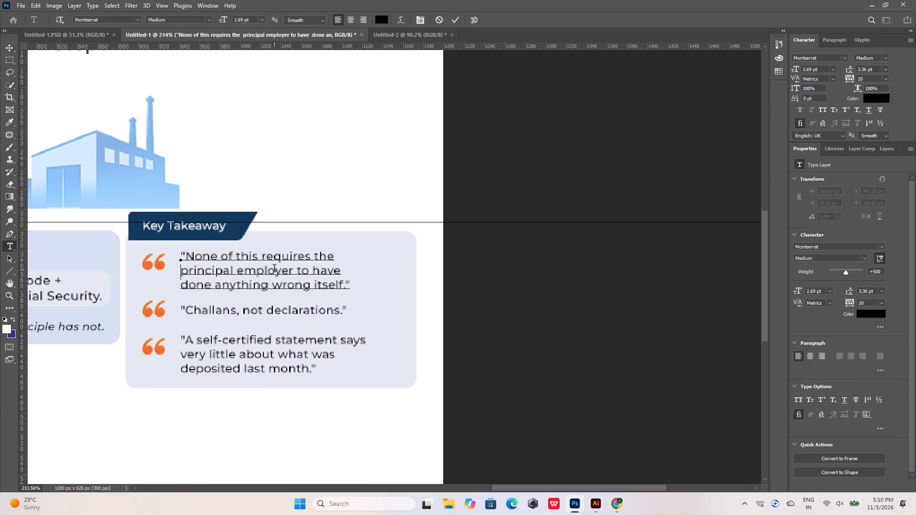
key("BackSpace")
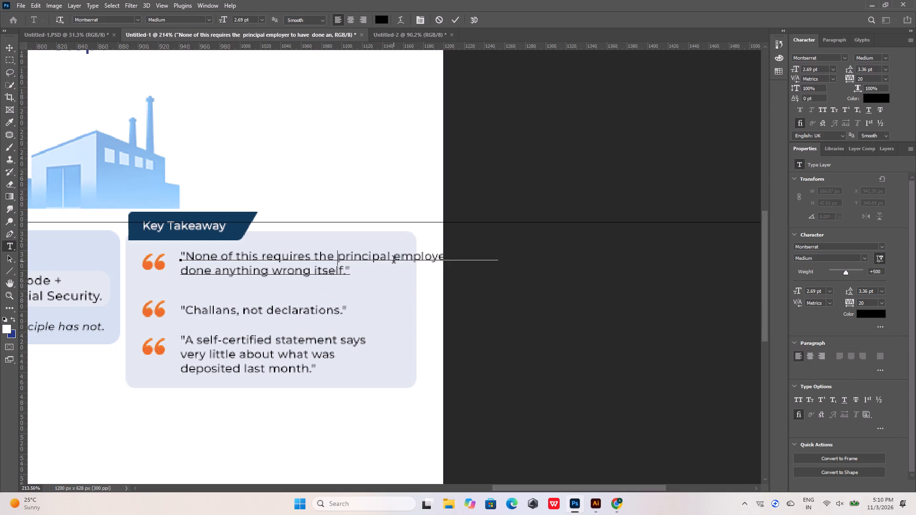
left_click(394, 261)
key("Return")
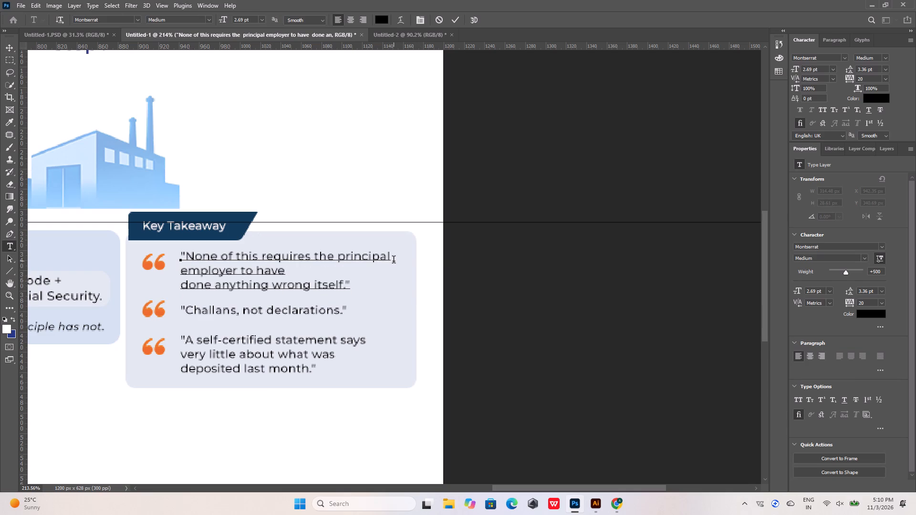
Join "done anything wrong itself." onto the second line of the first Key Takeaway quote and commit the text.
key("Right")
key("Down")
key("Left")
key("BackSpace")
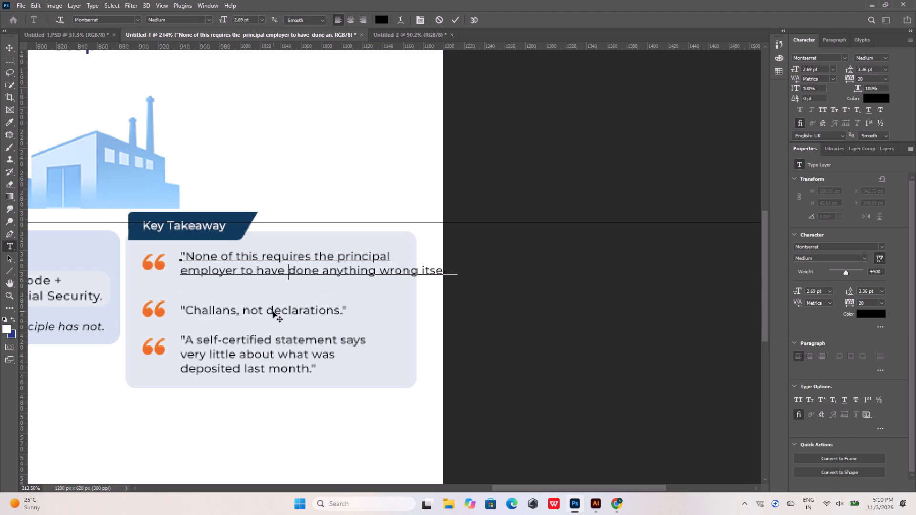
left_click(571, 500)
left_click(571, 500)
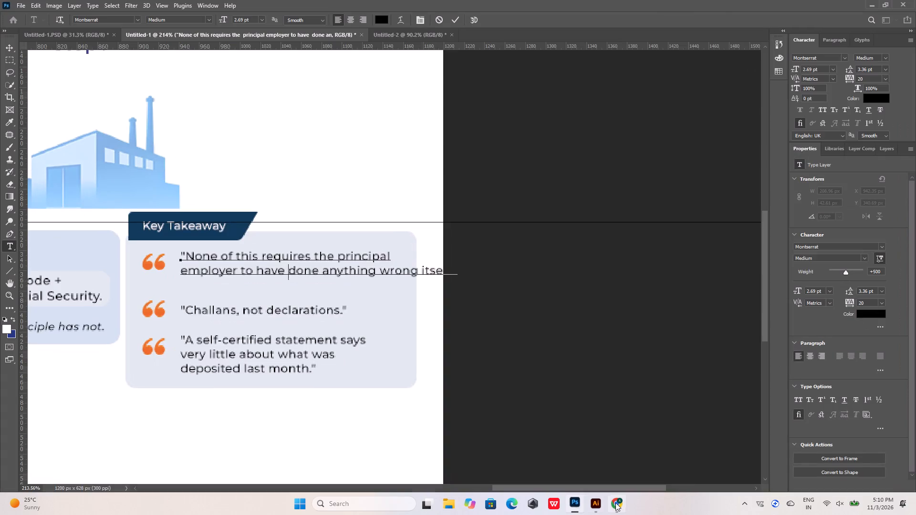
left_click(617, 503)
left_click(617, 503)
left_click(456, 19)
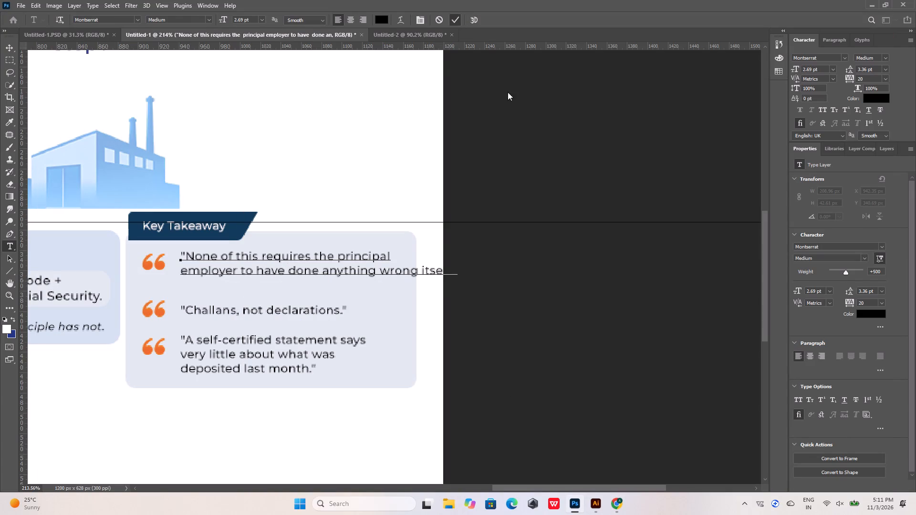
left_click(523, 110)
Shift the three orange quotation marks in the Key Takeaway card together about 5 px left, towards the card's left edge.
scroll(521, 169, "down", 3, "alt")
scroll(240, 238, "down", 1, "alt")
scroll(231, 241, "up", 4, "alt")
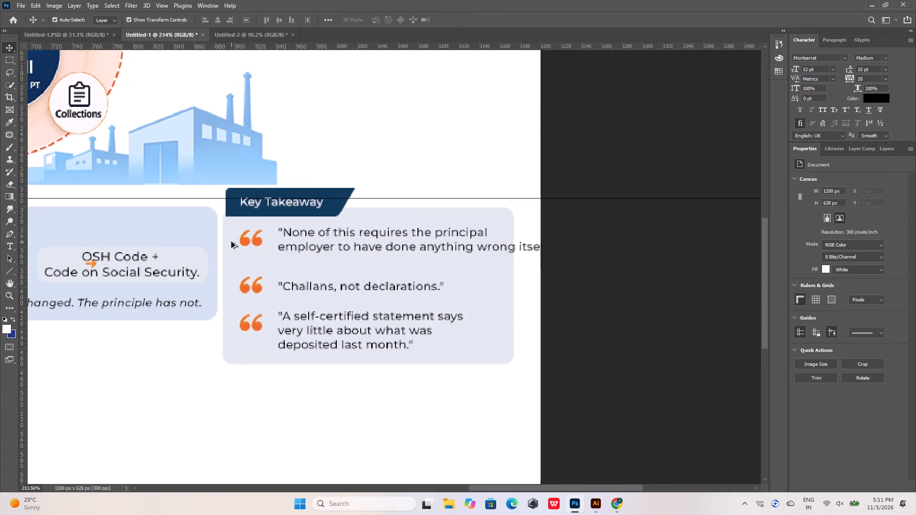
scroll(231, 242, "up", 4, "alt")
left_click(255, 240)
left_click(268, 303, "shift")
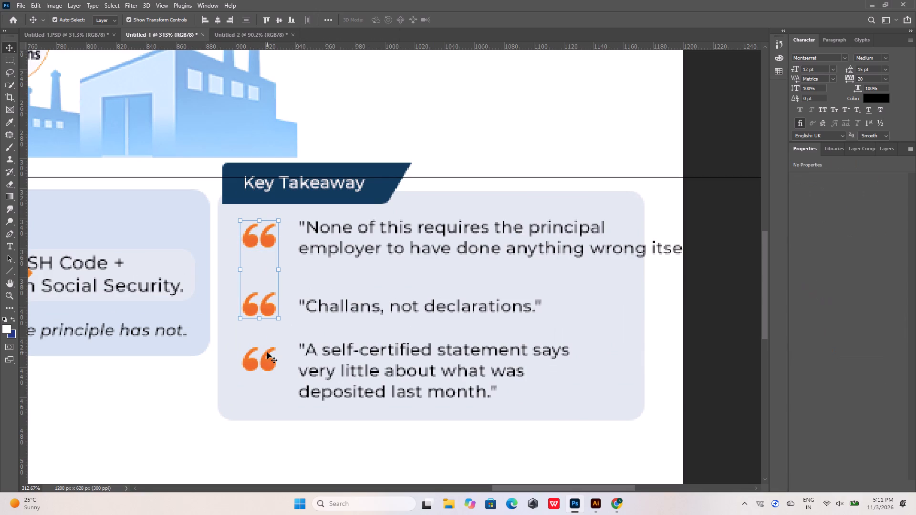
left_click(267, 352, "shift")
key("shift+Left")
key("shift+Left")
key("Right")
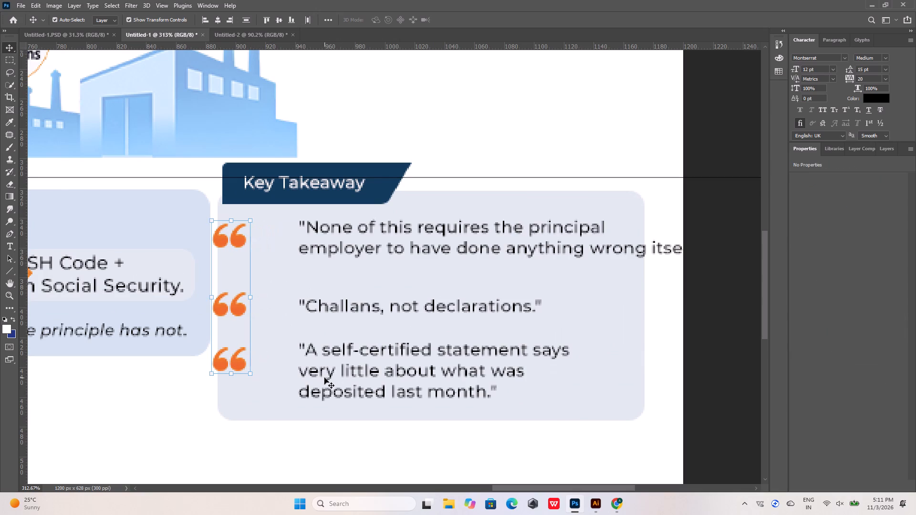
key("Right")
key("Right")
key("Right")
key("Right")
key("Right")
key("Right")
key("Right")
key("Right")
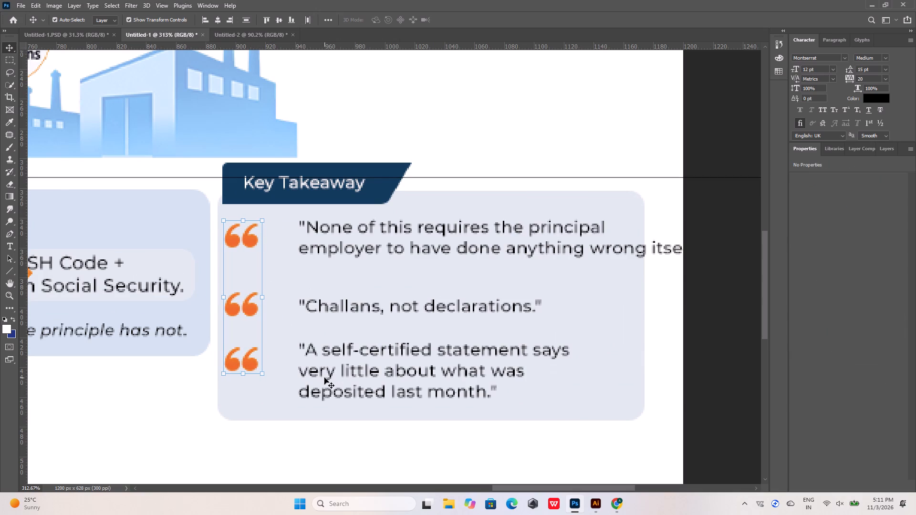
Move all three Key Takeaway quote texts together 10 px left, closer to their orange quotation marks.
left_click(331, 230)
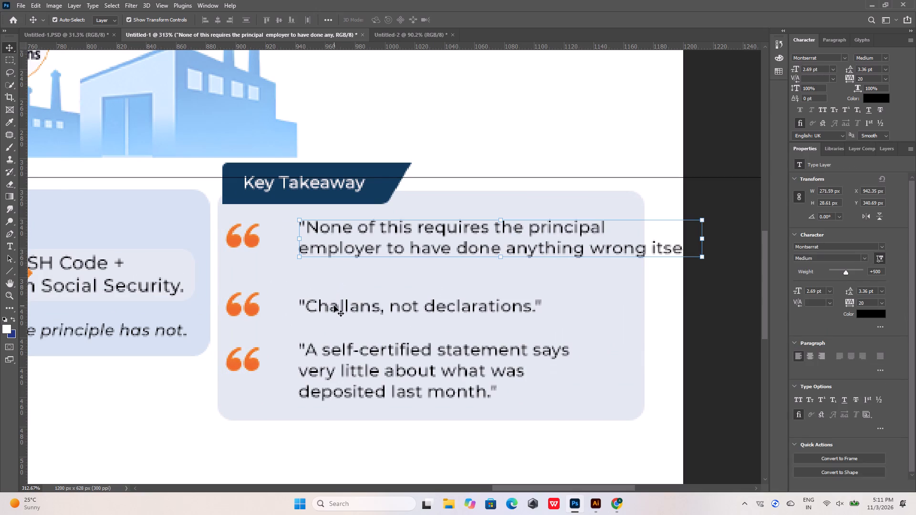
left_click(334, 306, "shift")
left_click(335, 350, "shift")
key("shift+Left")
key("shift+Left")
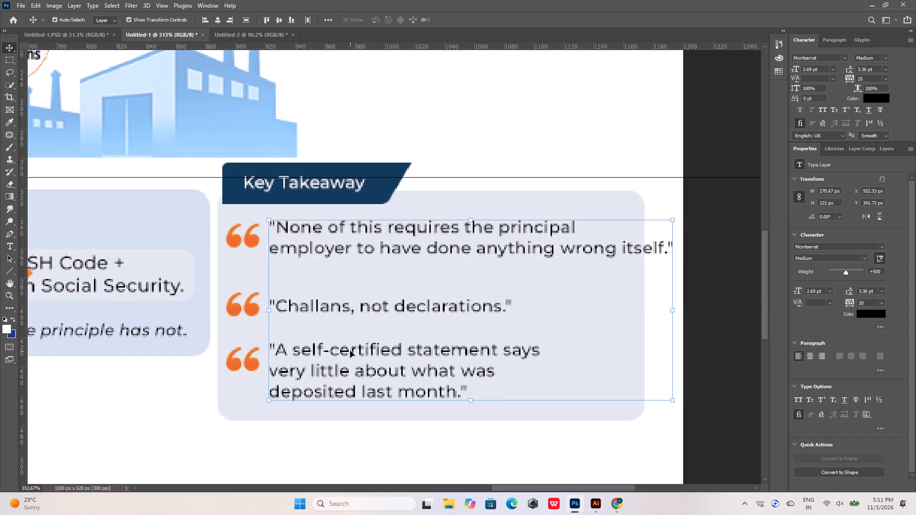
left_click(447, 161)
Select all the artwork from the logo to the Key Takeaway card and nudge it a few pixels left.
scroll(445, 182, "down", 3, "alt")
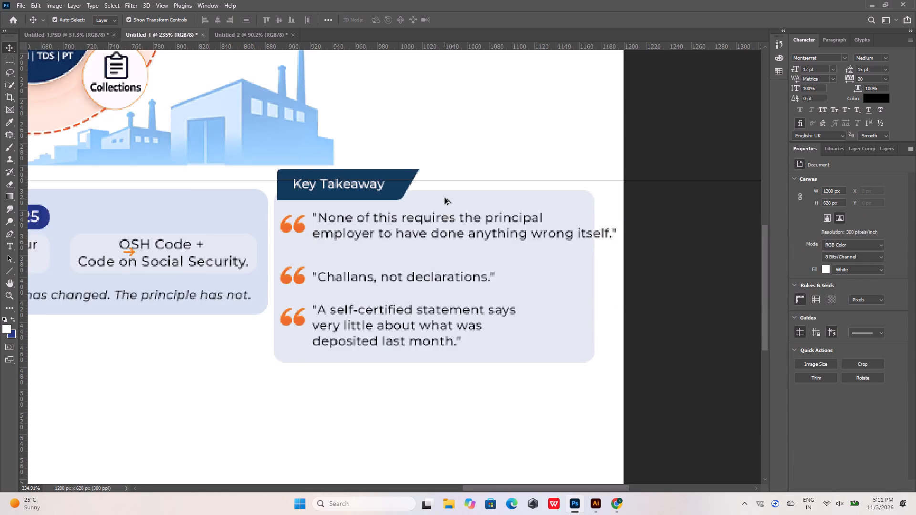
scroll(445, 207, "down", 8, "alt")
scroll(717, 319, "up", 1, "alt")
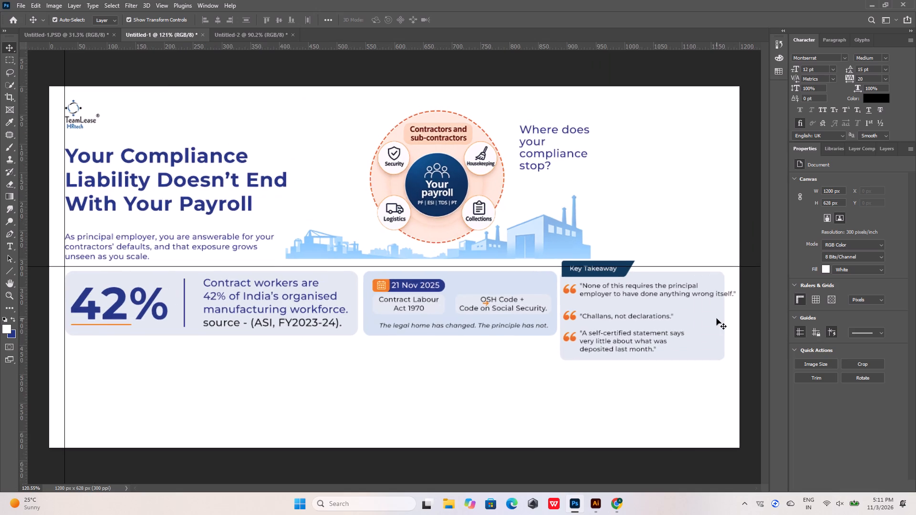
scroll(717, 319, "up", 4, "alt")
scroll(435, 268, "down", 4, "alt")
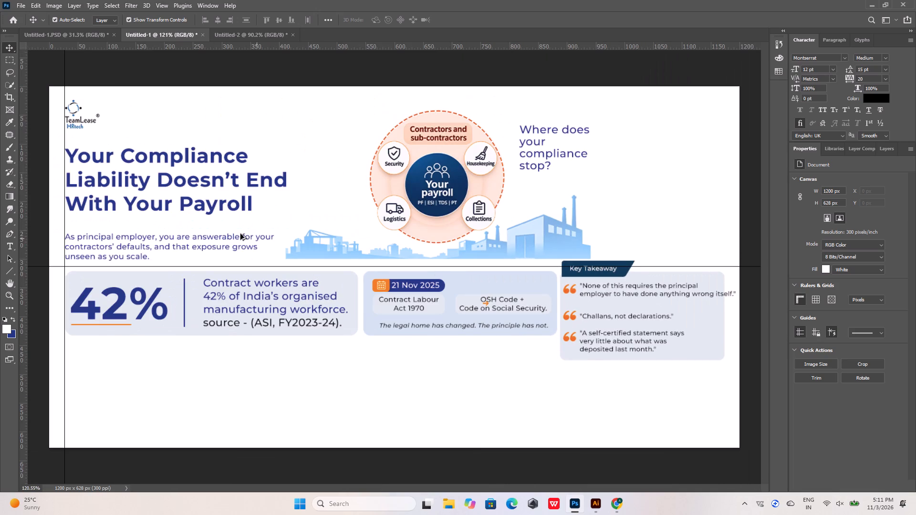
scroll(213, 229, "down", 4, "alt")
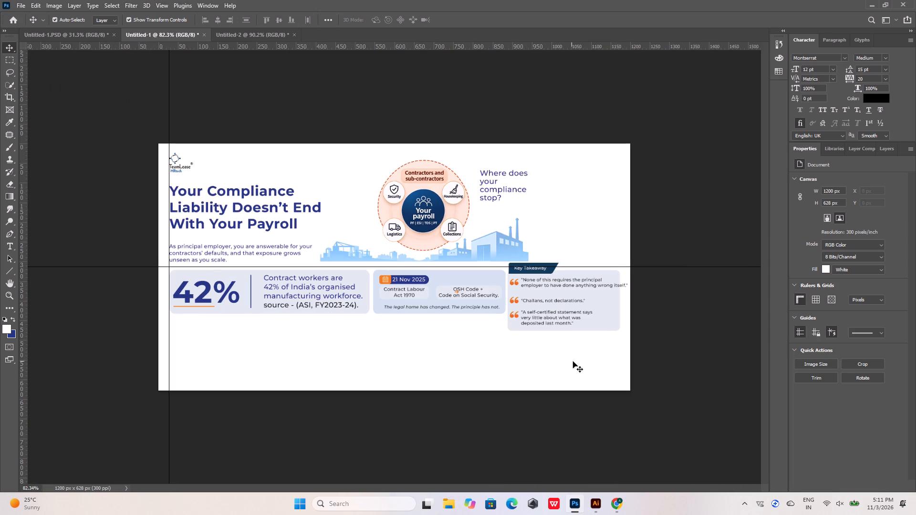
left_click_drag(620, 360, 170, 155)
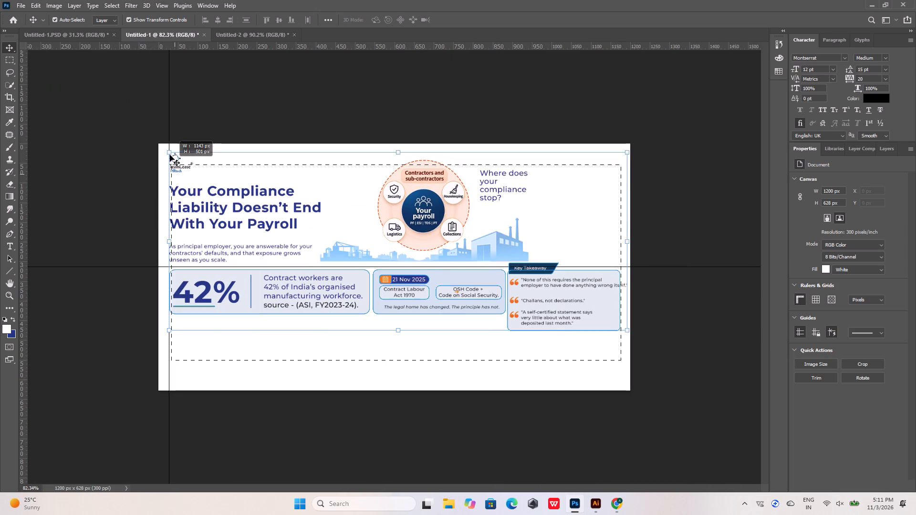
left_click_drag(170, 155, 170, 154)
key("Left")
key("Left")
key("Left")
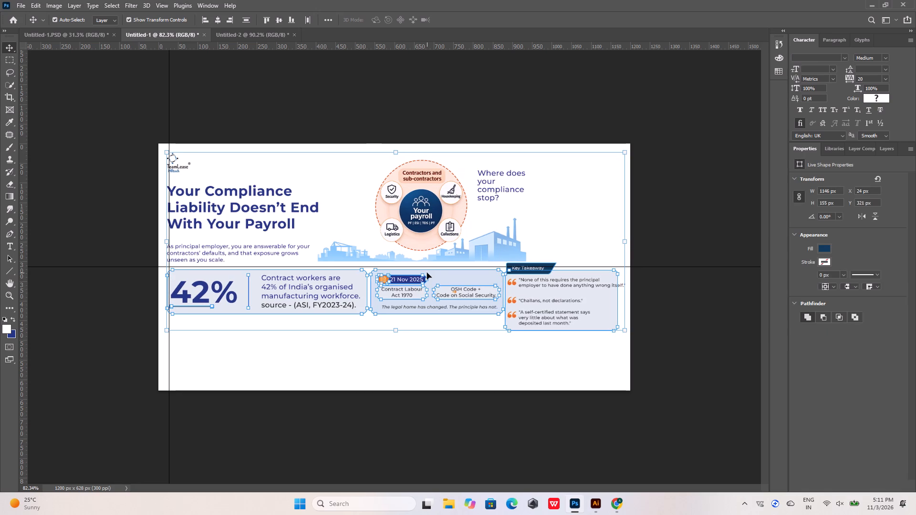
key("Right")
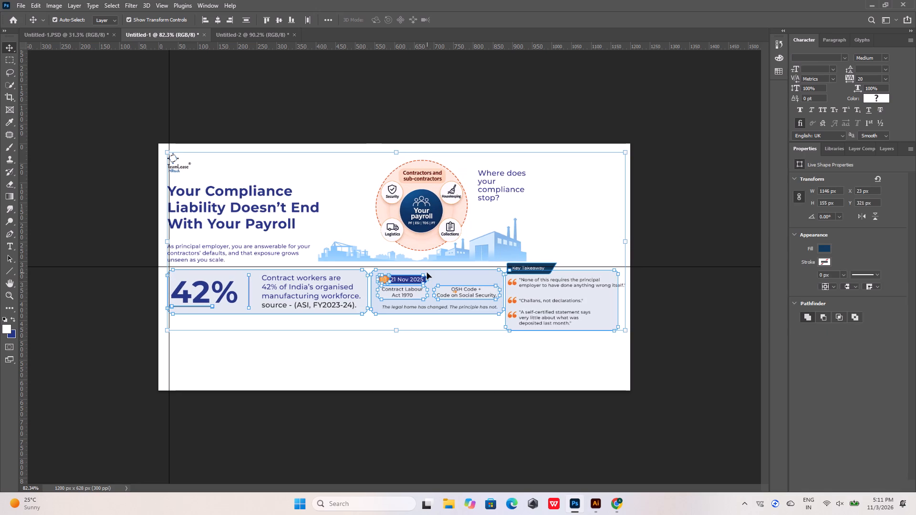
left_click(713, 234)
Widen the Key Takeaway card's rounded background from its right edge to about 310 px so it encloses the first quote.
scroll(652, 278, "up", 5, "alt")
left_click(683, 317)
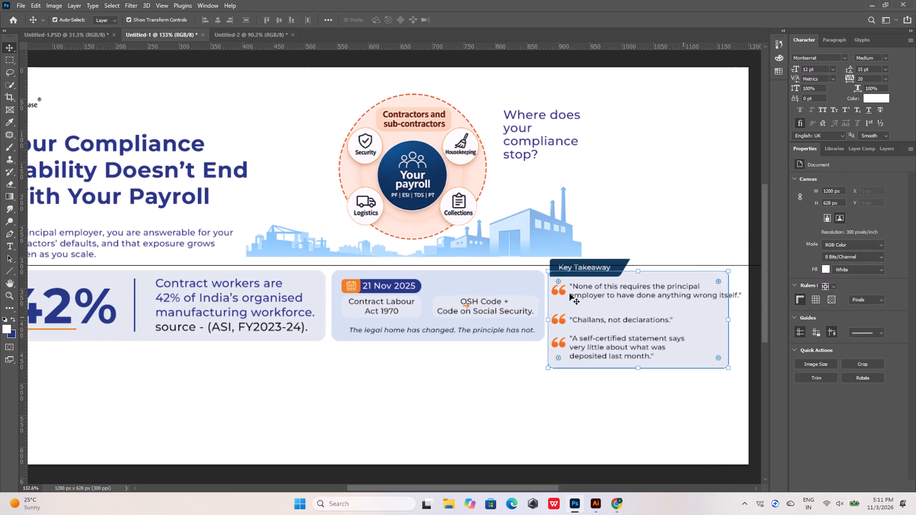
scroll(284, 249, "down", 5, "alt")
scroll(663, 298, "up", 8, "alt")
key("space")
key("space")
key("space")
key("space")
key("space")
key("space")
key("space")
key("space")
key("space")
key("space")
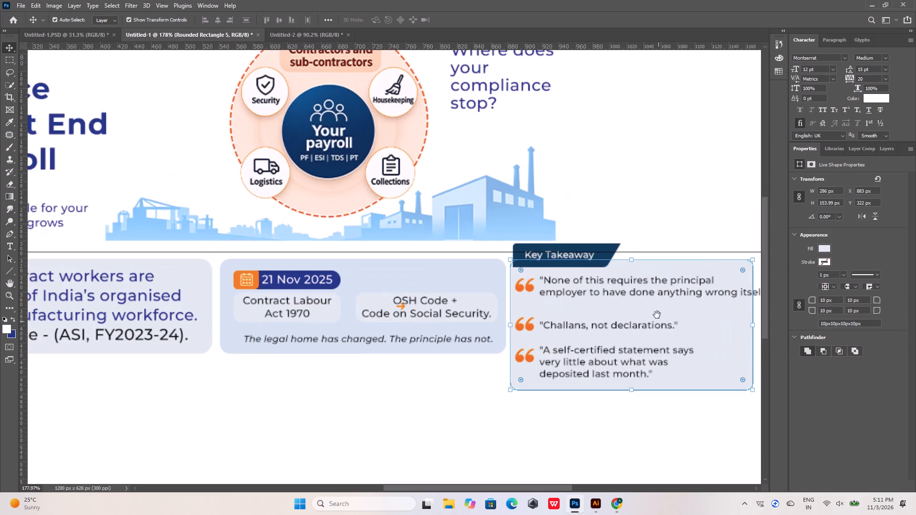
left_click_drag(656, 312, 378, 297)
left_click_drag(475, 310, 491, 307, "shift")
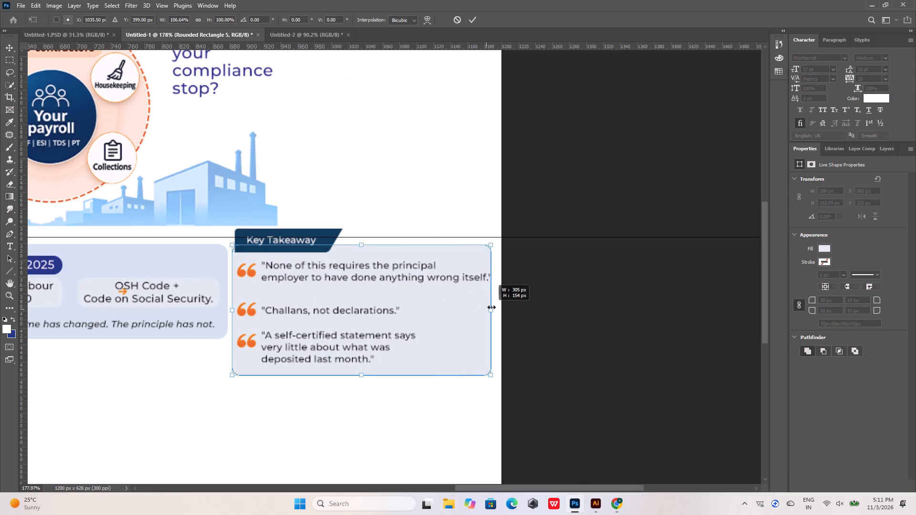
left_click_drag(491, 307, 496, 303, "shift")
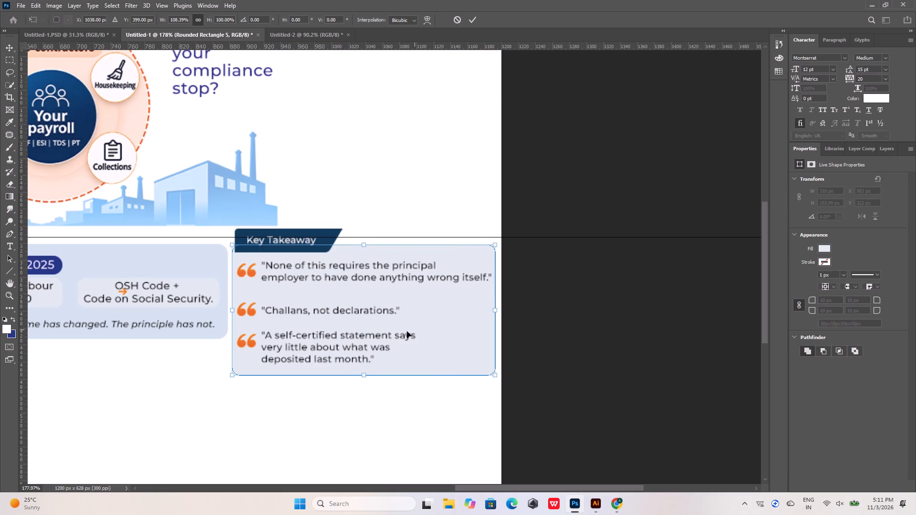
left_click(317, 312)
left_click(472, 23)
left_click(589, 168)
Select the second and third Key Takeaway quotes together with their orange quotation marks.
scroll(242, 330, "up", 4, "alt")
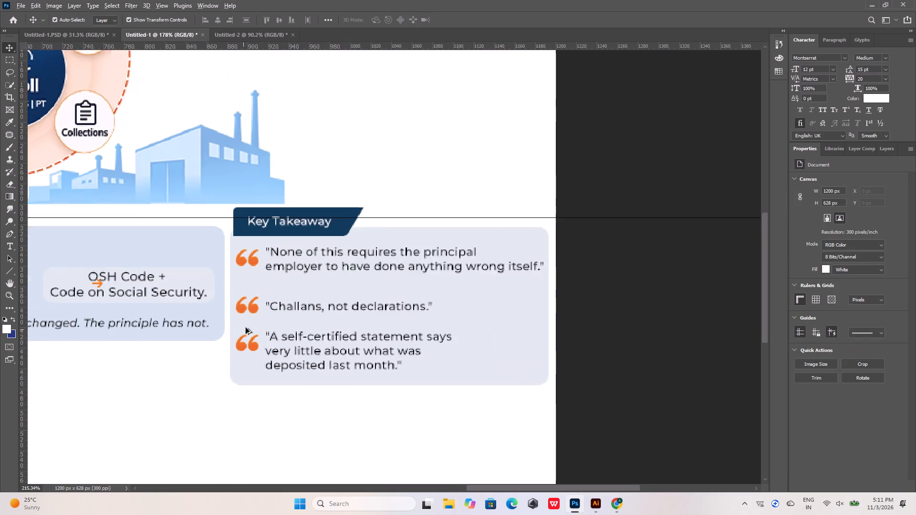
left_click(255, 303)
left_click(289, 304, "shift")
left_click(257, 347, "shift")
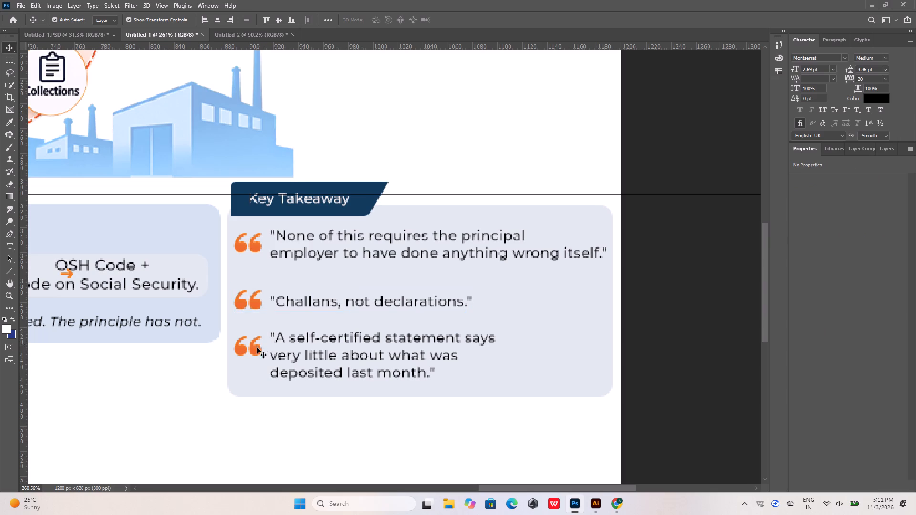
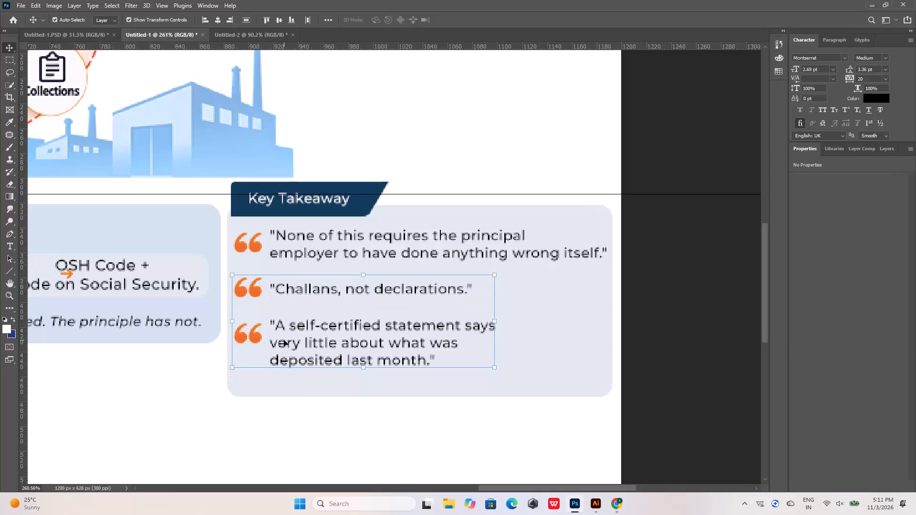
Nudge the second and third Key Takeaway quotes with their marks up 1 px, plus one more pixel for the third pair.
key("Up")
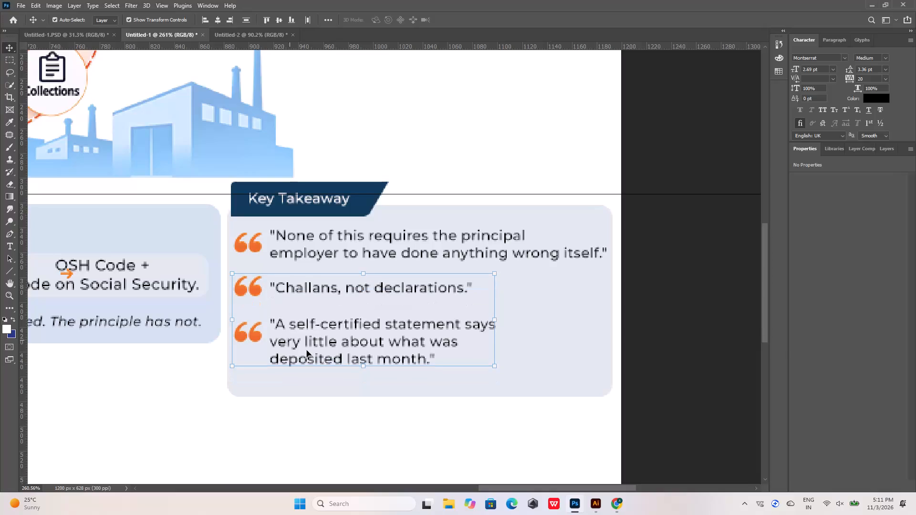
left_click(558, 338)
left_click(253, 336)
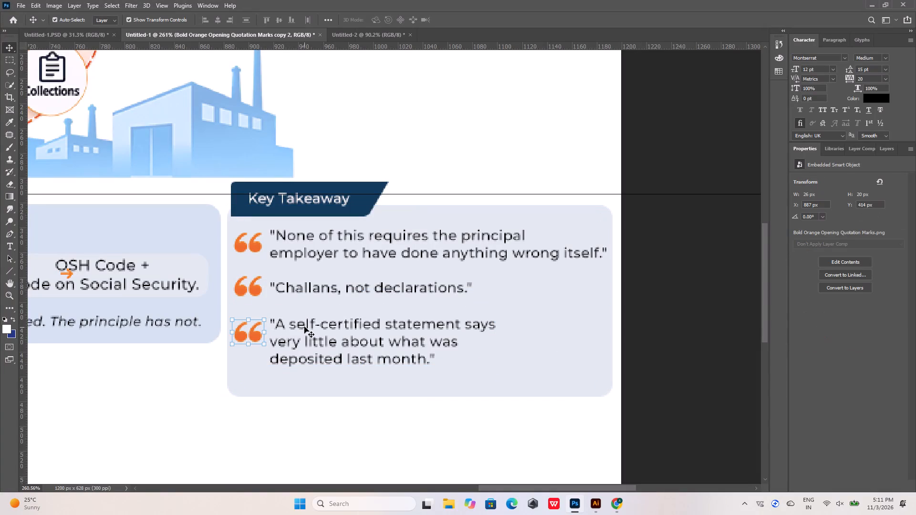
left_click(304, 327, "shift")
key("Up")
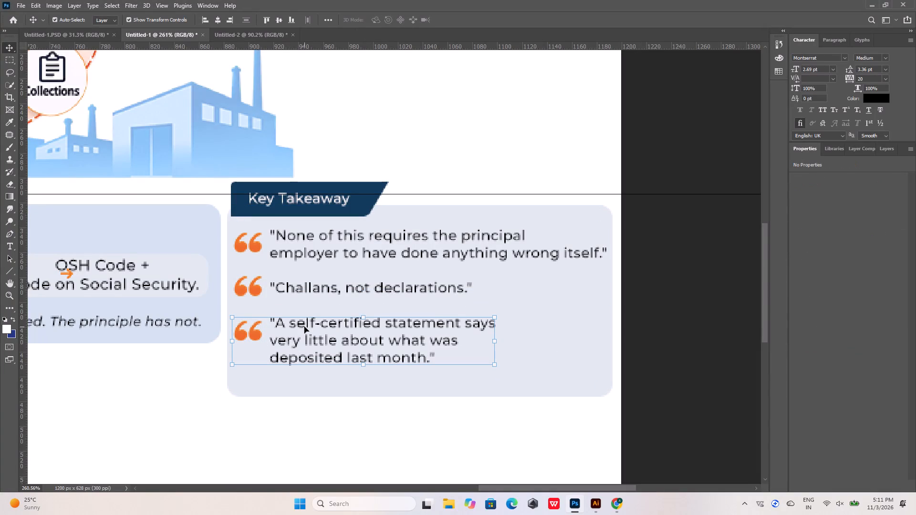
left_click(572, 343)
Rebreak the third Key Takeaway quote into two lines, with the second line starting at "about what was deposited".
double_click(272, 343)
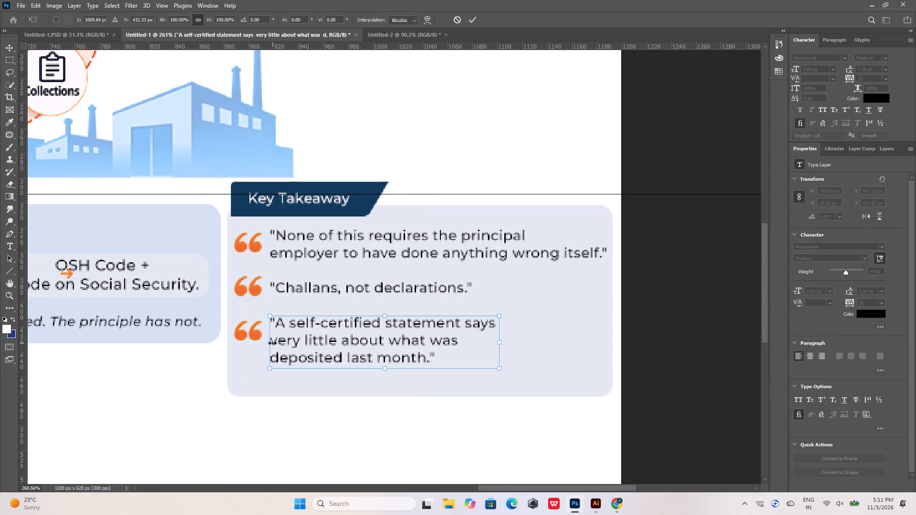
left_click(276, 342)
triple_click(280, 341)
double_click(280, 341)
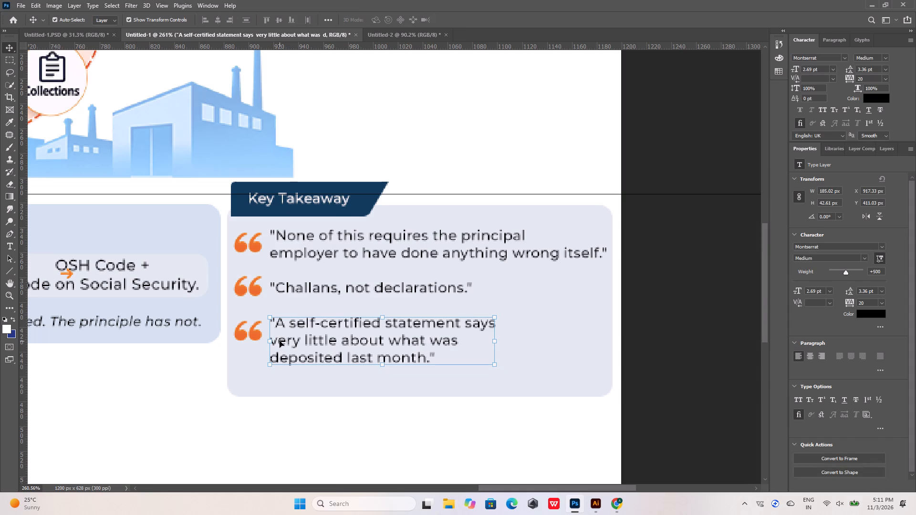
double_click(280, 341)
left_click(280, 341)
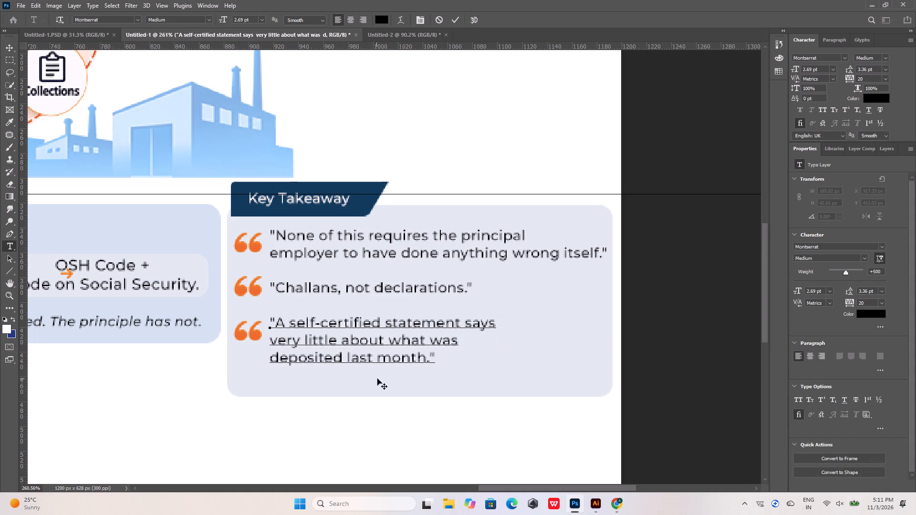
key("Left")
key("BackSpace")
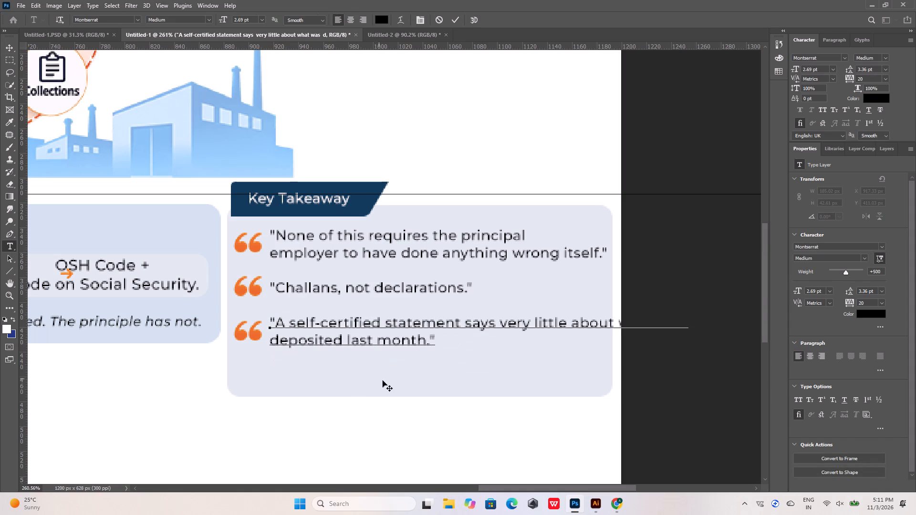
left_click(571, 326)
key("Return")
key("Down")
key("BackSpace")
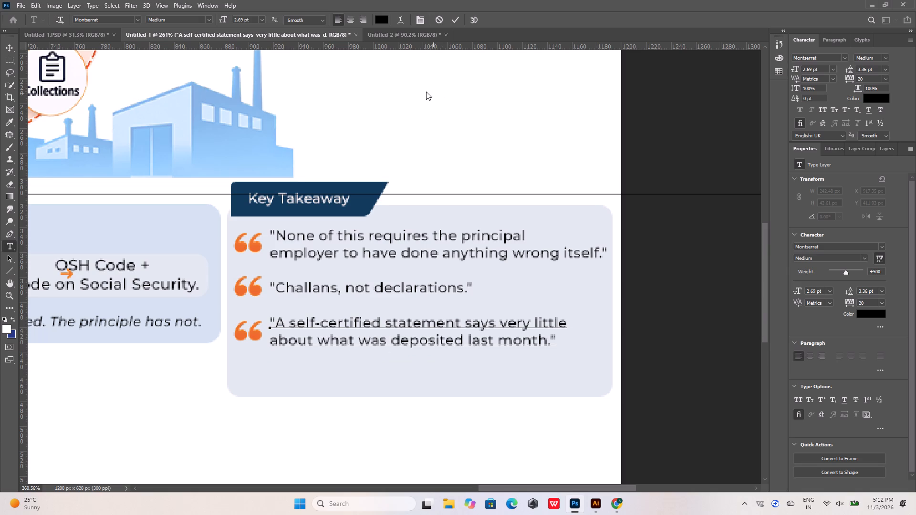
left_click(456, 20)
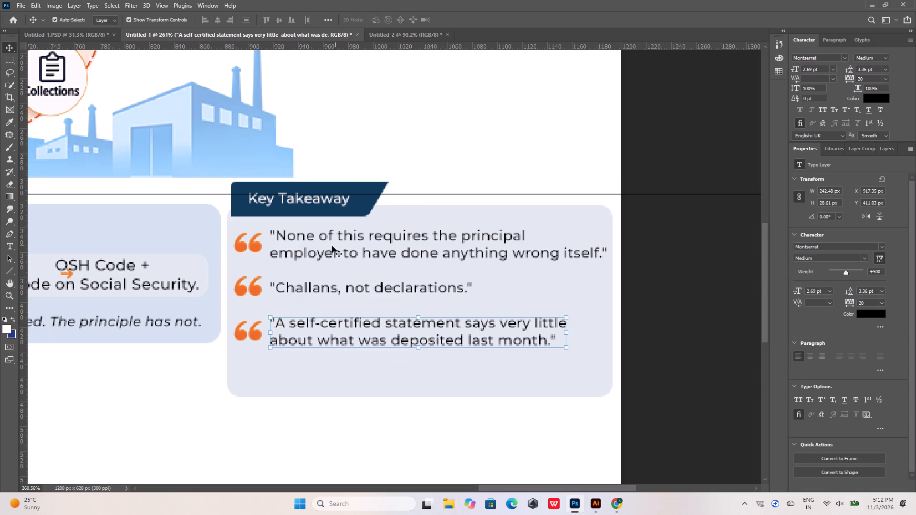
Shorten the Key Takeaway card's rounded background from its bottom edge to about 111 px high.
left_click(361, 376)
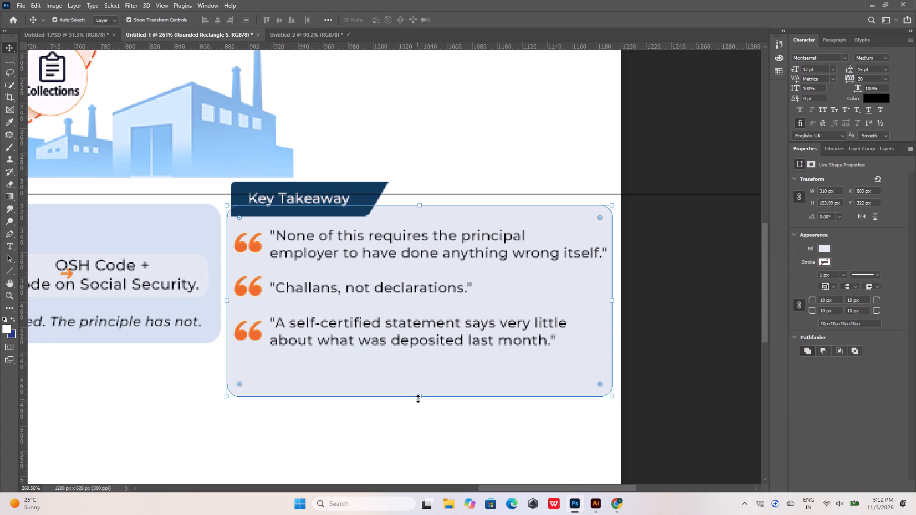
left_click_drag(418, 399, 418, 349, "shift")
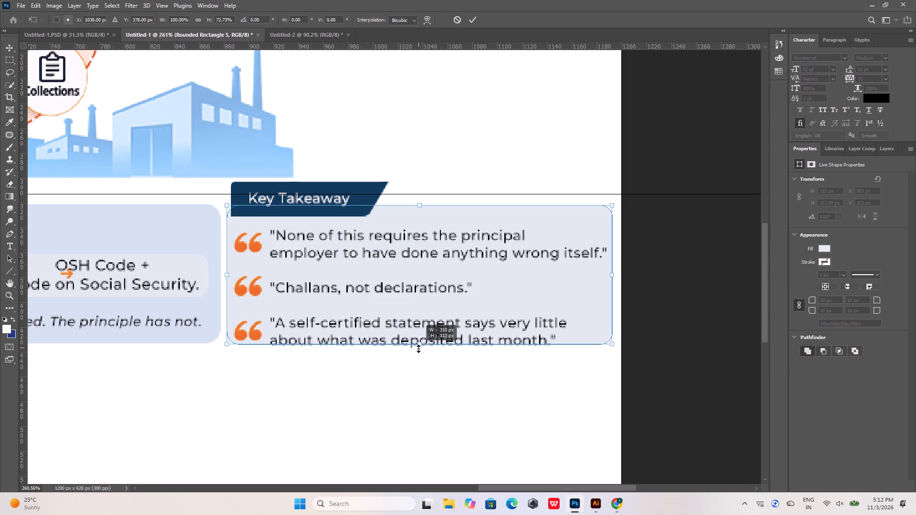
left_click_drag(418, 349, 421, 344, "shift")
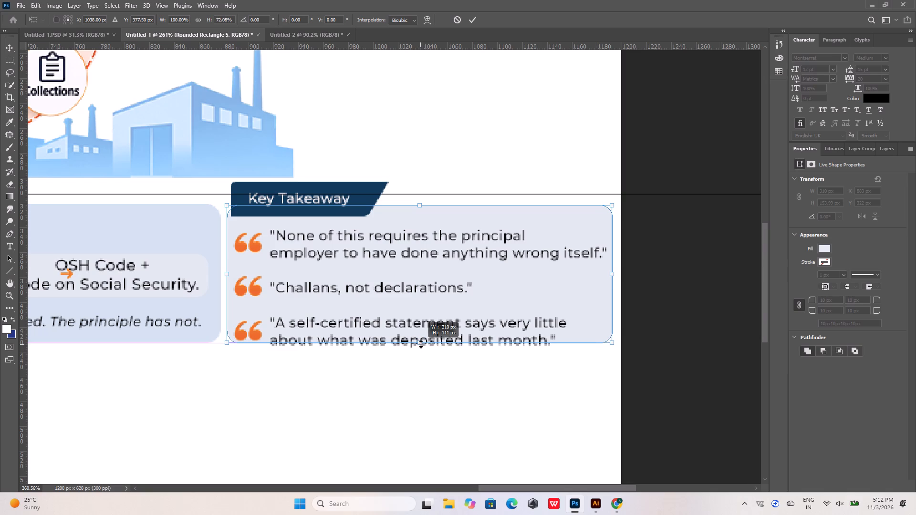
left_click_drag(421, 344, 421, 346, "shift")
scroll(351, 343, "up", 2, "alt")
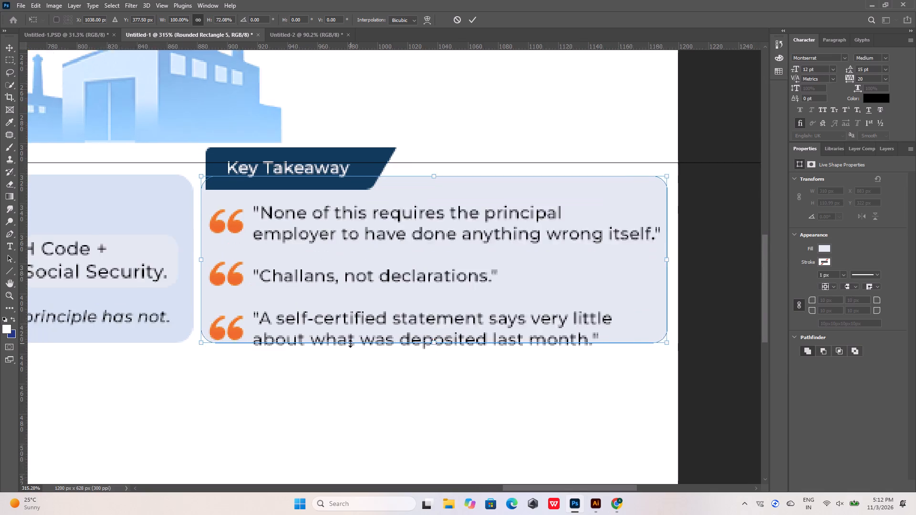
scroll(350, 343, "up", 2, "alt")
left_click(472, 23)
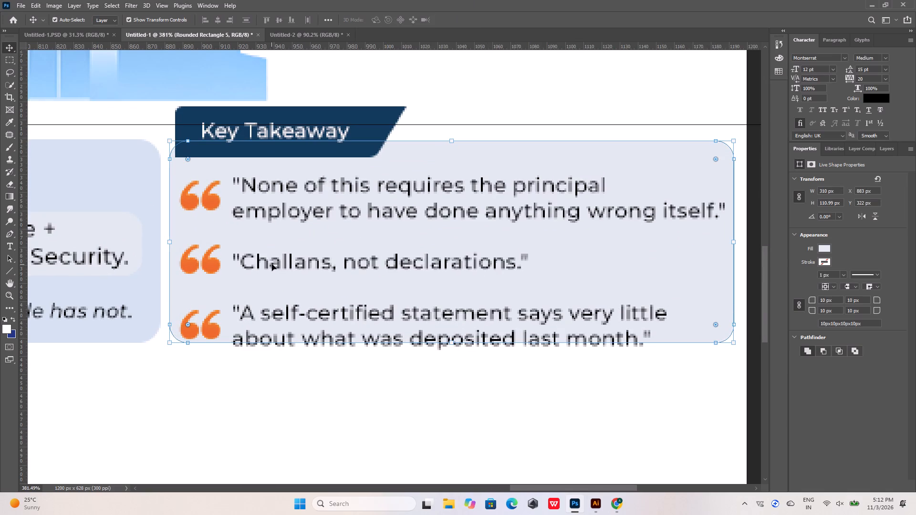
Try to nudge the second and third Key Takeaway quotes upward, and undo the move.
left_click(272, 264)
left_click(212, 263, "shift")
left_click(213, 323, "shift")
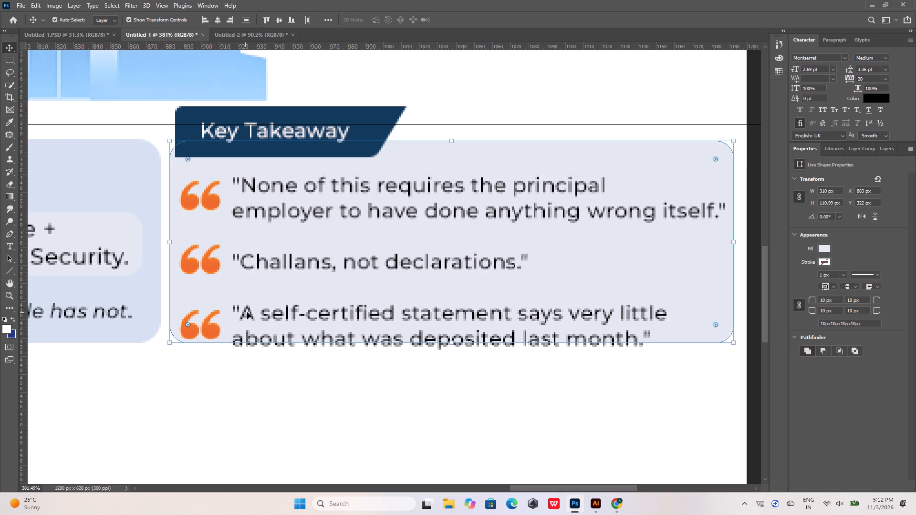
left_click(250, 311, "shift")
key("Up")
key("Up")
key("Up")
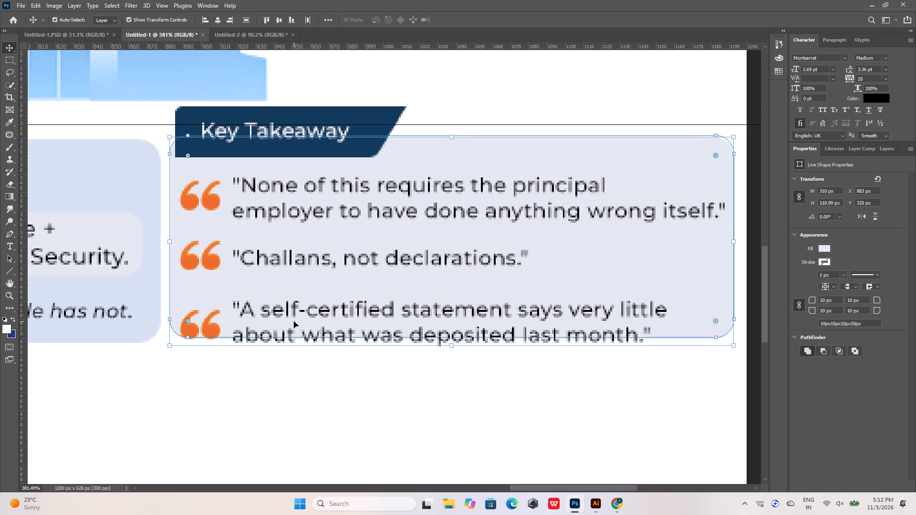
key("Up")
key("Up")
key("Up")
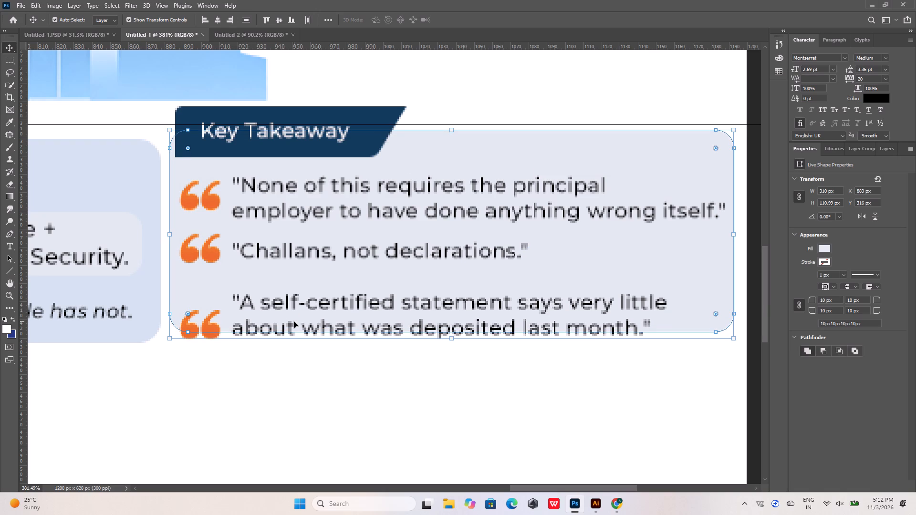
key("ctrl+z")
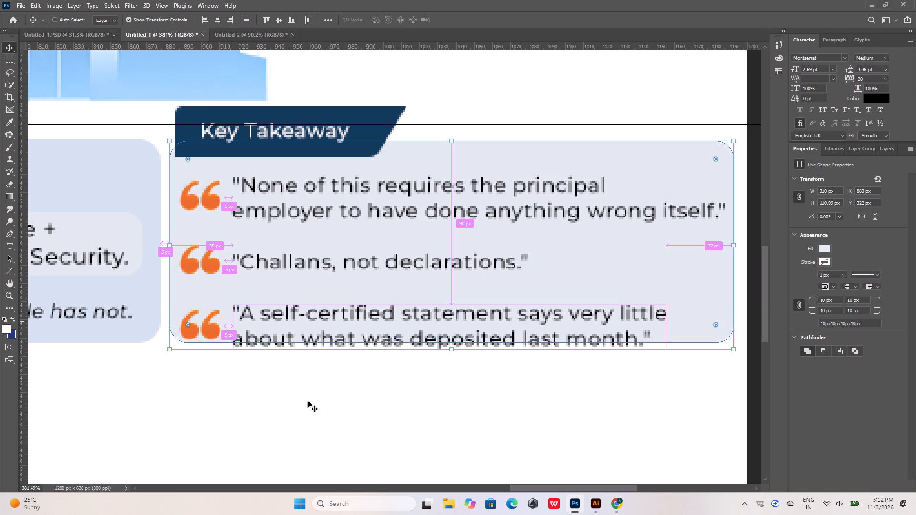
Move the second and third Key Takeaway quotes with their orange quotation marks up 8 px.
left_click(295, 433)
left_click(295, 316)
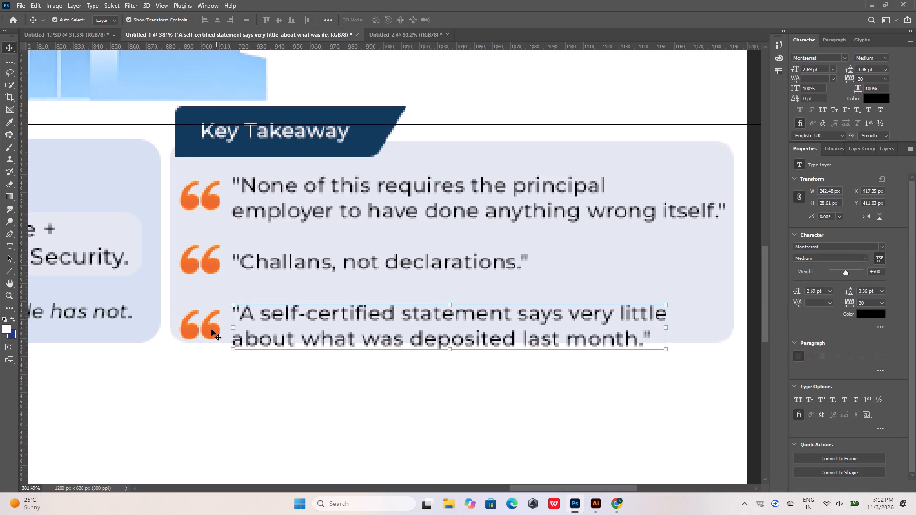
left_click(209, 331, "shift")
left_click(215, 262, "shift")
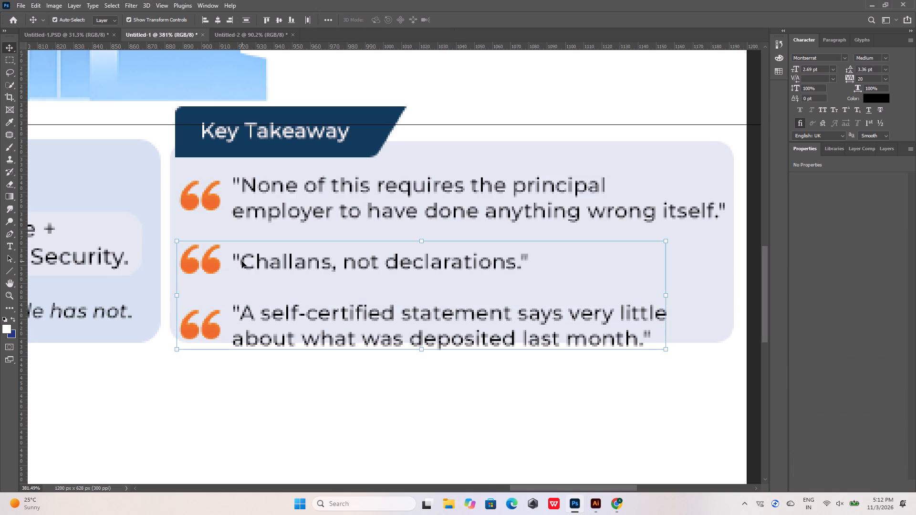
left_click(242, 261, "shift")
key("shift+Up")
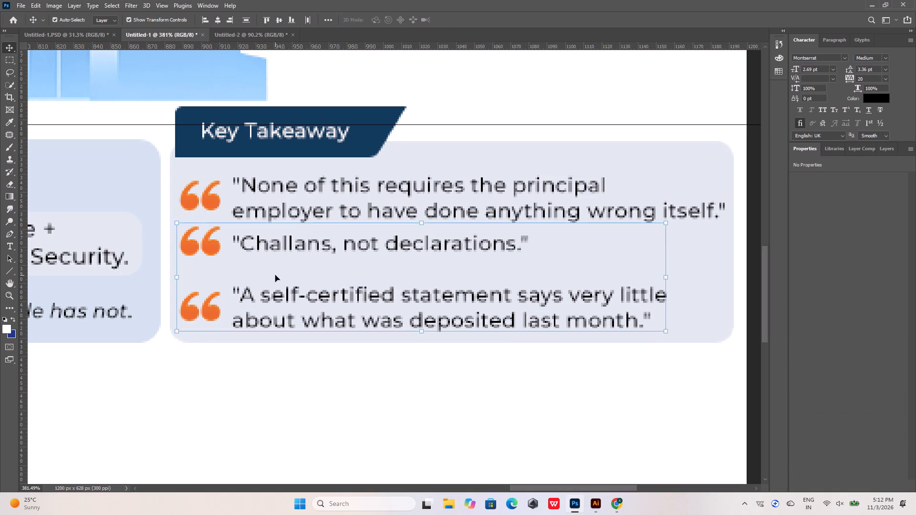
key("Down")
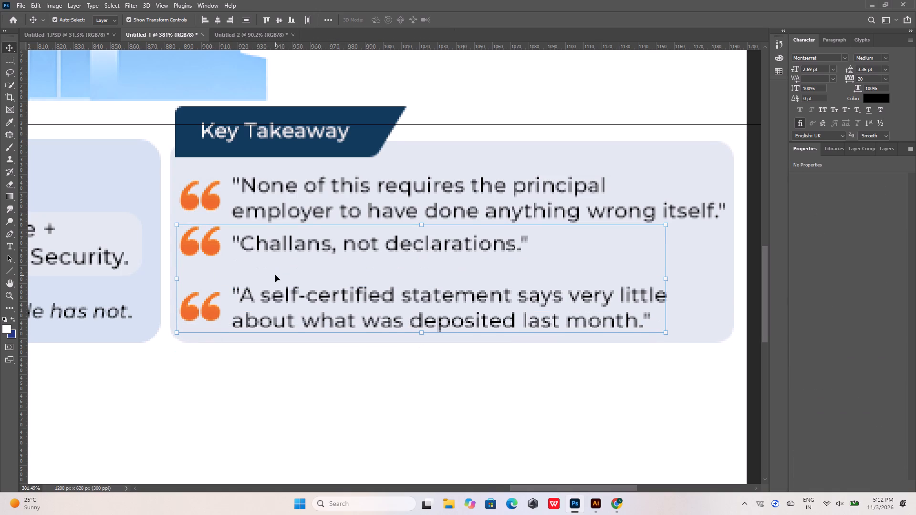
key("Down")
left_click(314, 419)
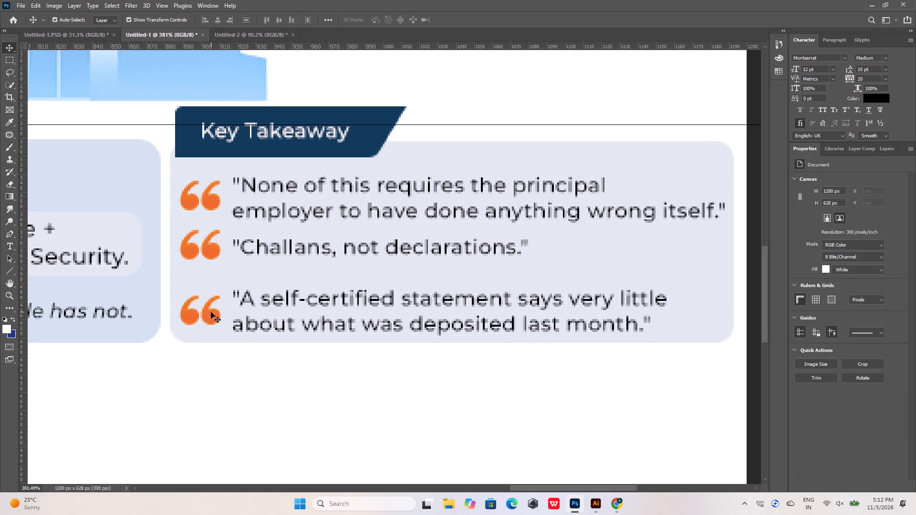
Move the third Key Takeaway quote and its quotation mark up 7 px, closer to the second quote.
left_click(211, 312)
left_click(250, 302, "shift")
key("Up")
key("Up")
key("Up")
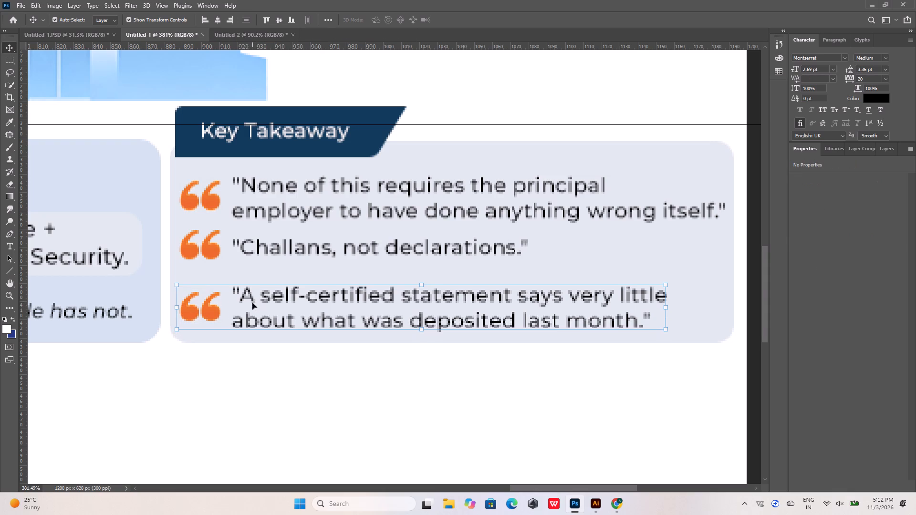
key("Up")
key("Up")
key("Up")
key("Up")
key("Up")
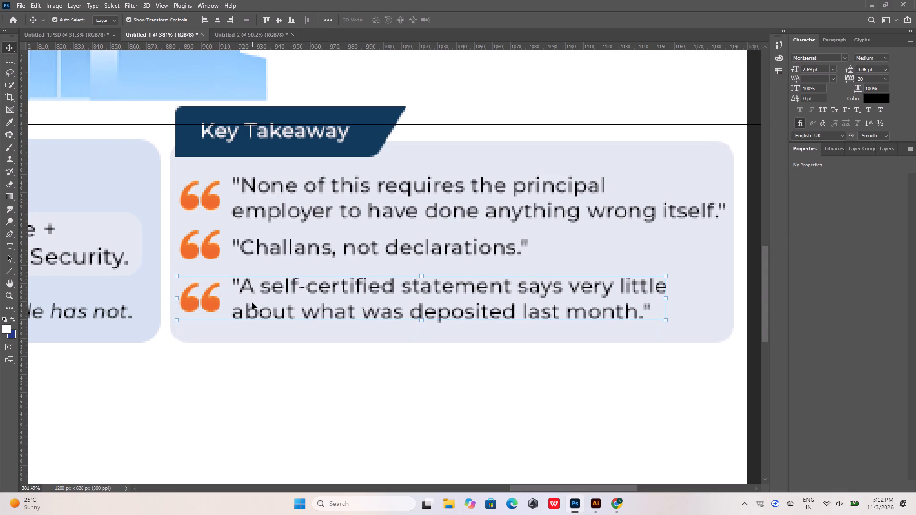
key("Down")
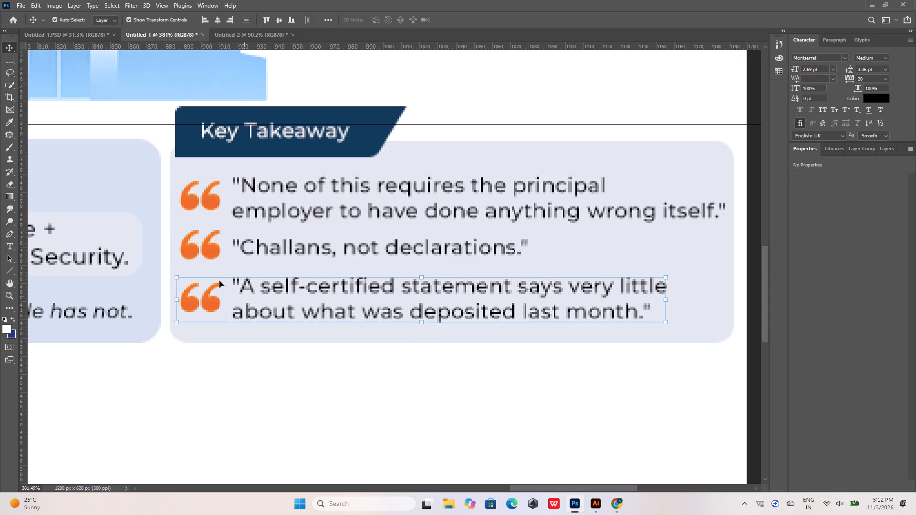
Nudge the second Key Takeaway quote and its quotation mark down 1 px to even out the spacing.
left_click(277, 249)
left_click(211, 250, "shift")
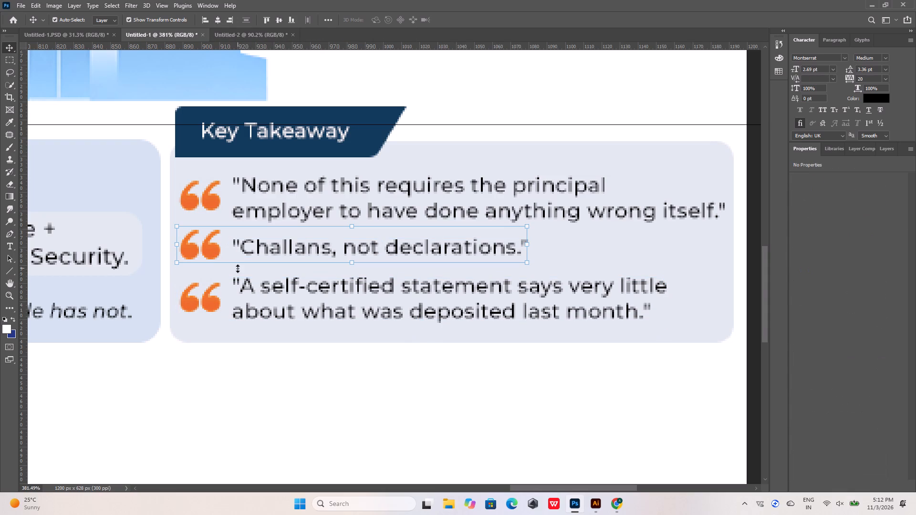
key("Down")
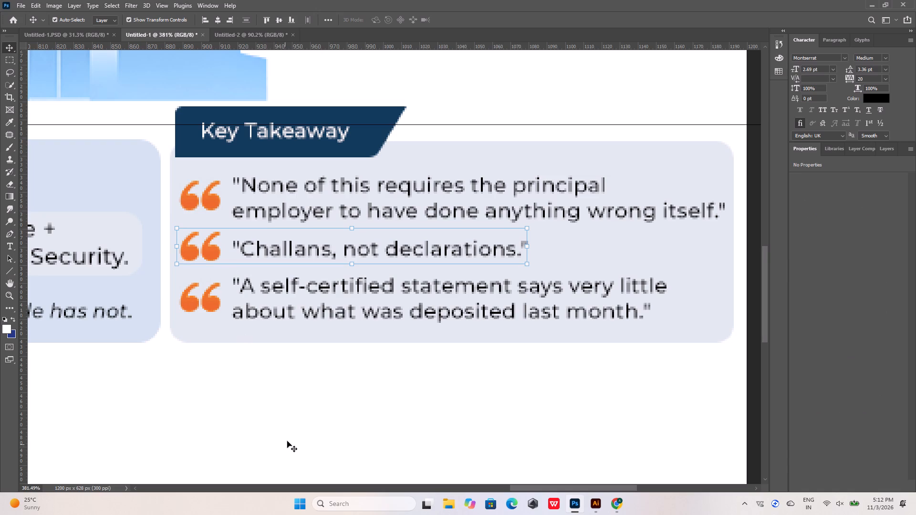
left_click(288, 439)
Scale the first orange quotation mark in the Key Takeaway card down proportionally to about two-thirds of its size.
scroll(287, 381, "down", 7, "alt")
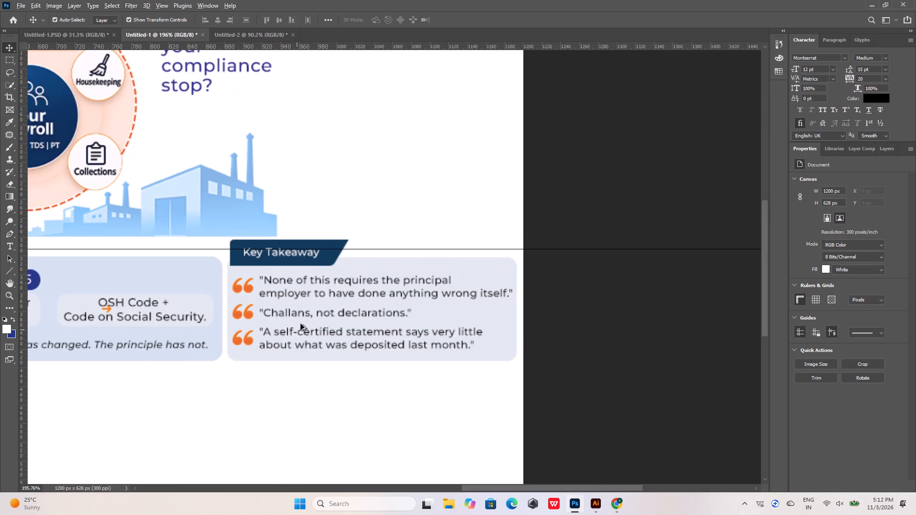
scroll(301, 324, "down", 8, "alt")
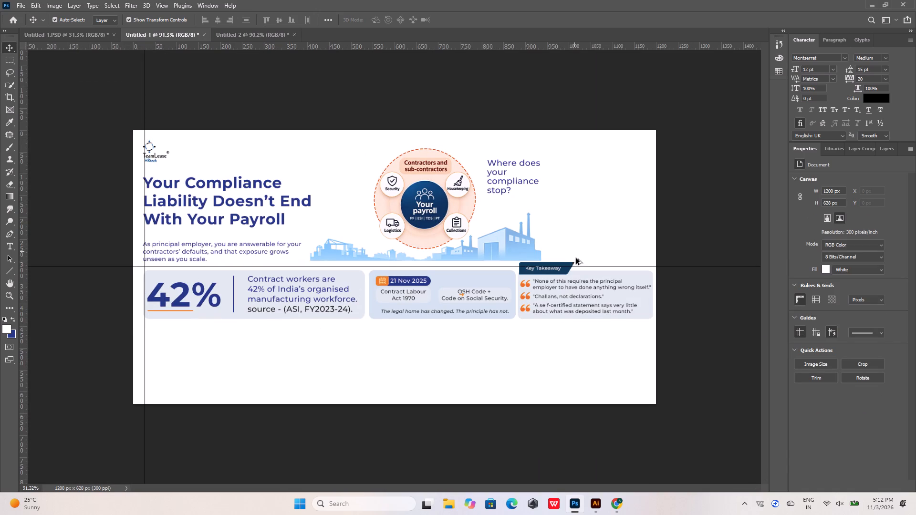
scroll(578, 268, "up", 18, "alt")
left_click(556, 270)
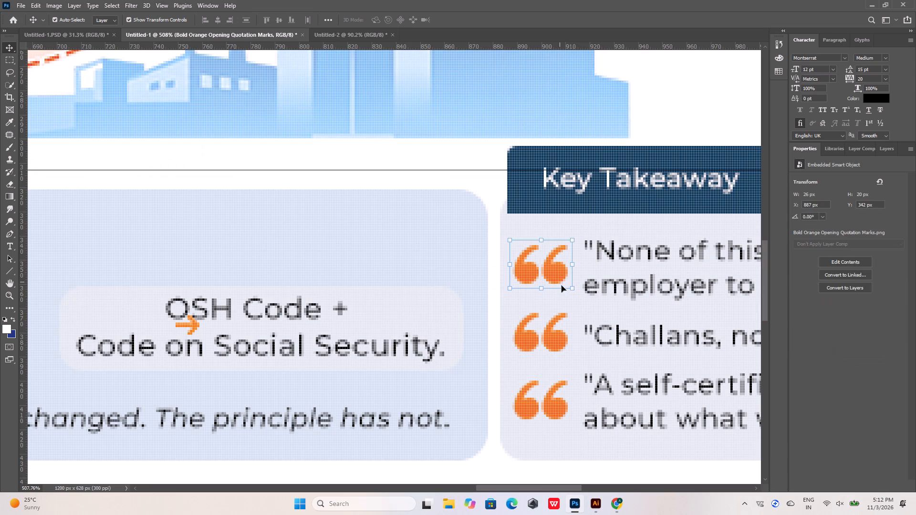
left_click_drag(572, 289, 567, 282)
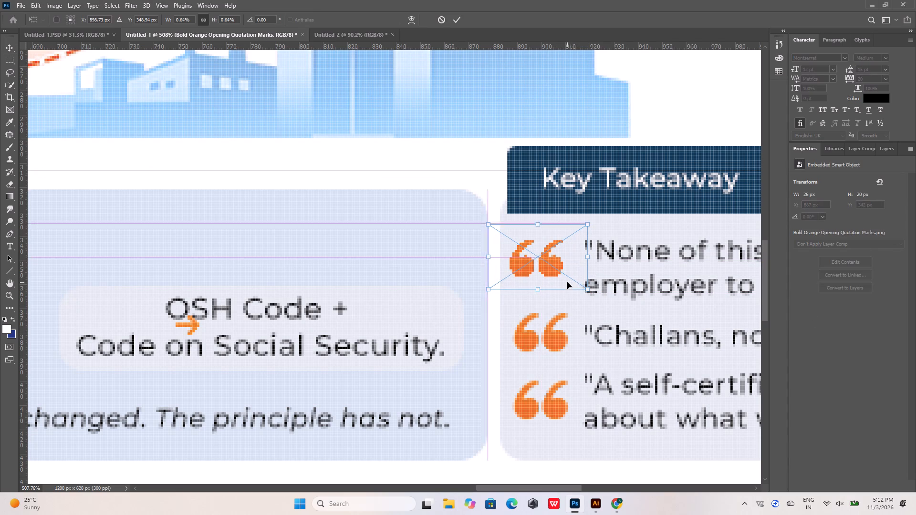
key("ctrl+z")
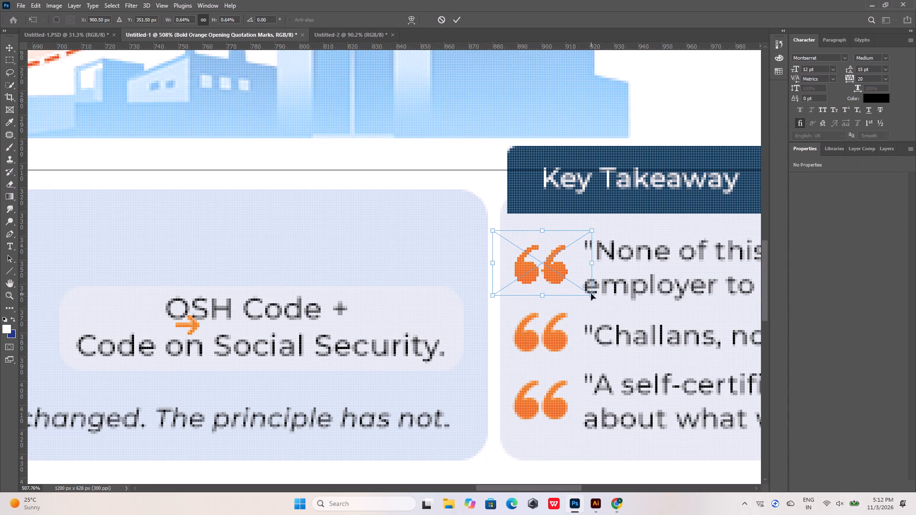
left_click_drag(593, 295, 566, 266)
left_click(459, 20)
left_click(405, 108, "alt")
scroll(270, 225, "down", 1, "alt")
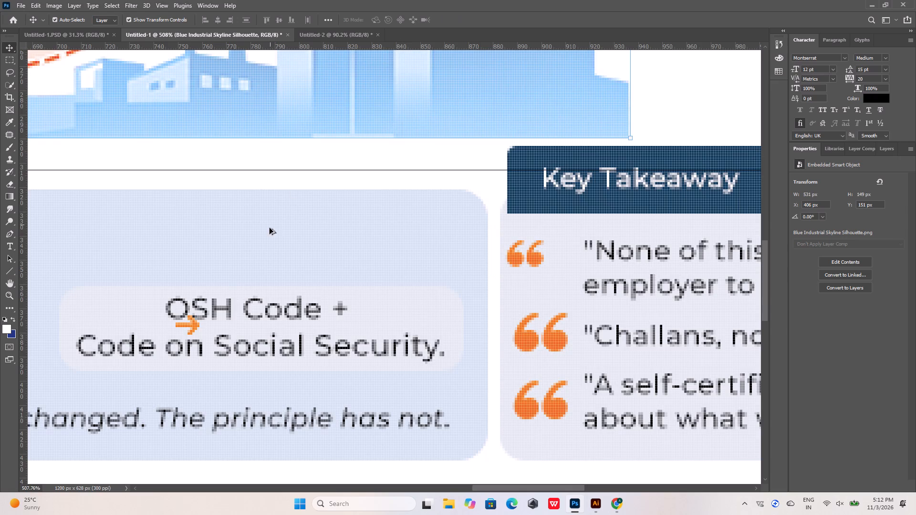
Nudge the reduced first orange quotation mark about 4 px right, inside the Key Takeaway card's left edge.
scroll(270, 228, "down", 6, "alt")
scroll(406, 253, "up", 10, "alt")
left_click(398, 246)
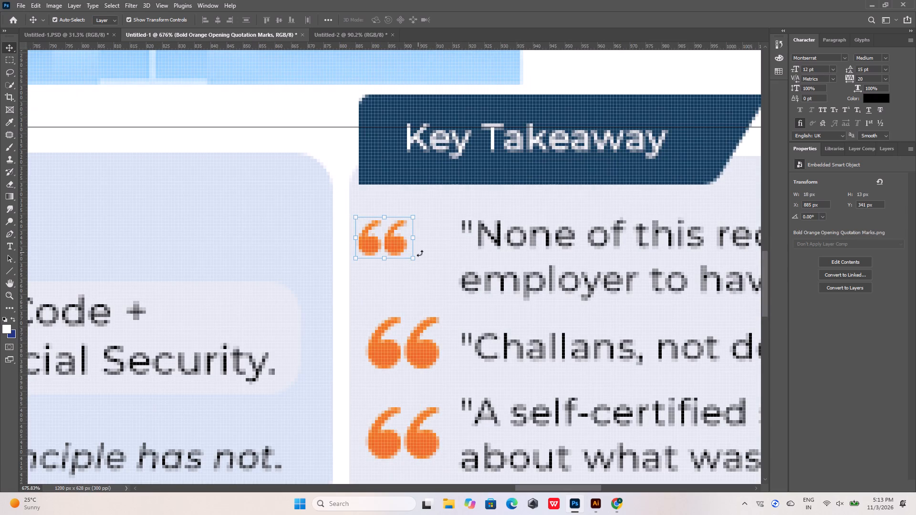
key("Right")
key("Right")
key("Right")
key("Right")
key("Right")
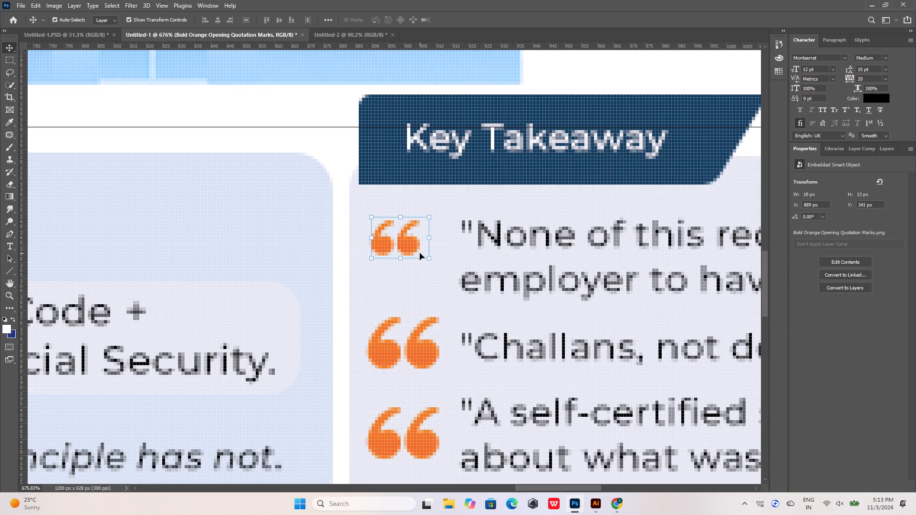
key("Left")
Delete the two larger orange quotation marks beside the second and third Key Takeaway quotes.
left_click(428, 340)
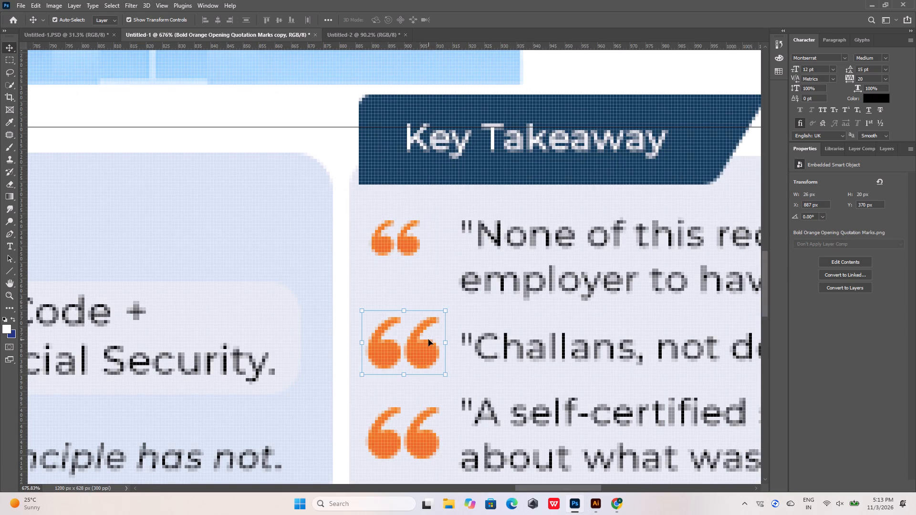
key("Delete")
key("Delete")
left_click(421, 439)
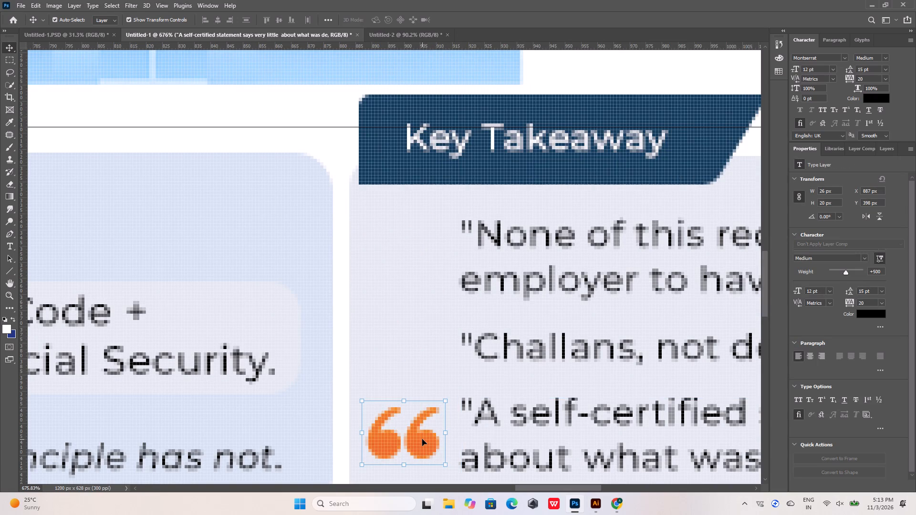
key("ctrl+z")
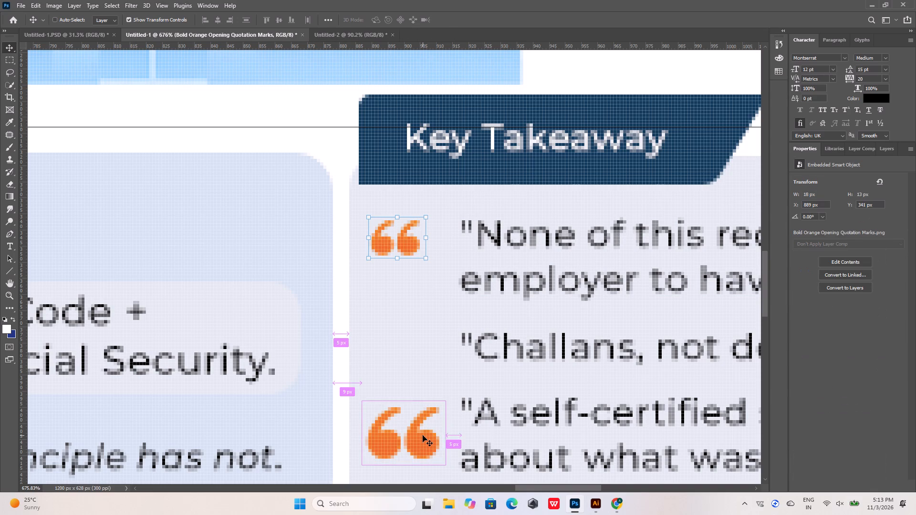
left_click(421, 440)
key("Delete")
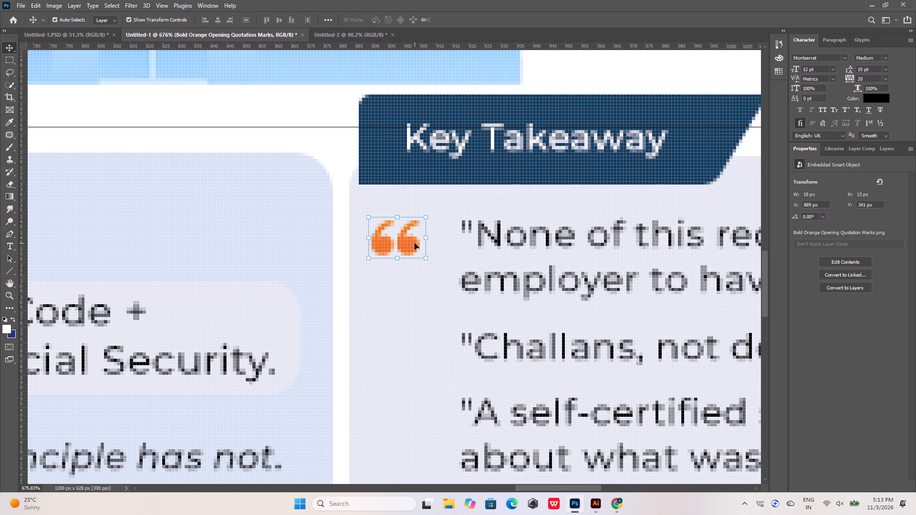
Check the reference infographic in Chrome and move the headline up beside the TeamLease logo, at about X 101 px, Y 20 px.
left_click(614, 504)
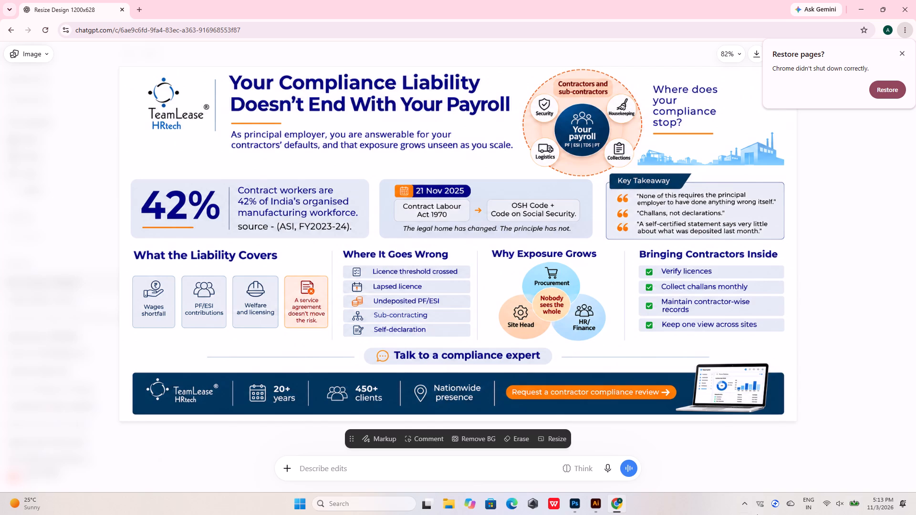
left_click(571, 502)
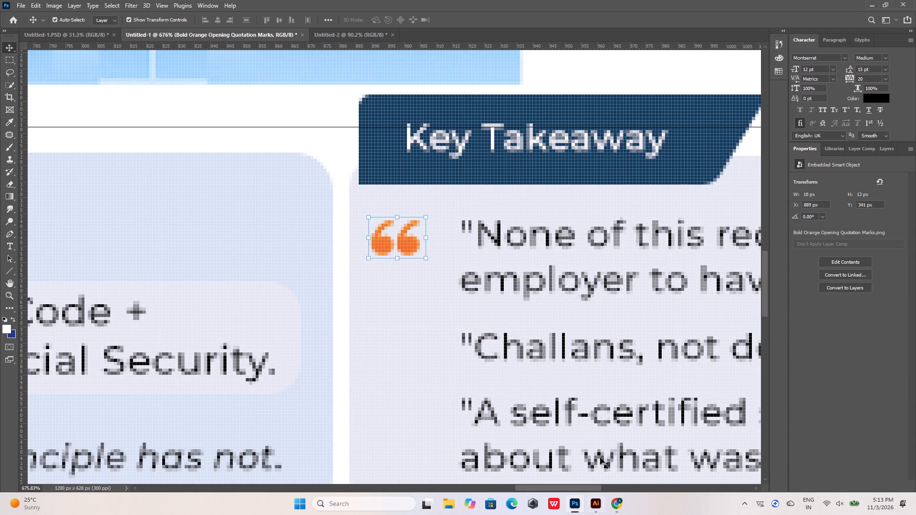
scroll(548, 338, "down", 20, "alt")
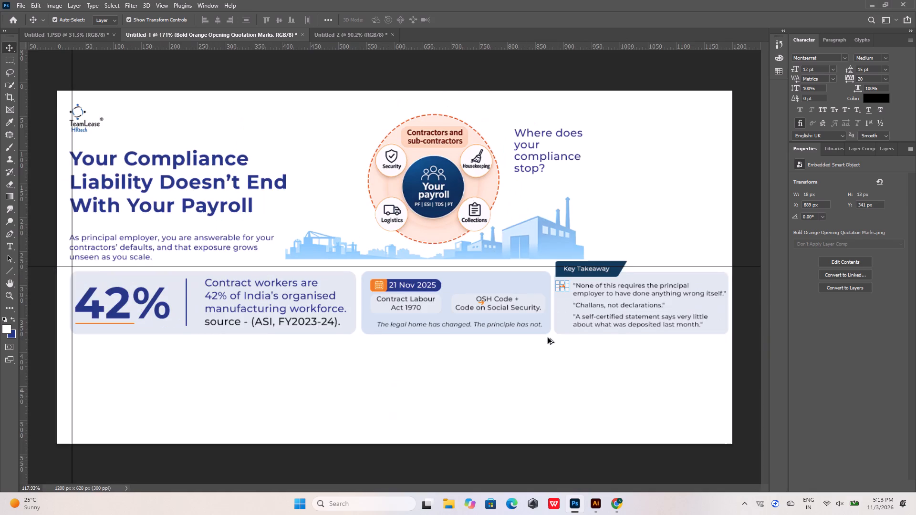
left_click(164, 170)
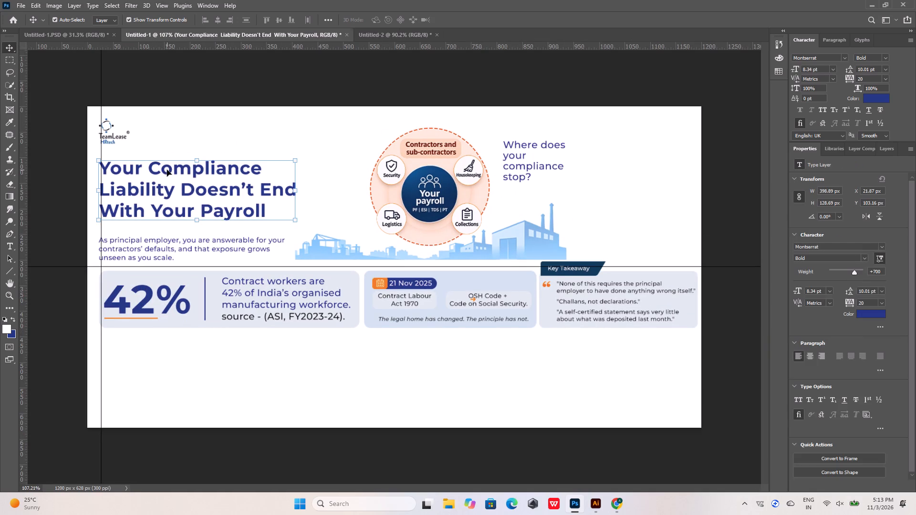
left_click_drag(167, 170, 208, 127)
Re-break the headline into two lines: "Your Compliance Liability" and "Doesn't End With Your Payroll".
left_click(616, 504)
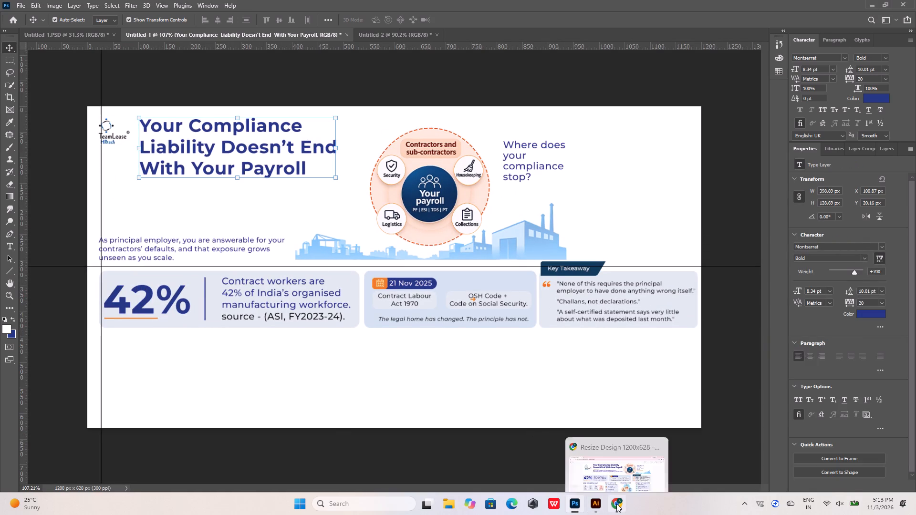
left_click(616, 504)
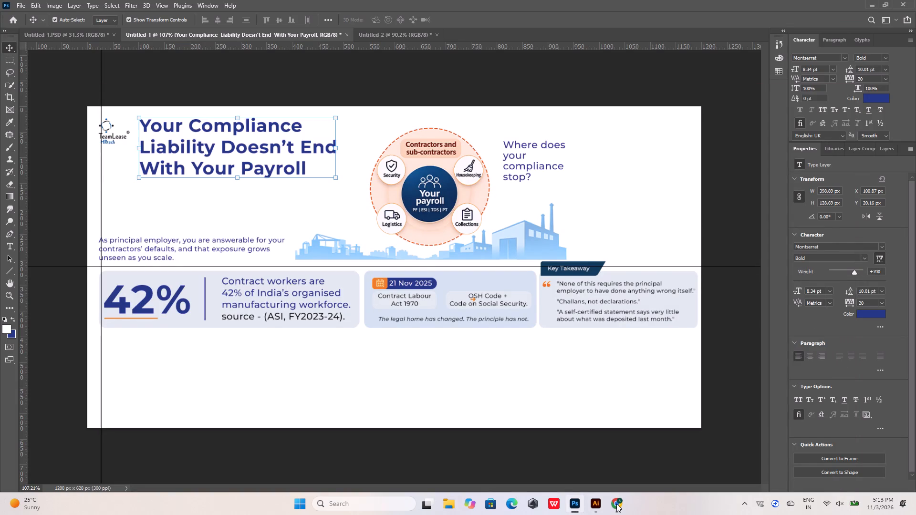
scroll(137, 147, "up", 4, "alt")
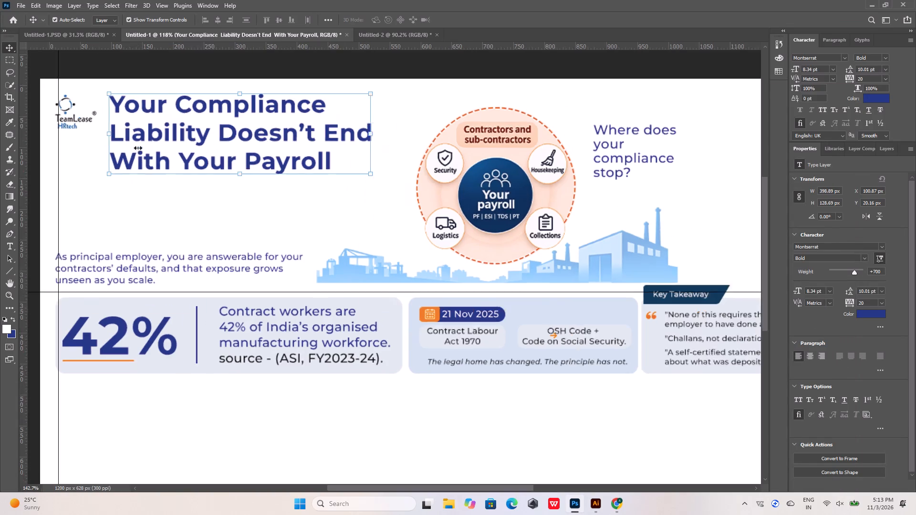
double_click(121, 134)
left_click(112, 134)
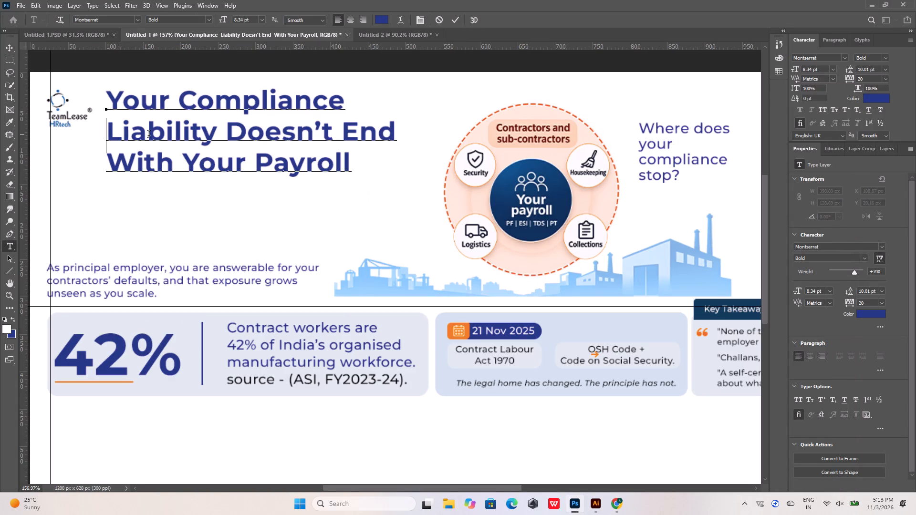
key("BackSpace")
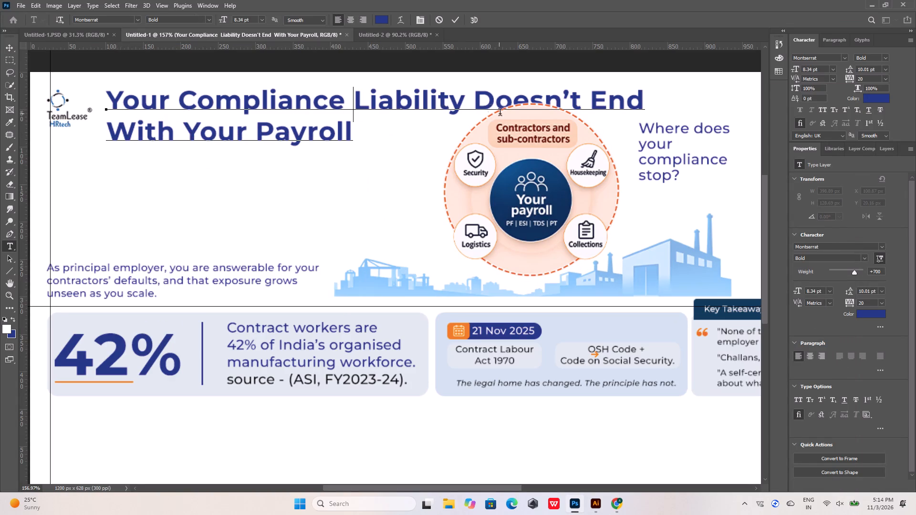
left_click(474, 102)
key("Return")
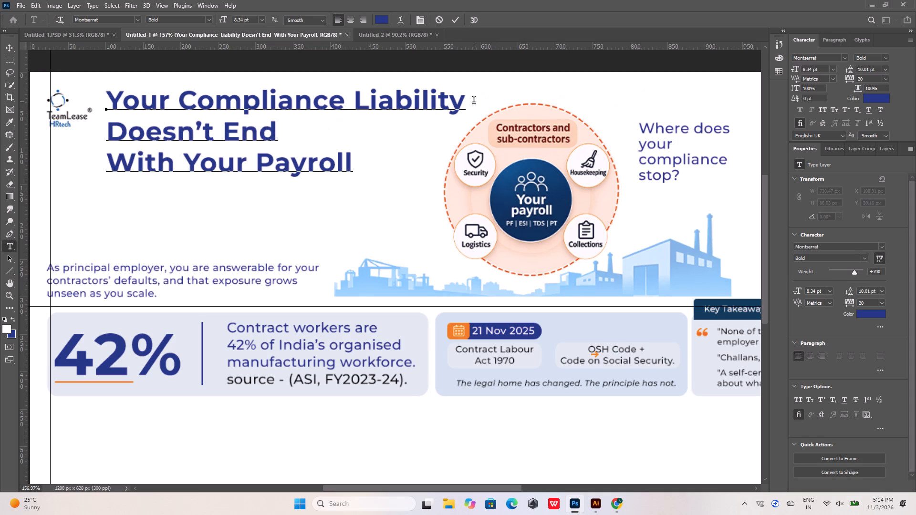
key("Down")
key("BackSpace")
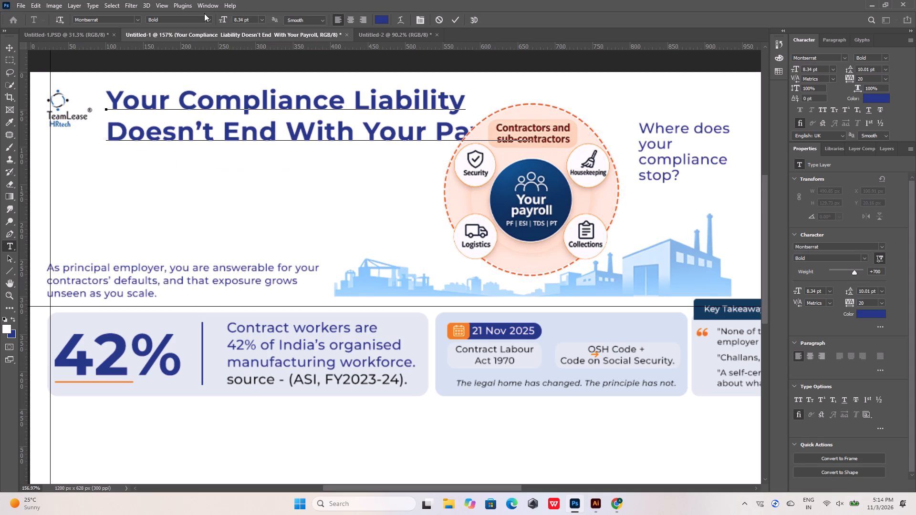
left_click(7, 49)
scroll(158, 204, "down", 4, "alt")
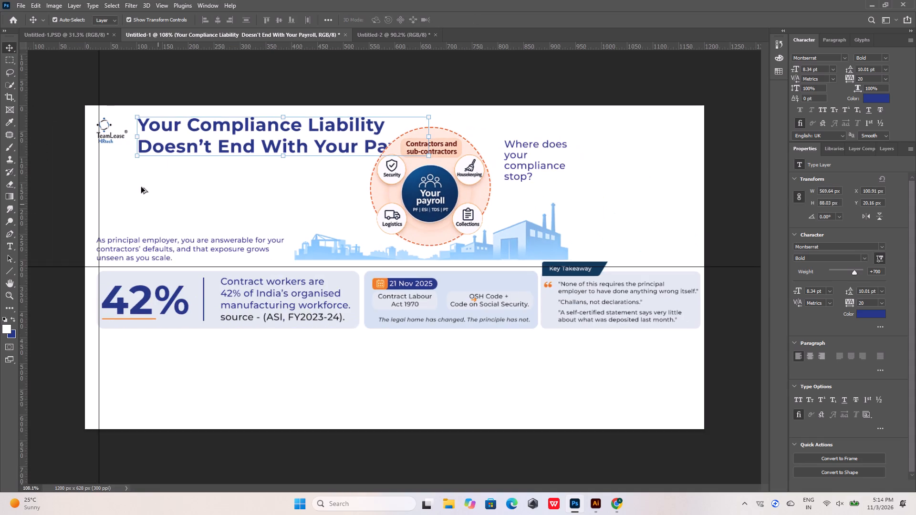
Enlarge the TeamLease HRtech logo proportionally to 7.30% scale and align its left edge with the vertical guide.
scroll(116, 127, "up", 5, "alt")
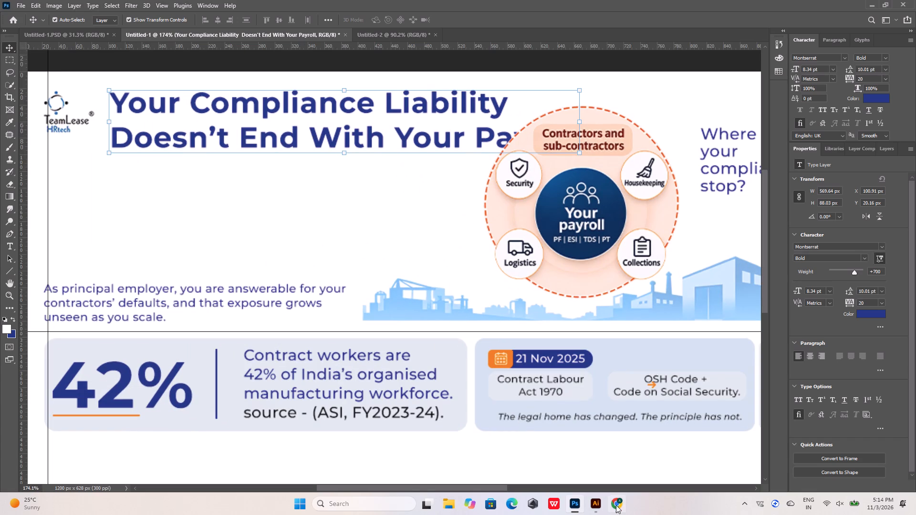
left_click(616, 505)
left_click(616, 505)
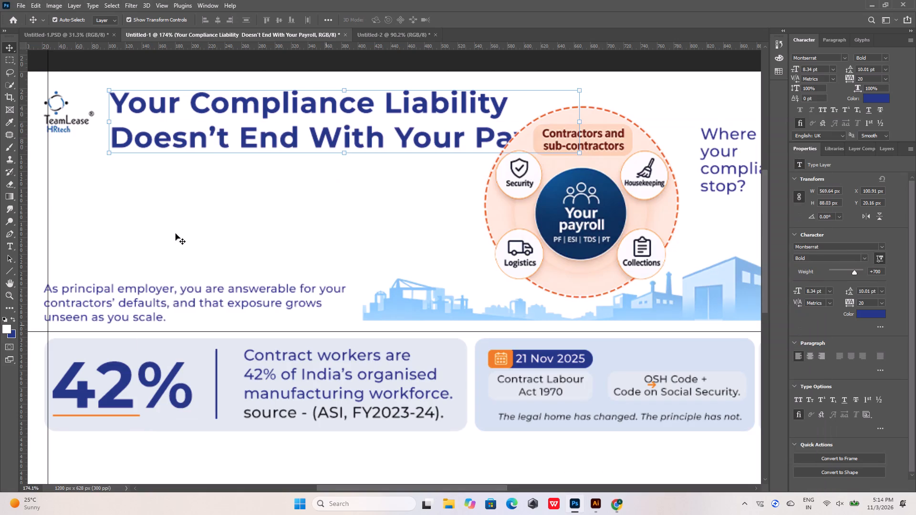
scroll(208, 152, "down", 4, "alt")
scroll(47, 102, "up", 10, "alt")
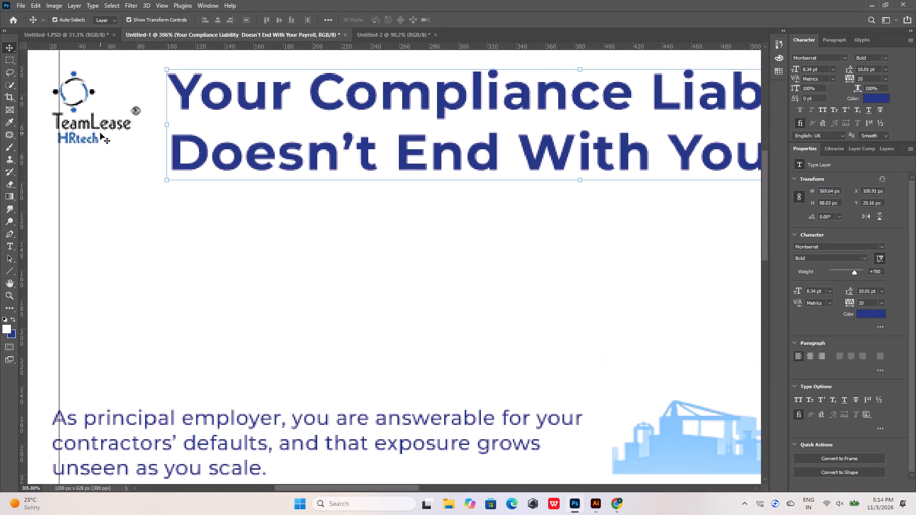
left_click(97, 124)
left_click_drag(91, 92, 98, 93)
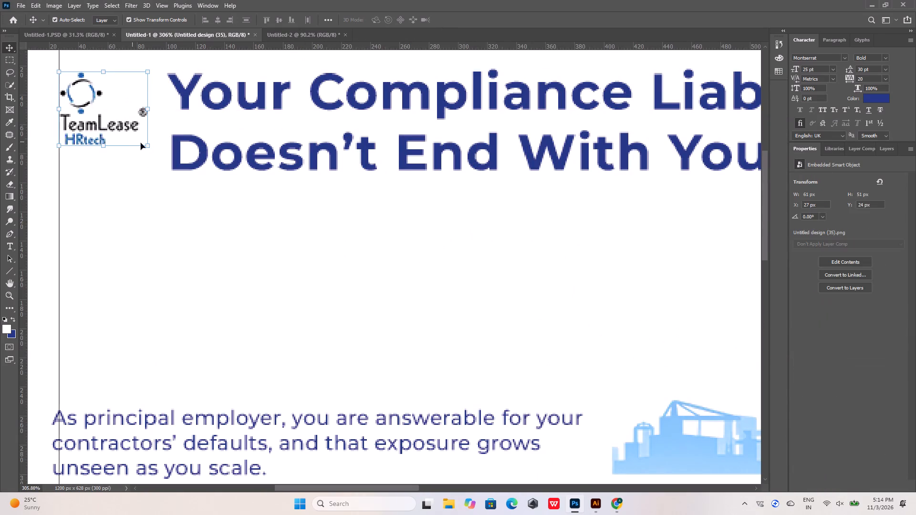
left_click_drag(147, 146, 152, 149)
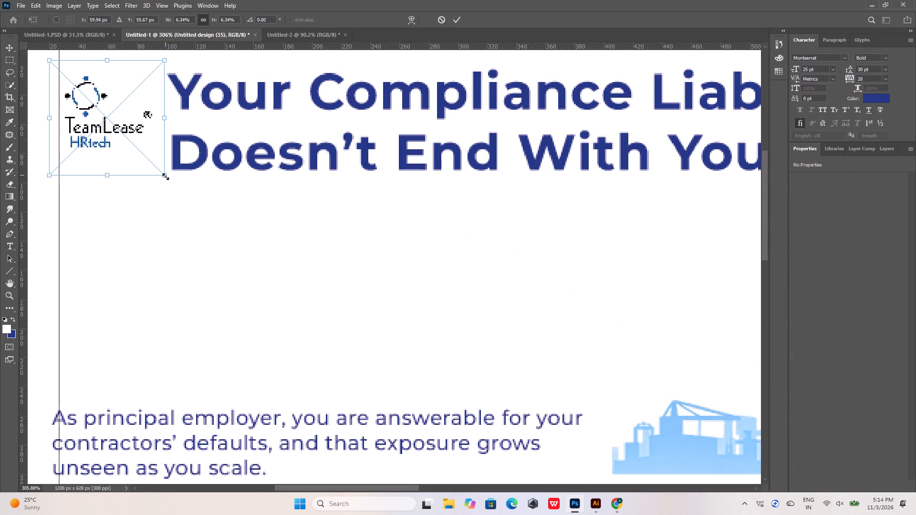
left_click_drag(166, 177, 181, 196)
key("Left")
key("Left")
key("Left")
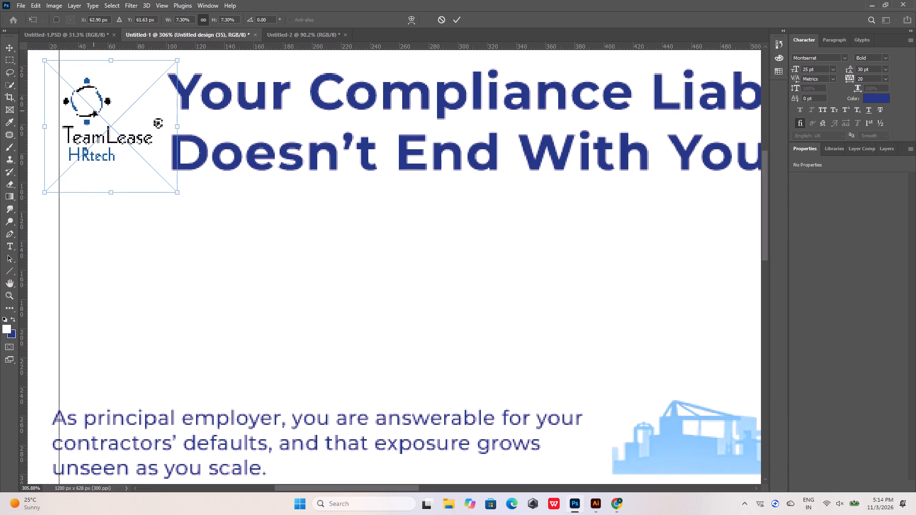
key("Left")
key("Left")
key("Left")
left_click(239, 224)
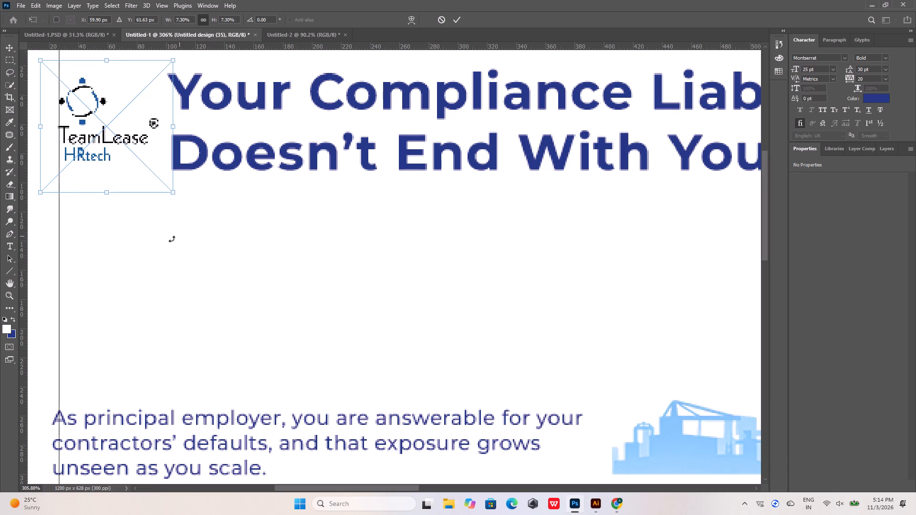
left_click(454, 21)
left_click(248, 247)
Set the headline's leading to 9 pt and its font size to 8 pt.
scroll(179, 211, "down", 6, "alt")
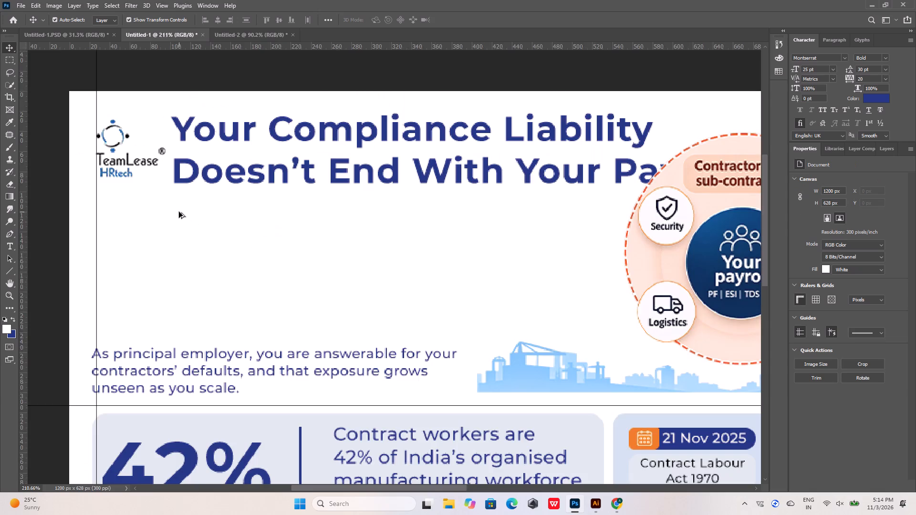
scroll(179, 212, "down", 3, "alt")
scroll(303, 159, "up", 4, "alt")
double_click(303, 159)
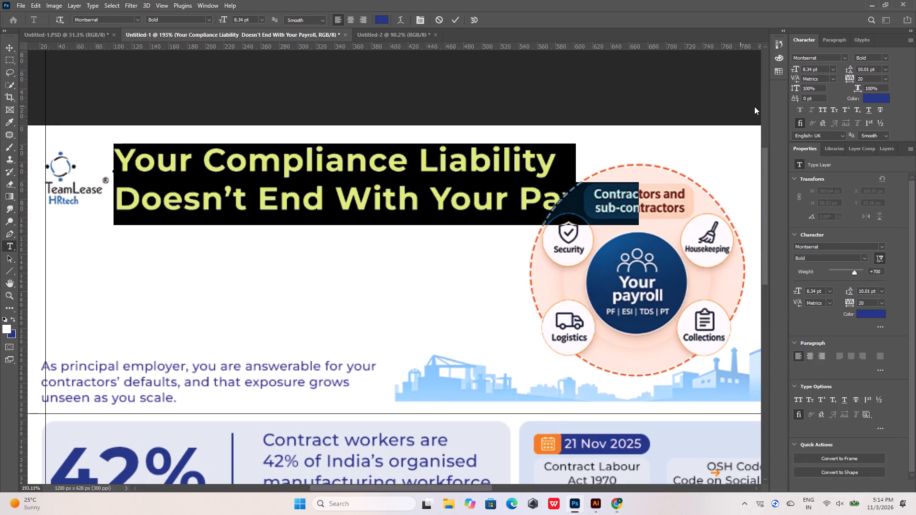
left_click(847, 69)
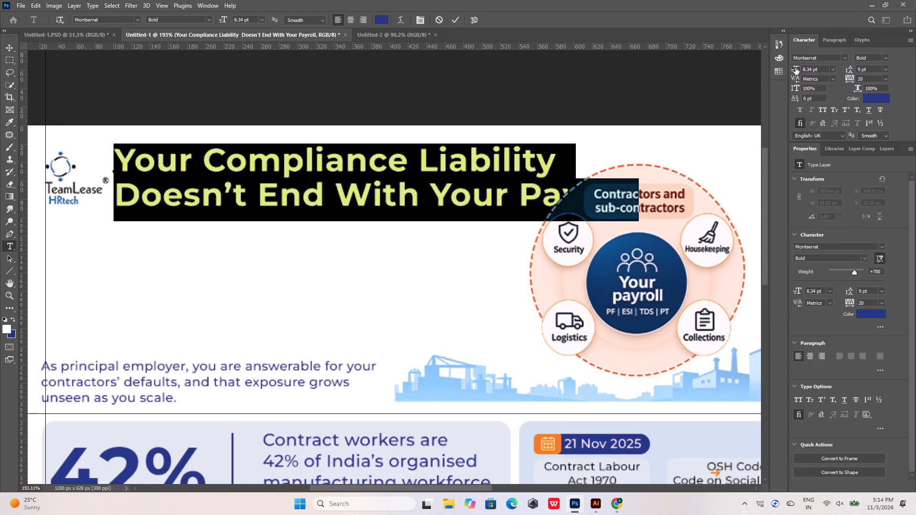
left_click_drag(820, 70, 798, 72)
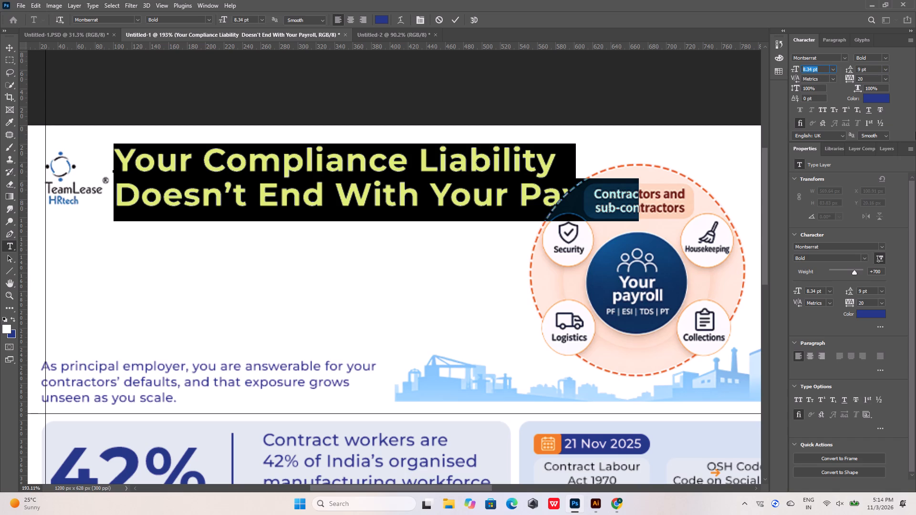
key("8")
key("Return")
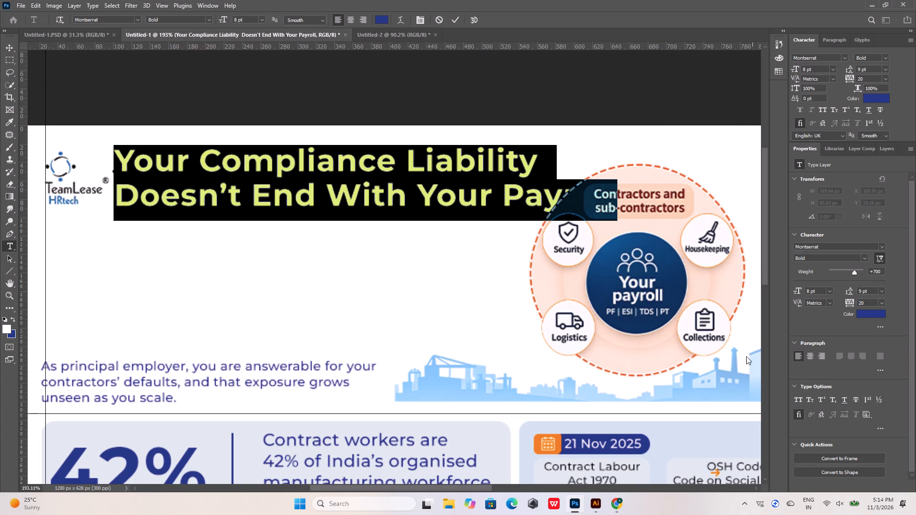
Compare the headline, logo and payroll circle layout with the reference infographic in Chrome.
left_click(612, 506)
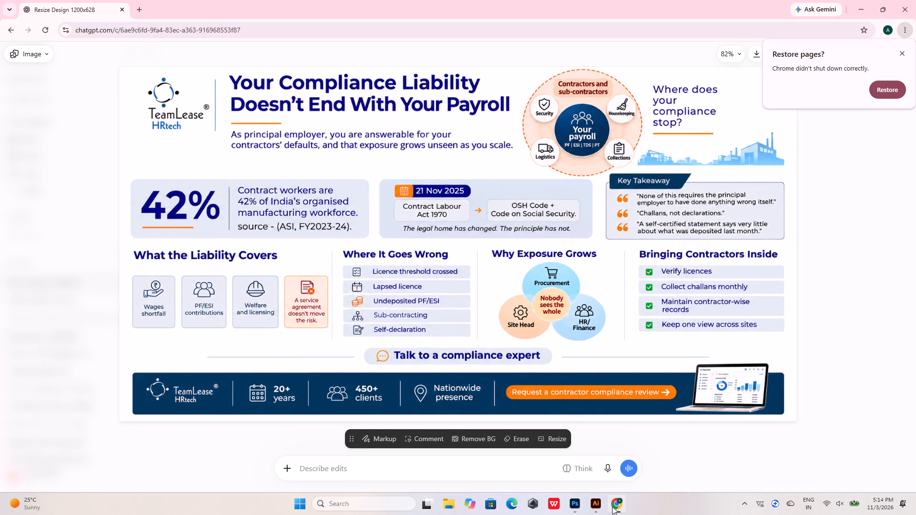
left_click(612, 506)
left_click(612, 506)
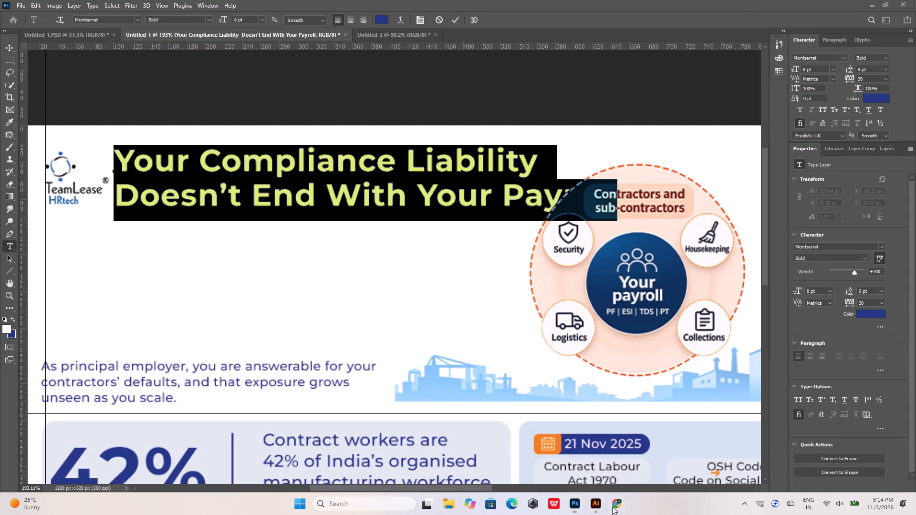
left_click(576, 506)
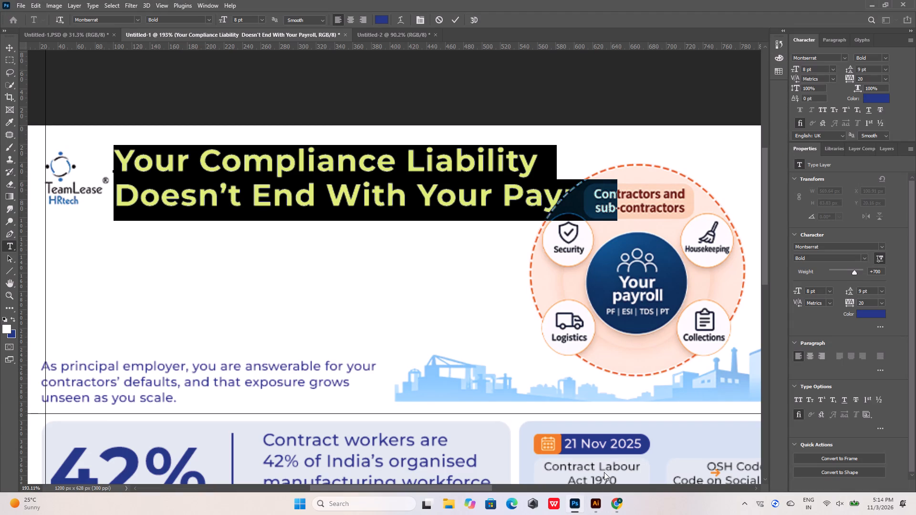
left_click(615, 504)
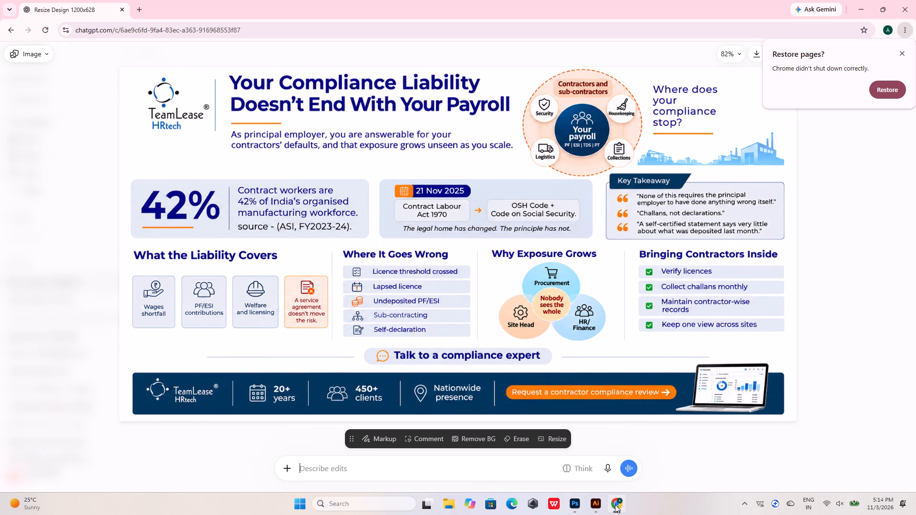
left_click(615, 505)
scroll(377, 363, "down", 4, "alt")
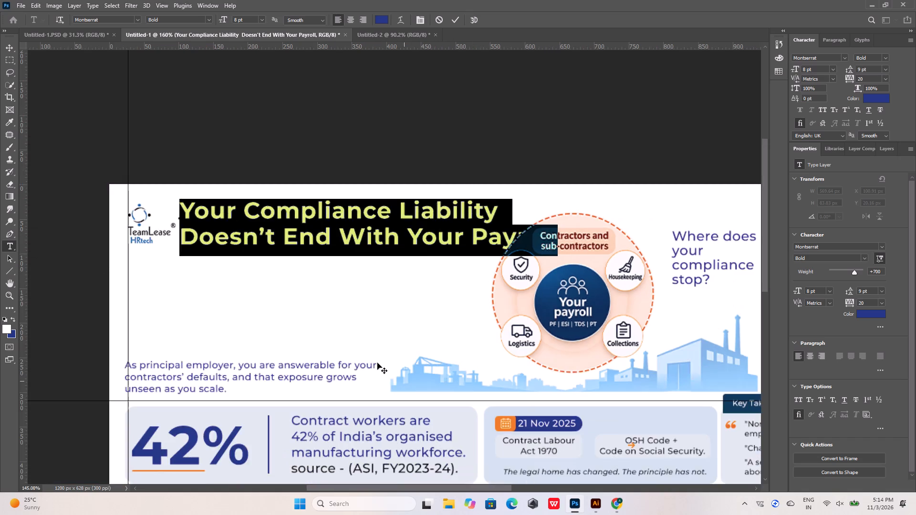
Move the "Where does your compliance stop?" text toward the canvas's right edge, to about X 1036 px, Y 55 px.
scroll(377, 363, "down", 3, "alt")
left_click_drag(518, 154, 552, 155)
left_click(545, 94)
left_click_drag(526, 154, 560, 152)
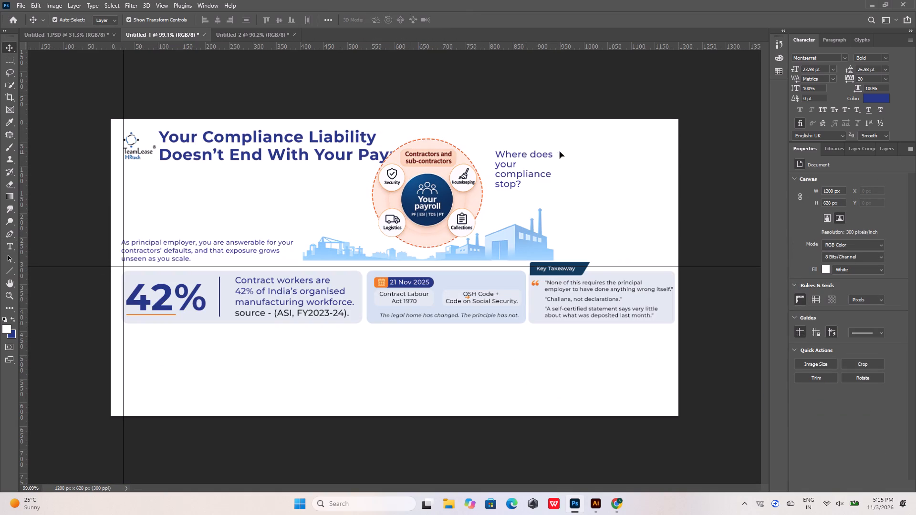
left_click_drag(560, 152, 632, 149)
Move the payroll circle between the headline and the question text and shrink it proportionally to 3.96% scale.
left_click_drag(437, 167, 531, 154)
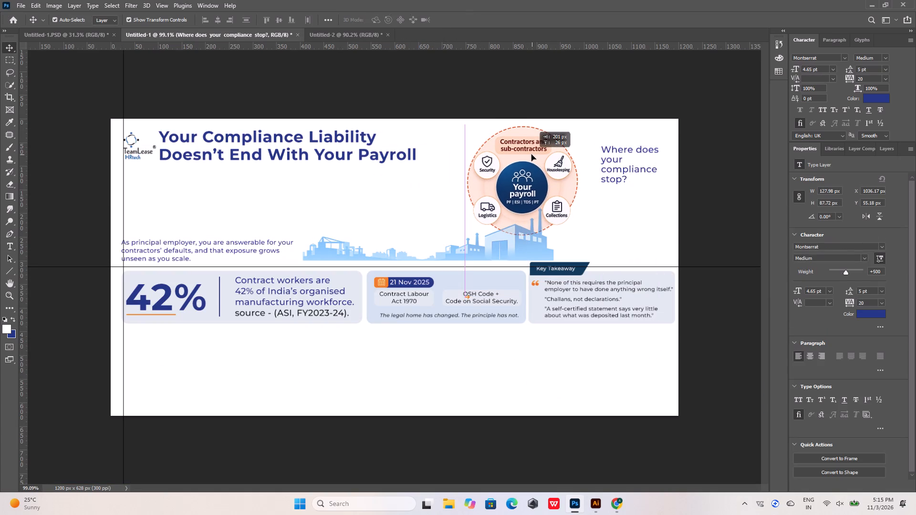
left_click_drag(531, 154, 523, 156)
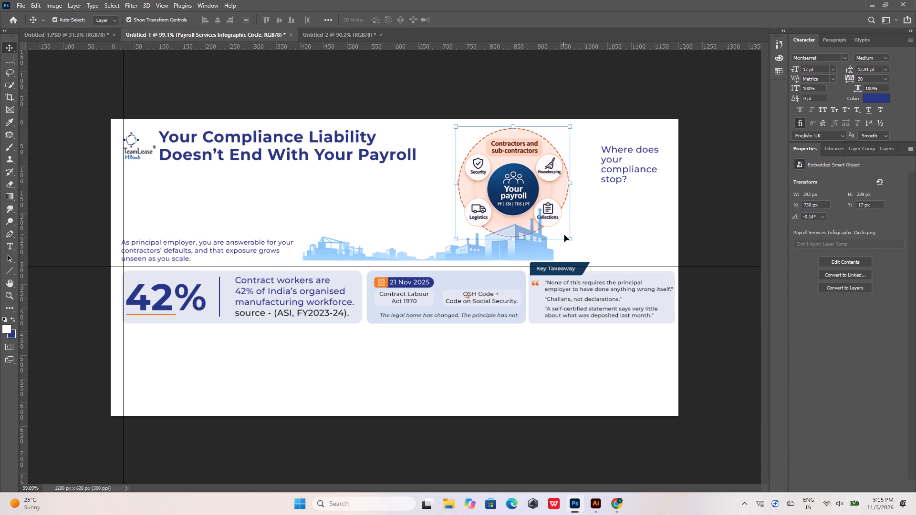
left_click_drag(455, 126, 465, 140)
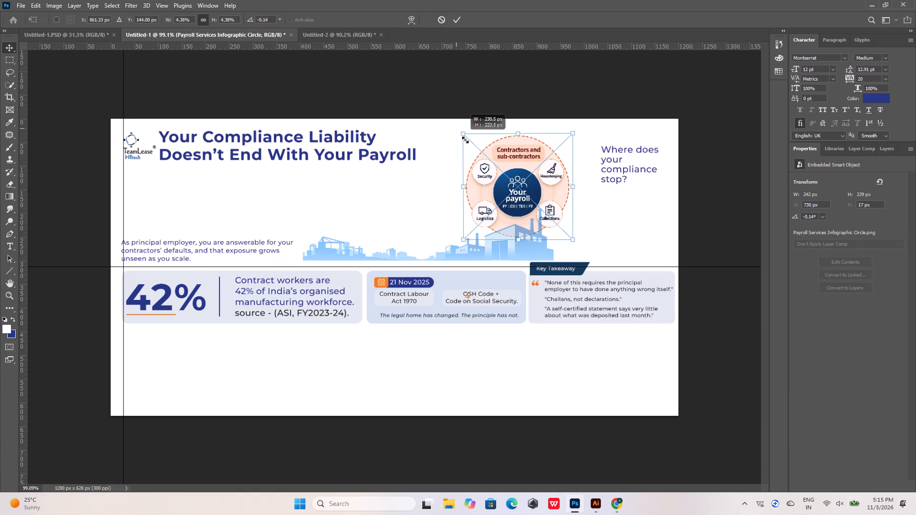
left_click_drag(465, 140, 471, 146)
left_click_drag(524, 189, 530, 178)
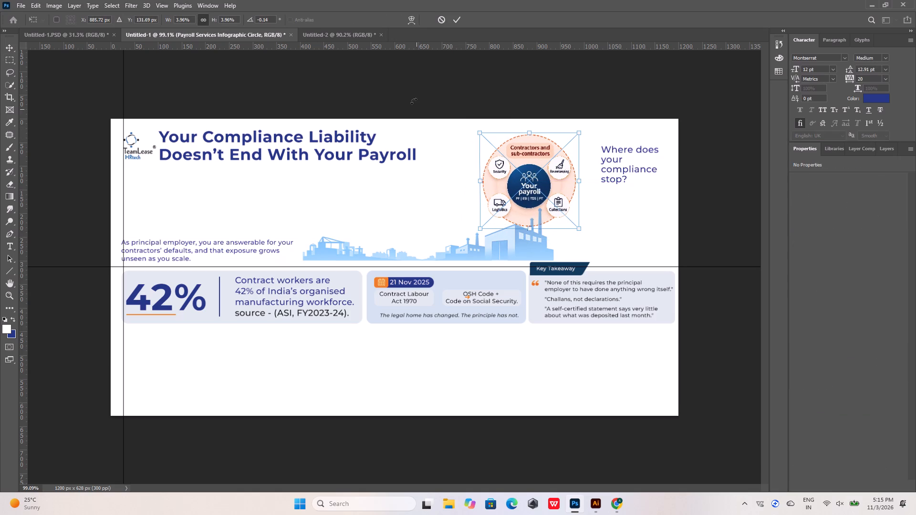
left_click(414, 97)
left_click(455, 21)
Select the headline and TeamLease HRtech logo together and nudge them down by 29 px.
scroll(129, 138, "up", 3, "alt")
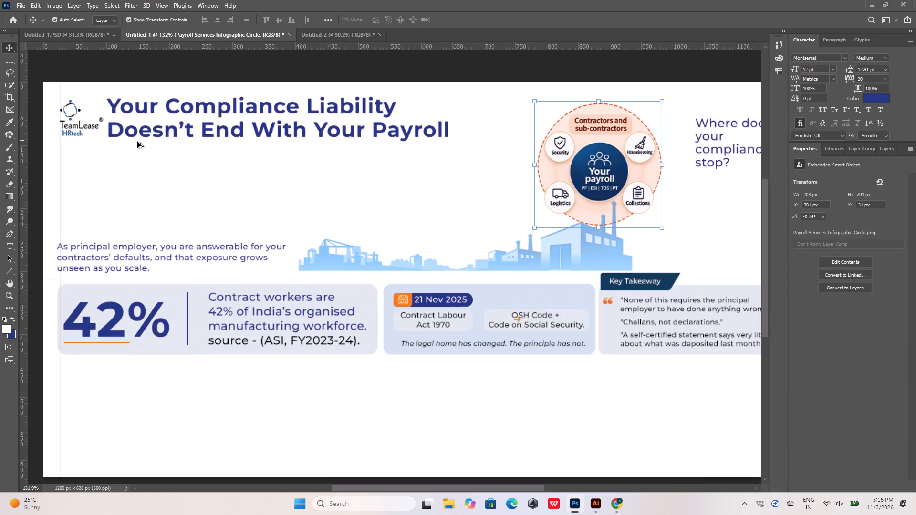
left_click(171, 111)
left_click(73, 125, "shift")
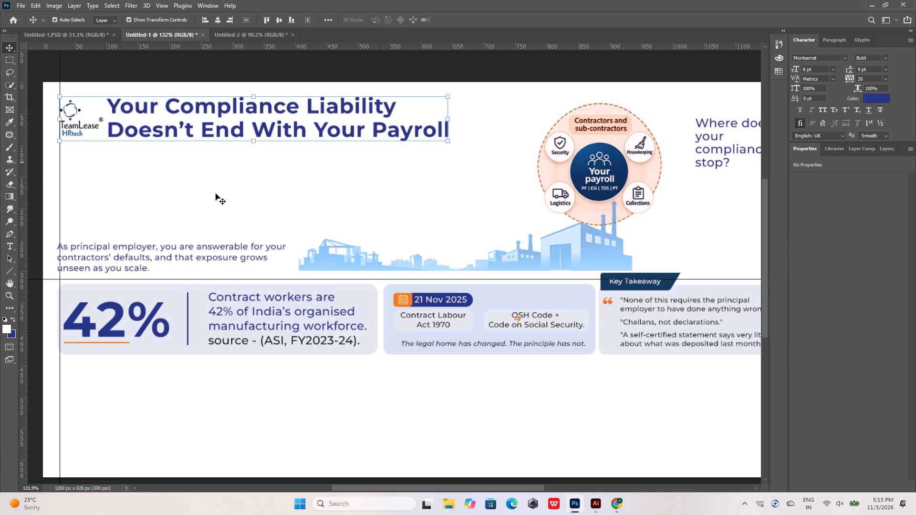
key("shift+Down")
key("shift+Down")
key("Down")
key("Down")
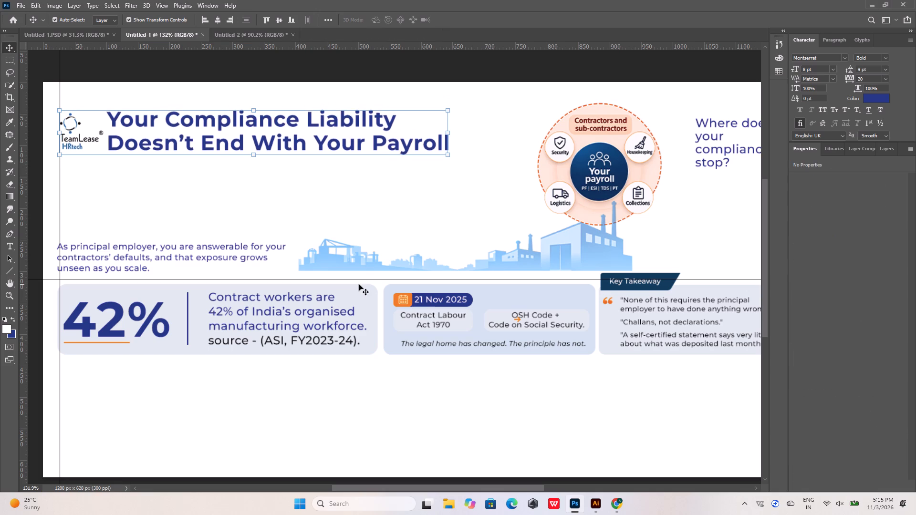
key("Down")
key("Down")
key("Down")
key("Down")
key("Down")
key("Down")
key("Down")
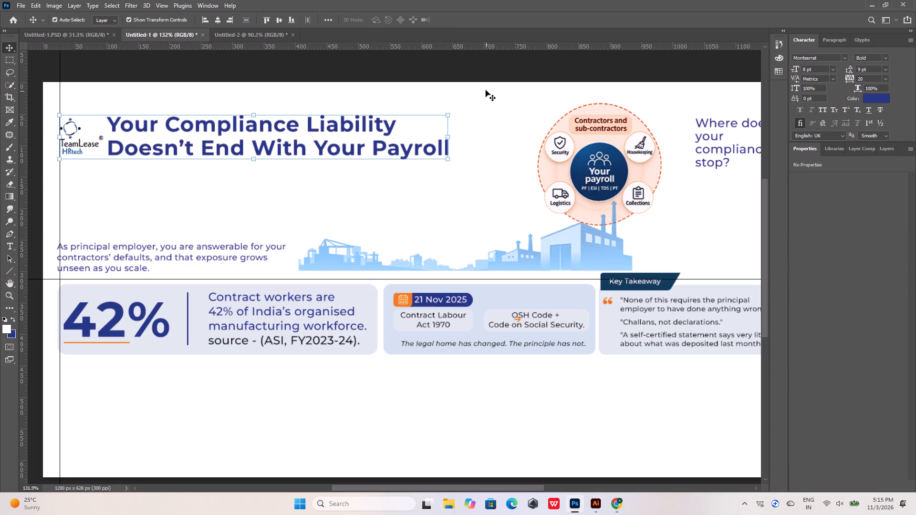
left_click(486, 92)
Shift the payroll circle slightly up and left to about X 768 px, Y 24 px.
left_click_drag(603, 169, 595, 165)
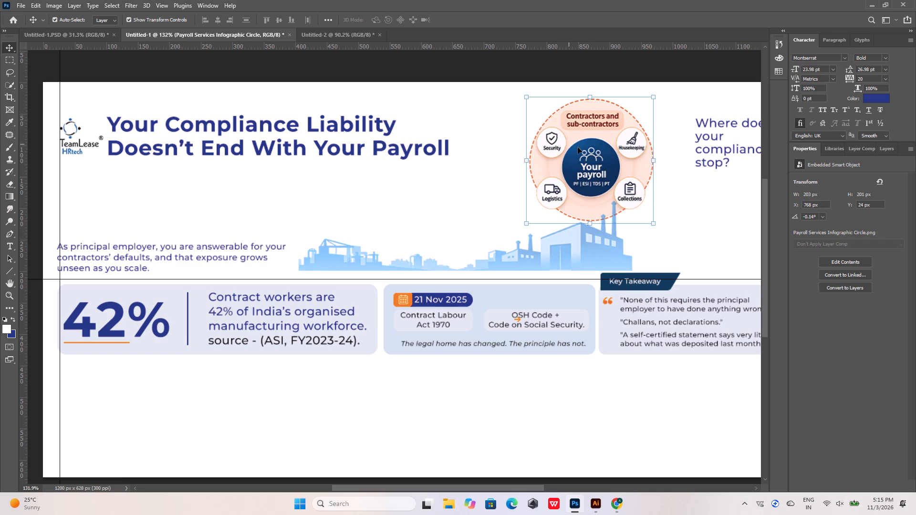
Check the reference infographic in Chrome and move the industrial skyline to the canvas's right edge, at about X 670 px, Y 61 px.
scroll(586, 152, "up", 13, "alt")
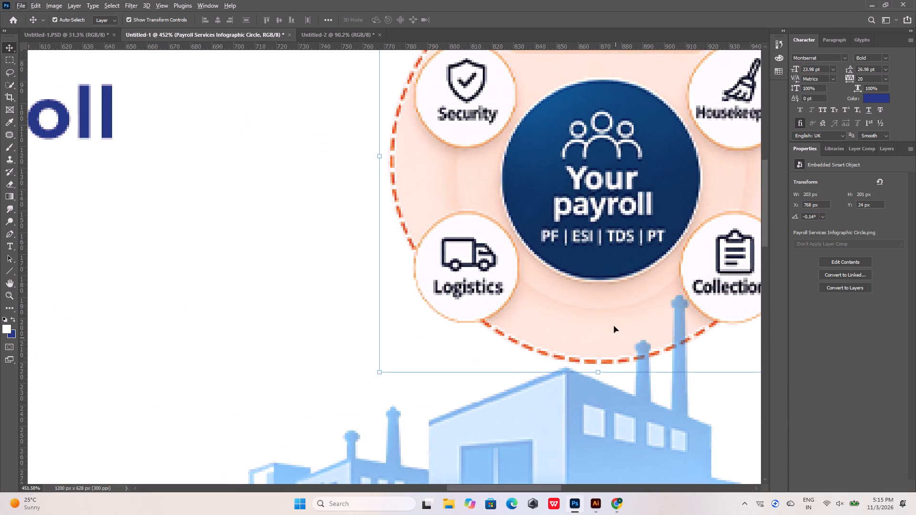
left_click(614, 507)
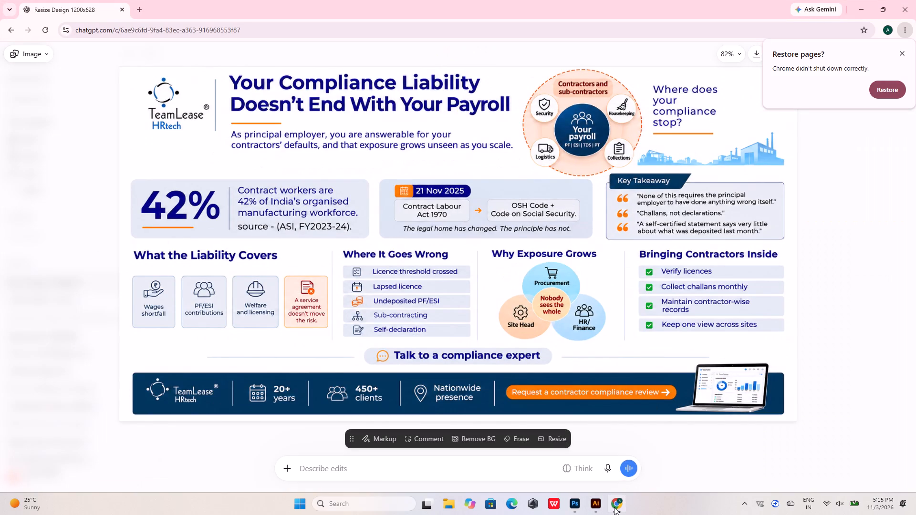
left_click(614, 507)
left_click(614, 507)
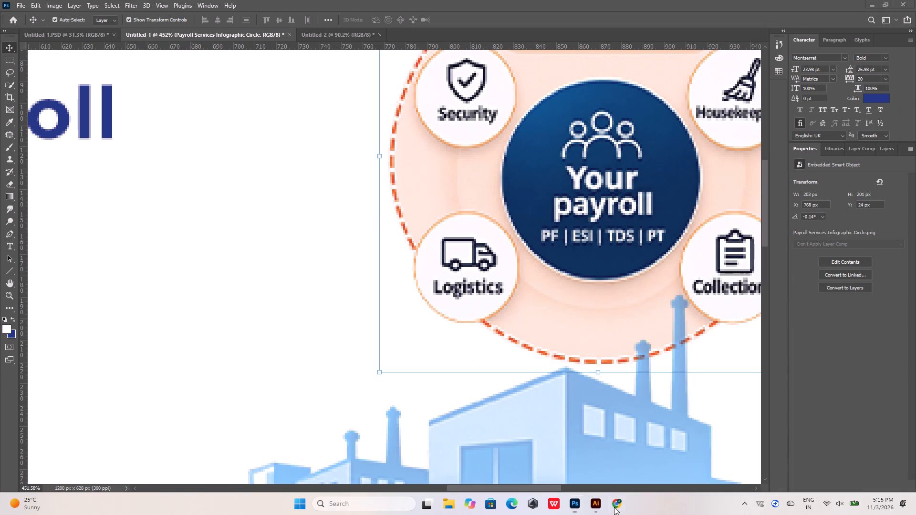
left_click(619, 504)
scroll(348, 187, "down", 2, "alt")
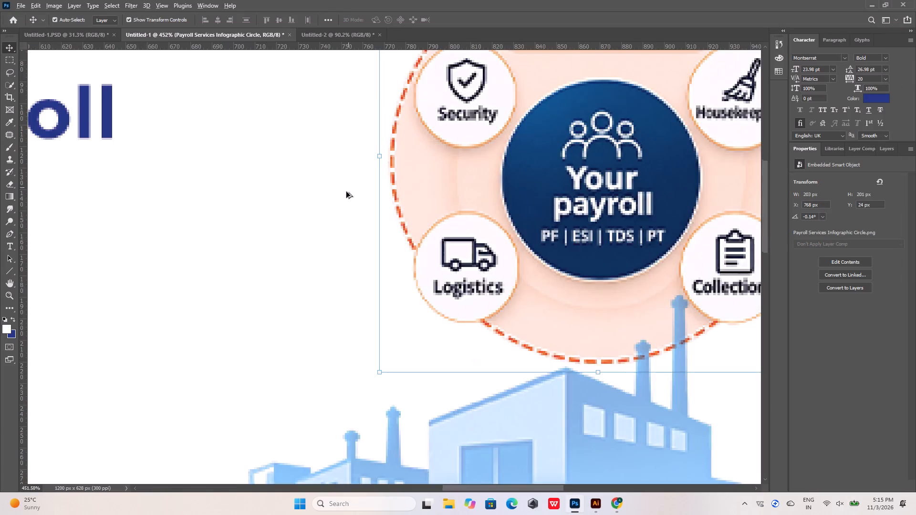
scroll(346, 192, "down", 12, "alt")
left_click_drag(534, 243, 663, 214)
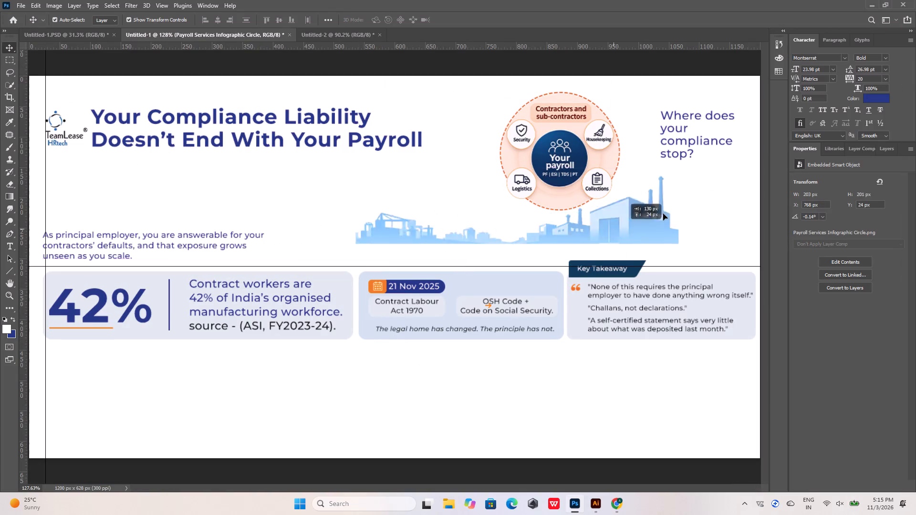
left_click_drag(663, 214, 702, 182)
scroll(435, 219, "down", 4, "alt")
scroll(653, 194, "up", 4, "alt")
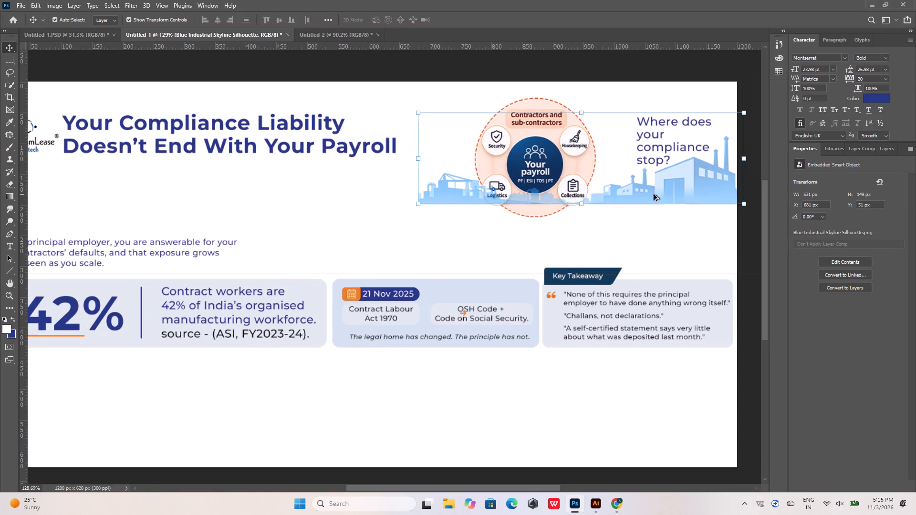
left_click_drag(695, 189, 688, 195)
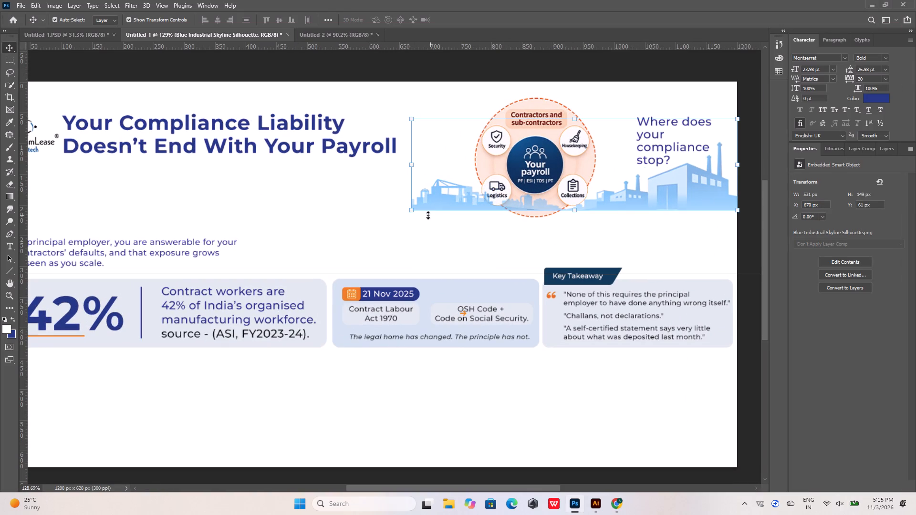
Shrink the industrial skyline proportionally to 2.56% scale and place it below the question text, against the canvas's right edge.
left_click_drag(410, 211, 597, 194)
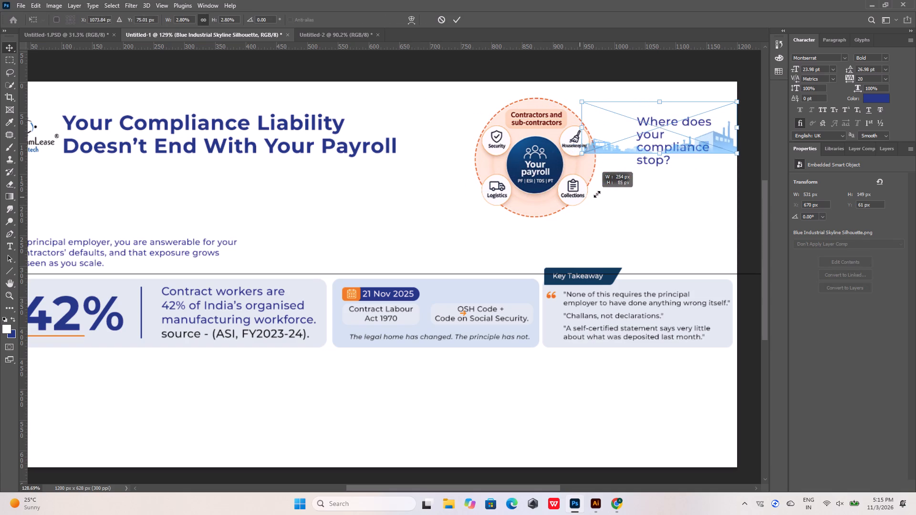
left_click_drag(597, 194, 608, 192)
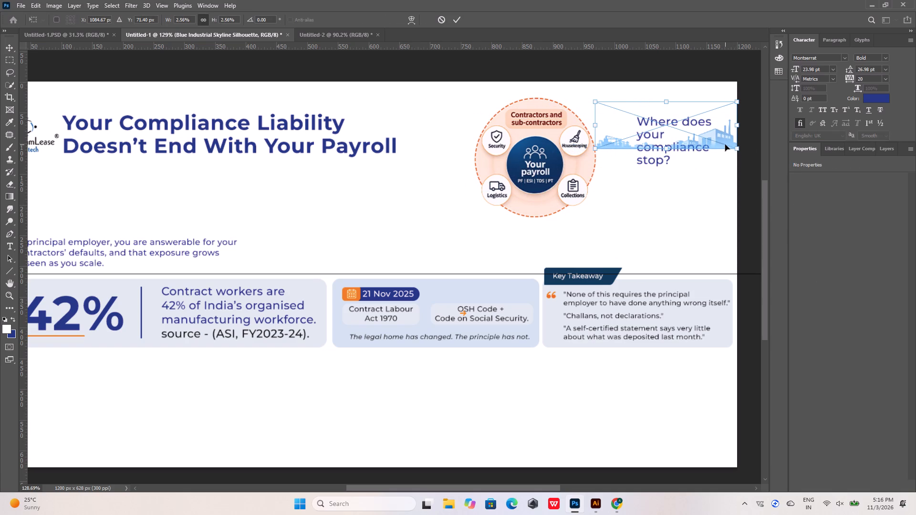
left_click_drag(725, 144, 723, 197)
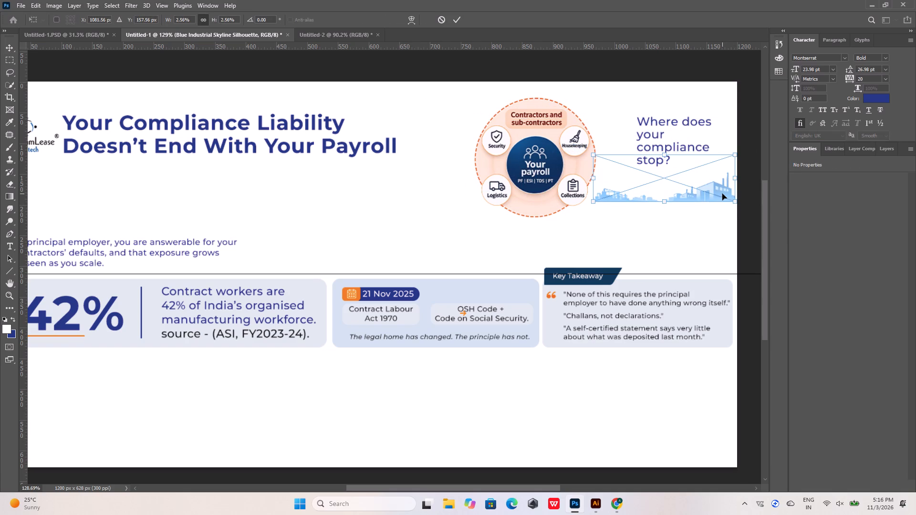
scroll(728, 193, "up", 9, "alt")
left_click_drag(726, 199, 732, 200)
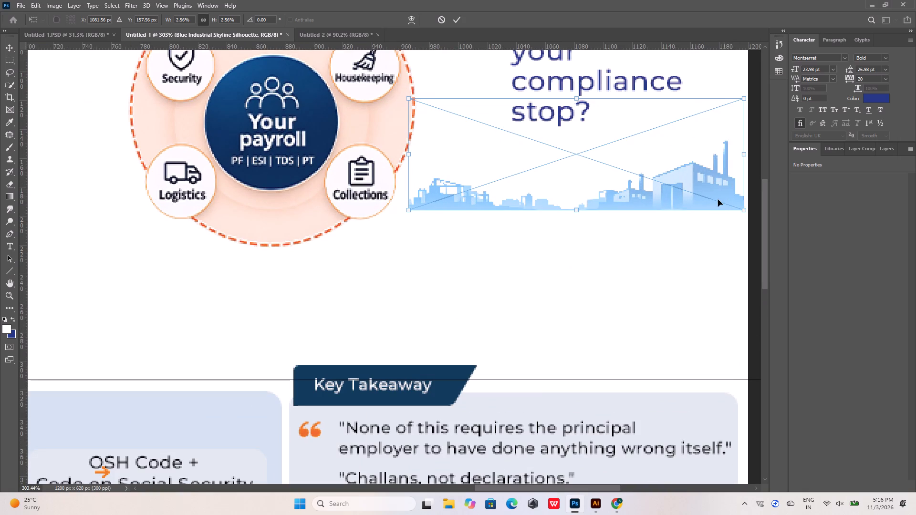
left_click(717, 199)
scroll(520, 276, "down", 10, "alt")
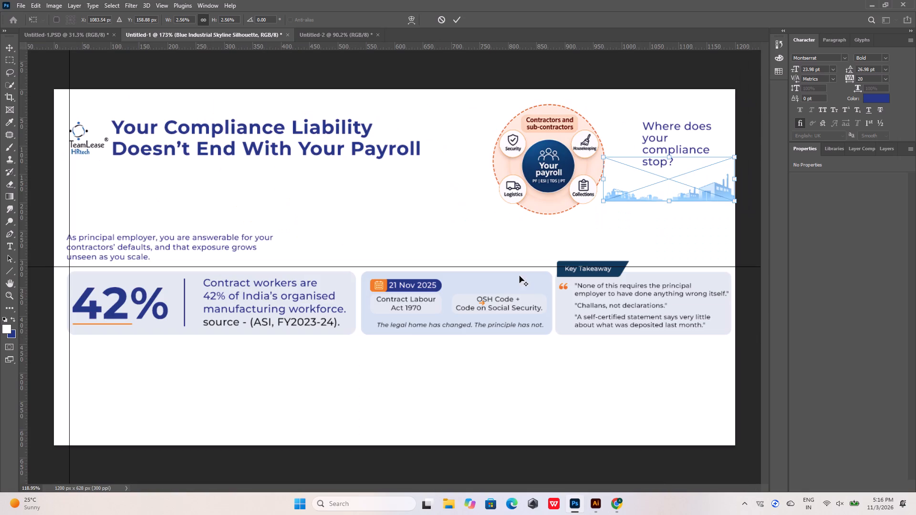
left_click(457, 17)
Compare the placement of the headline, payroll circle, question text and skyline with the reference infographic in Chrome.
left_click(611, 503)
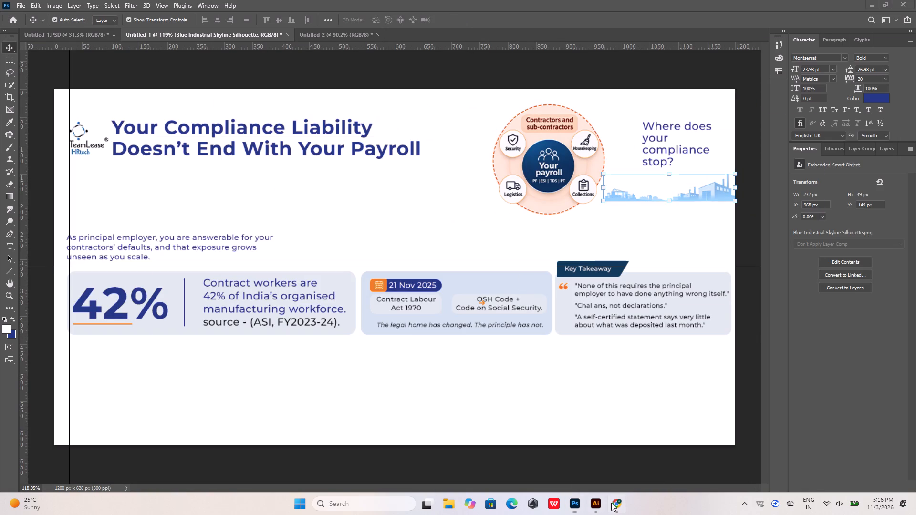
left_click(611, 503)
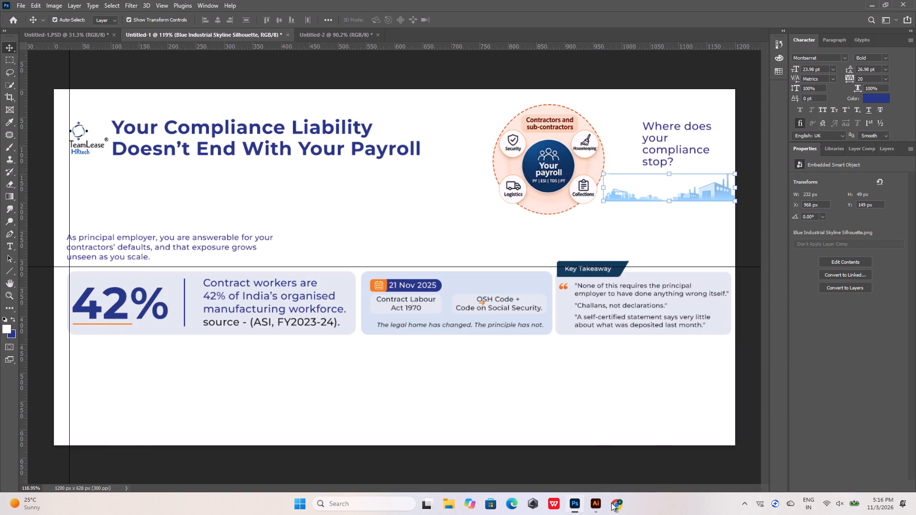
left_click(611, 503)
left_click(611, 503)
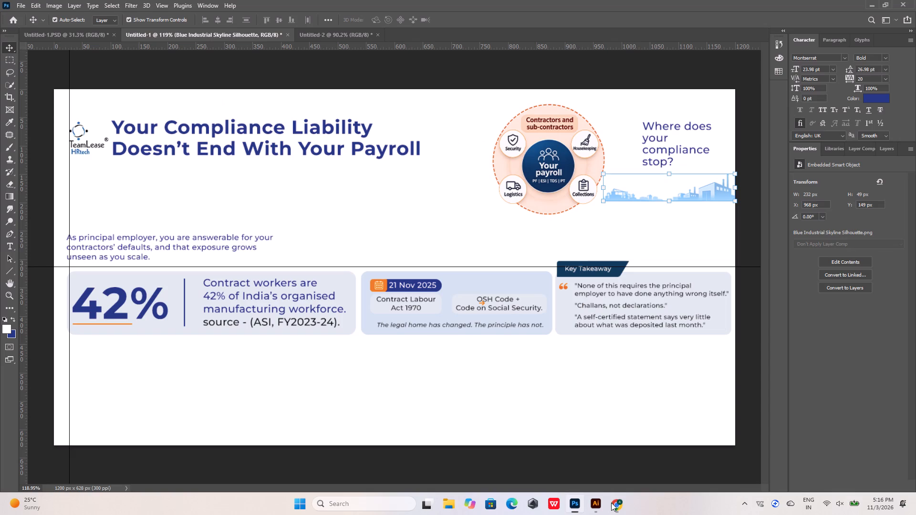
left_click(611, 503)
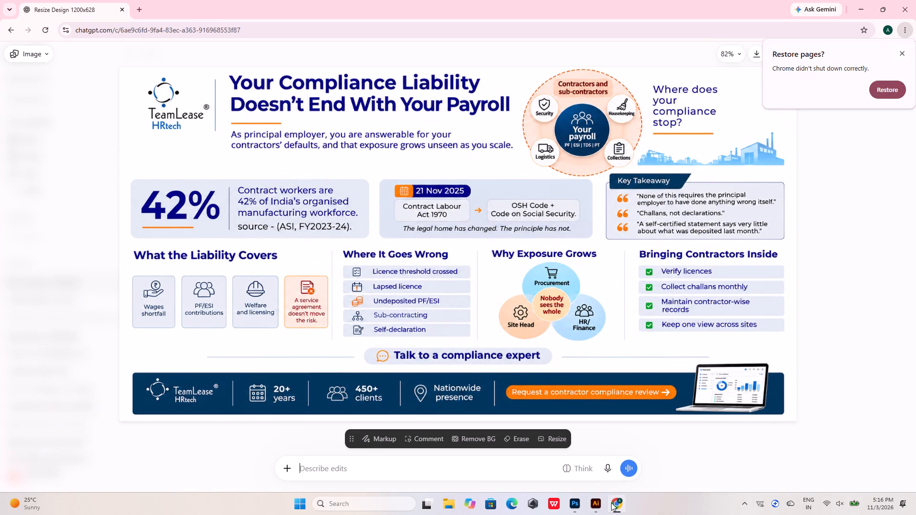
left_click(611, 503)
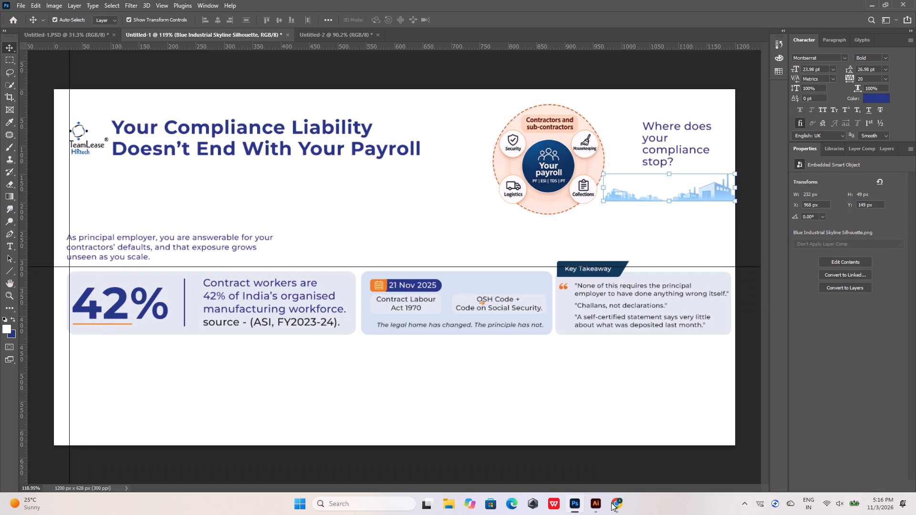
left_click(611, 503)
left_click(611, 503)
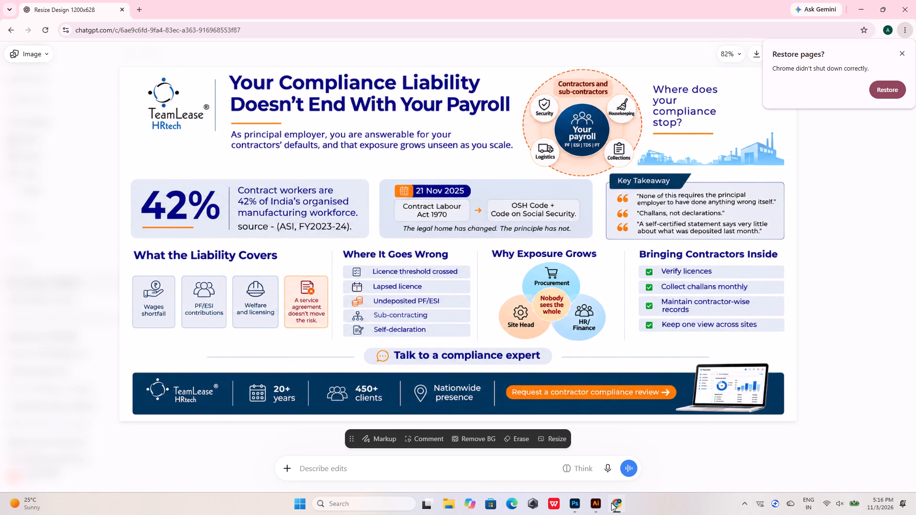
left_click(611, 503)
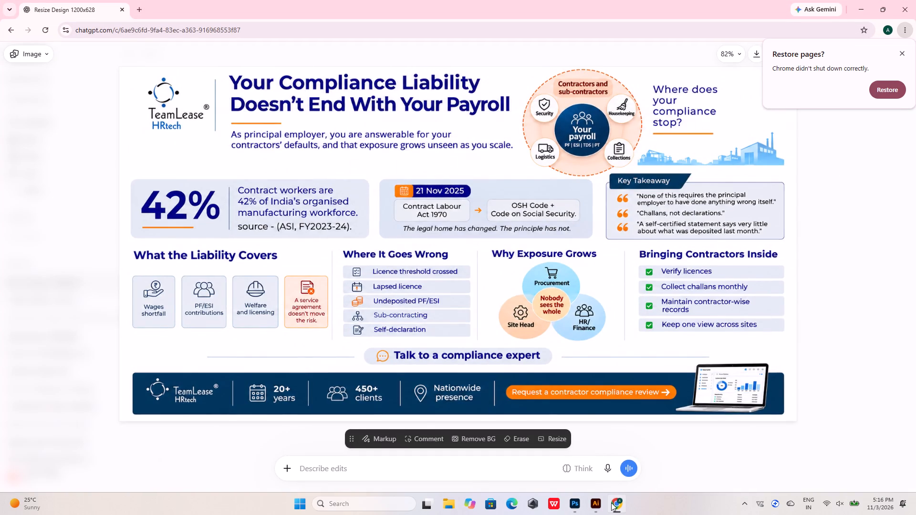
left_click(611, 503)
left_click(611, 503)
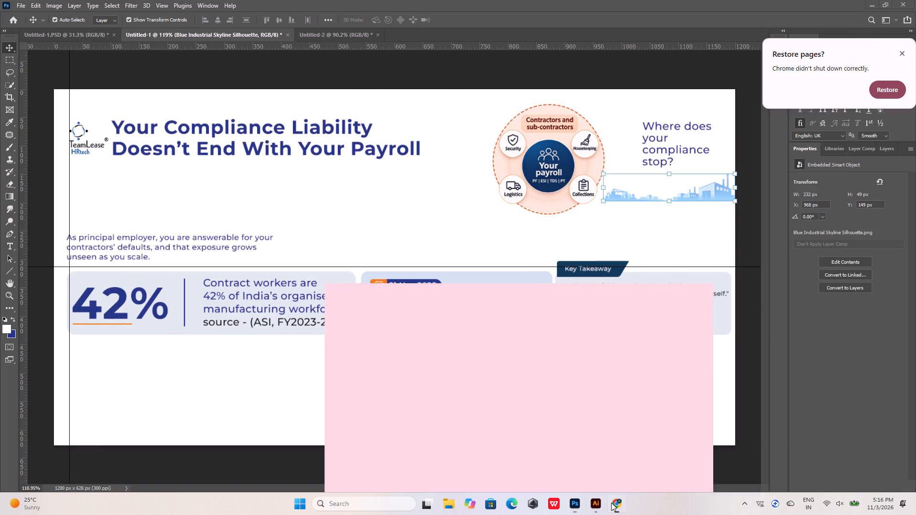
left_click(611, 503)
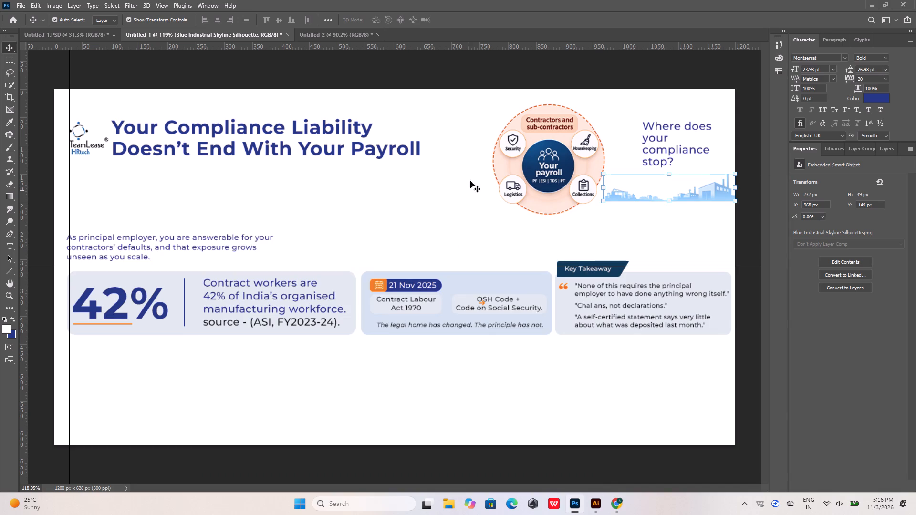
Nudge the payroll circle 30 px to the left, toward the headline.
left_click(549, 159)
key("shift+Left")
key("shift+Left")
key("shift+Left")
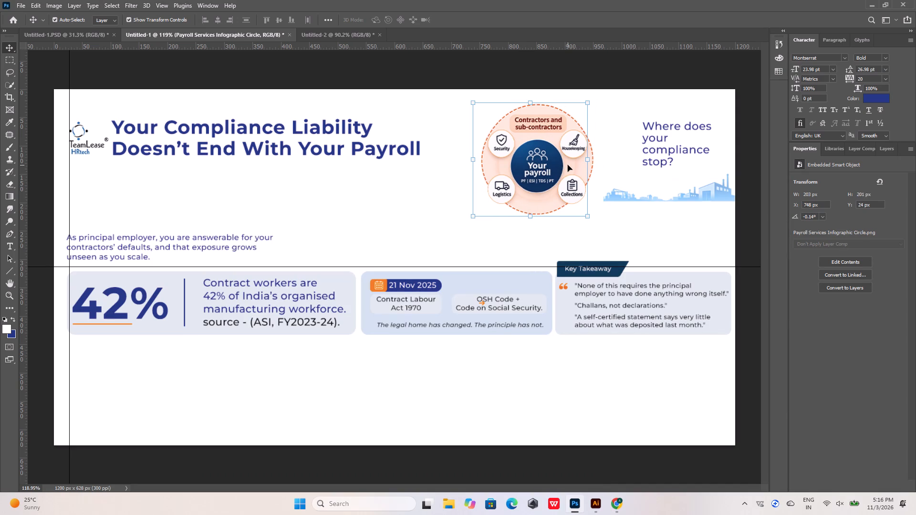
Set the headline's font size to 9 pt.
left_click(348, 146)
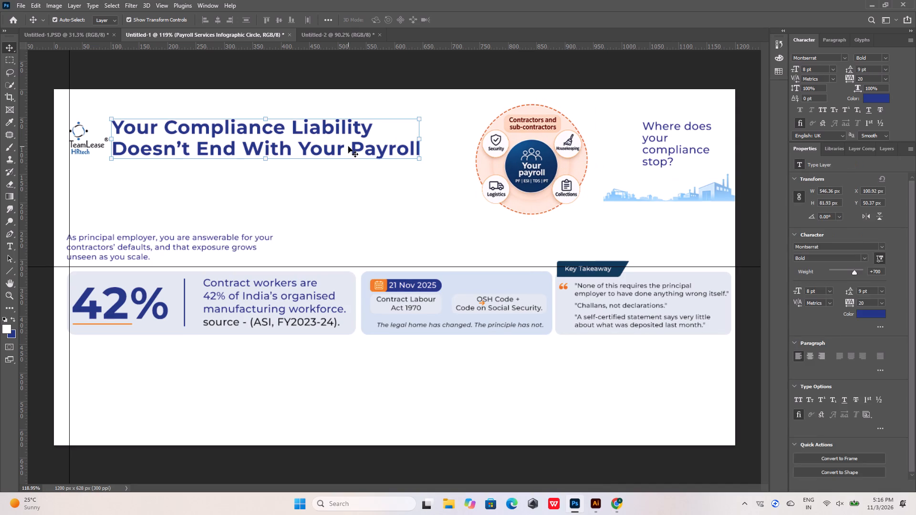
left_click_drag(825, 71, 793, 72)
key("9")
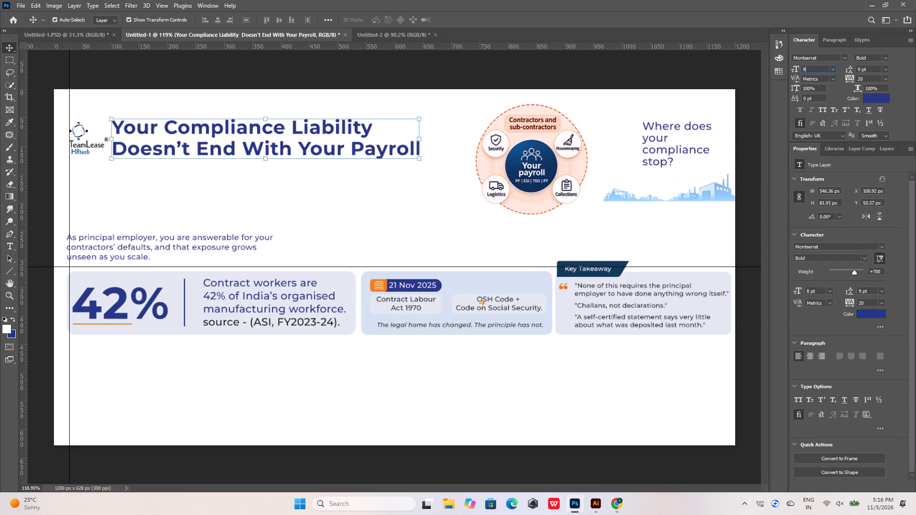
key("Return")
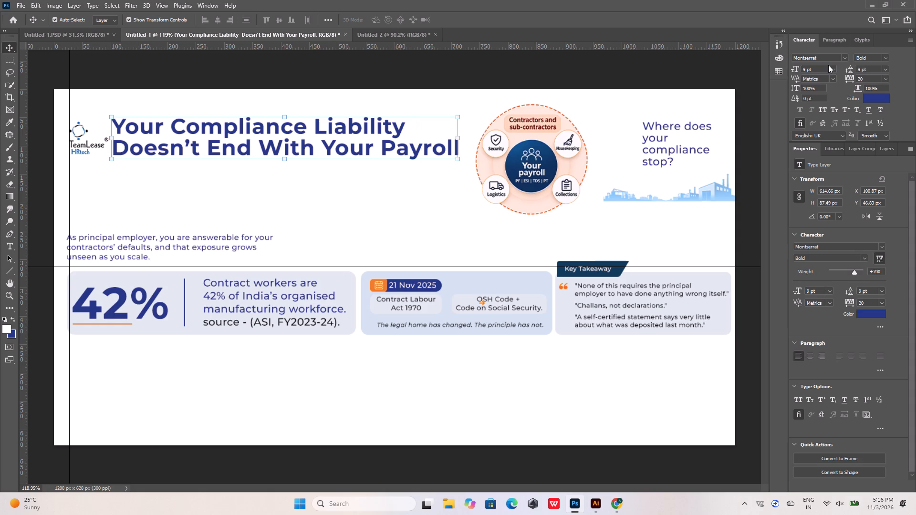
Set the headline's leading to 10 pt.
left_click_drag(874, 70, 839, 75)
type("10")
key("Return")
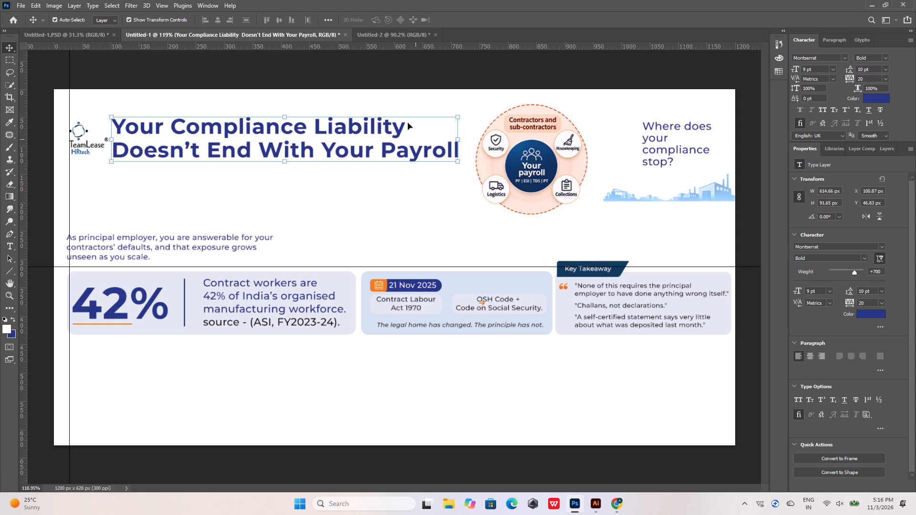
left_click(413, 95)
Nudge the headline 9 px to the right, toward the payroll circle, and check the header against the reference in Chrome.
left_click(396, 152)
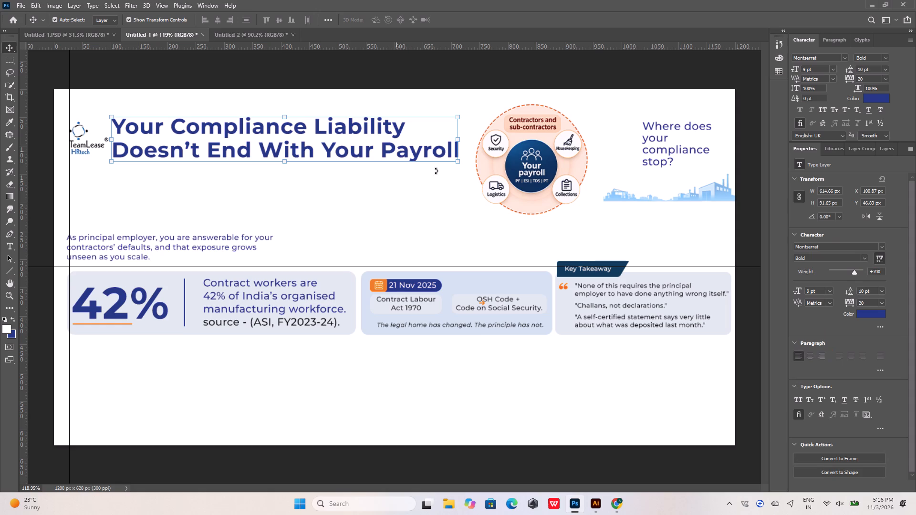
key("Right")
key("Right")
key("Right")
key("Right")
key("Right")
key("Right")
key("Right")
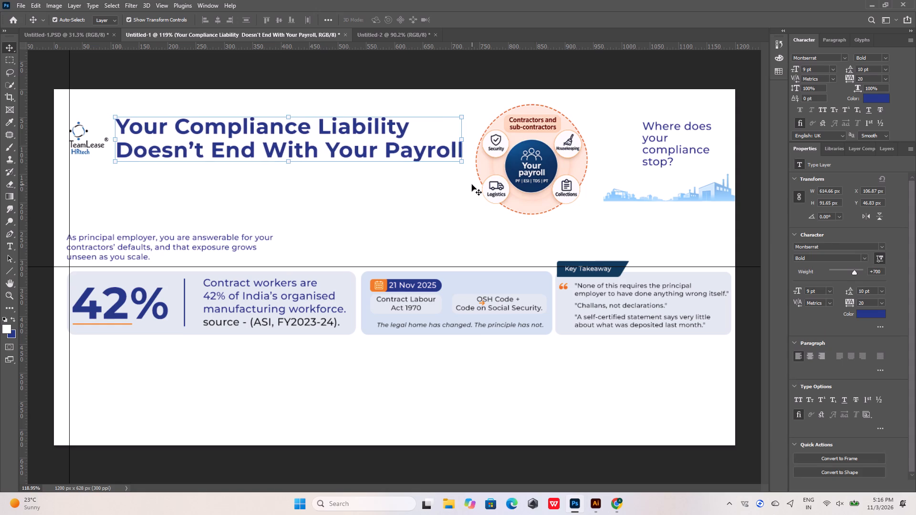
key("Right")
key("Right")
left_click(616, 65)
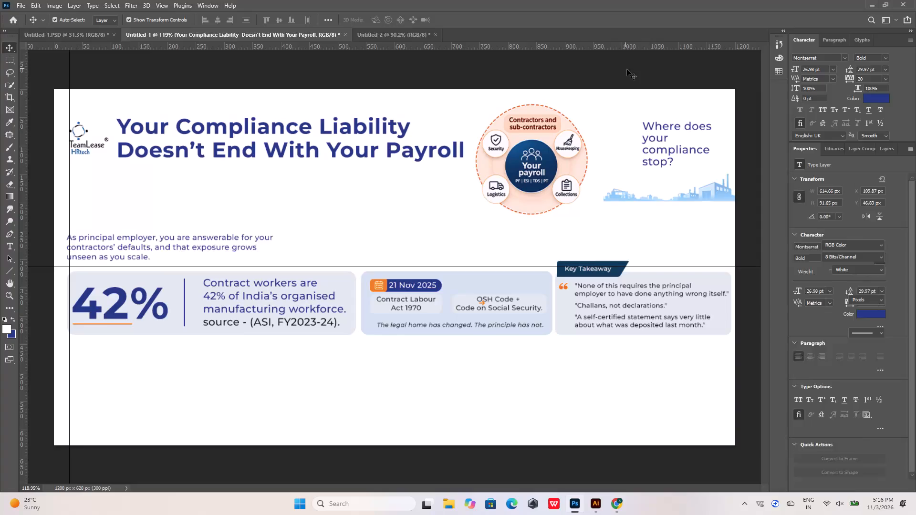
left_click(614, 501)
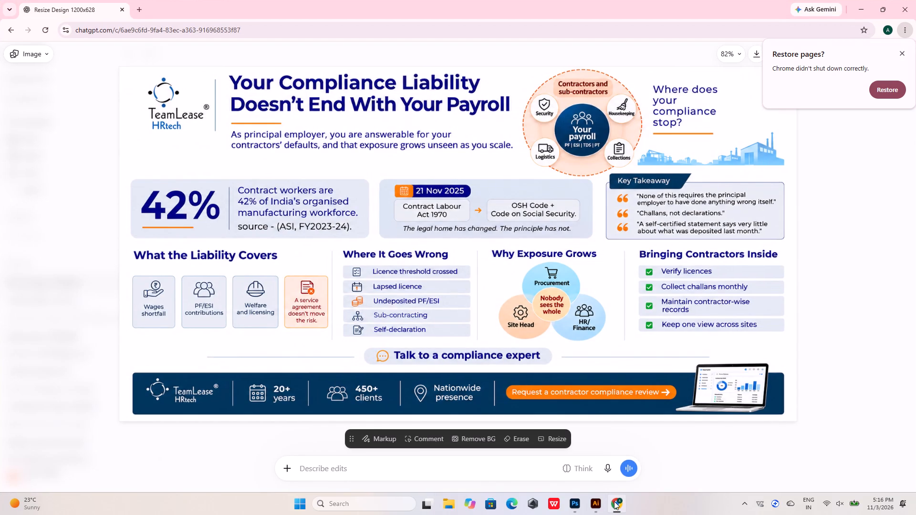
left_click(614, 501)
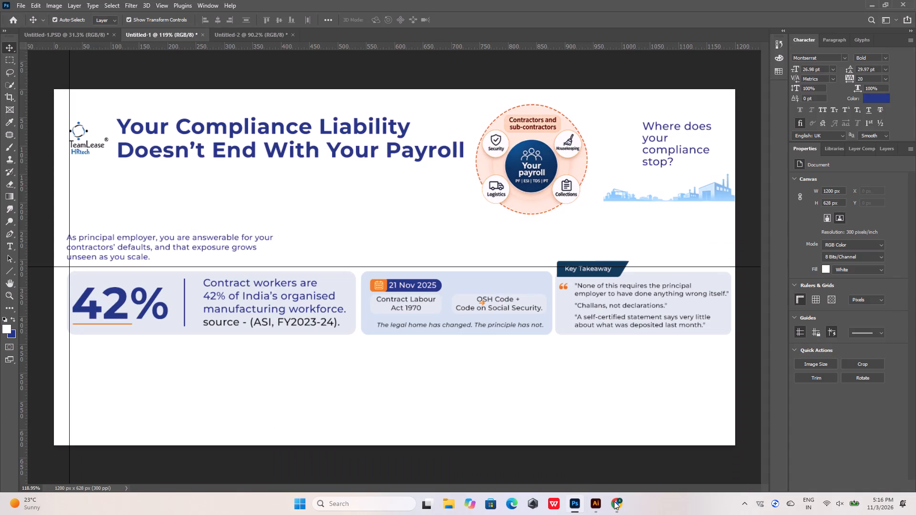
Close the Untitled-2 document without saving its changes.
left_click(238, 36)
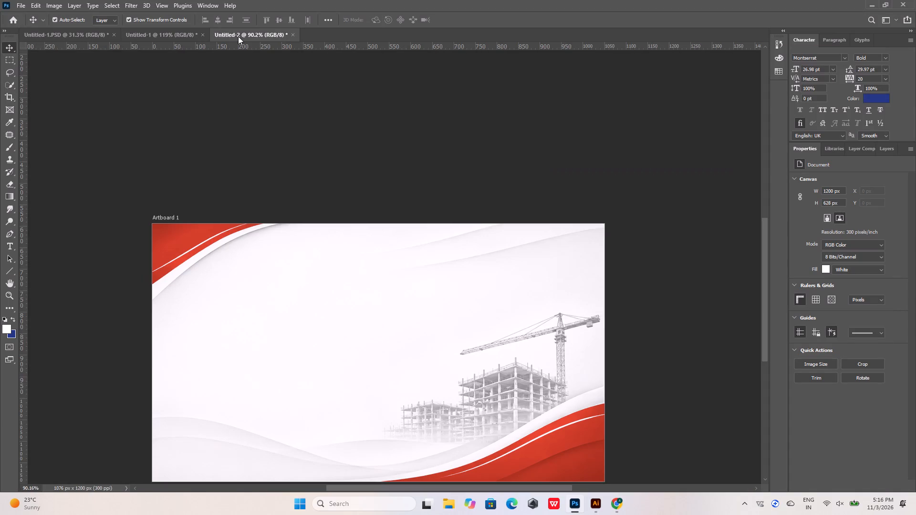
left_click(293, 32)
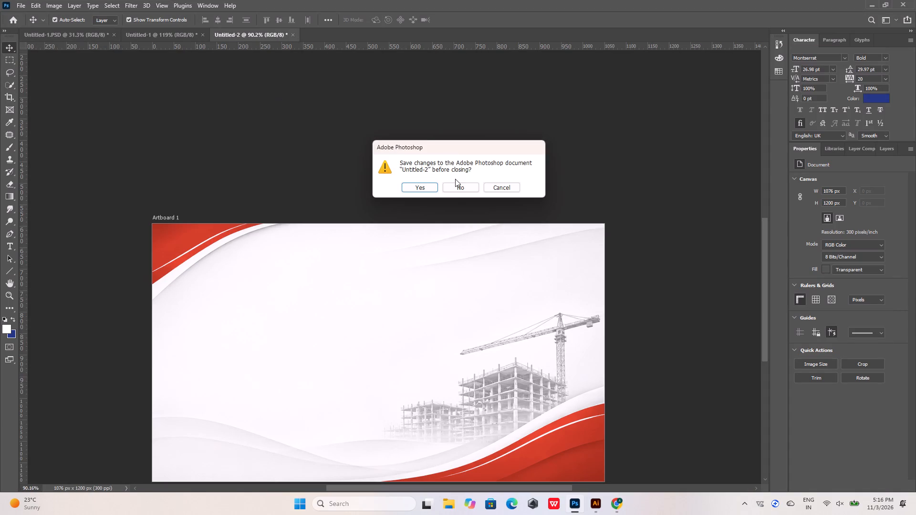
left_click(455, 185)
Copy the orange underline below the headline in Untitled-1.PSD into the 1200 x 628 px layout.
left_click(91, 31)
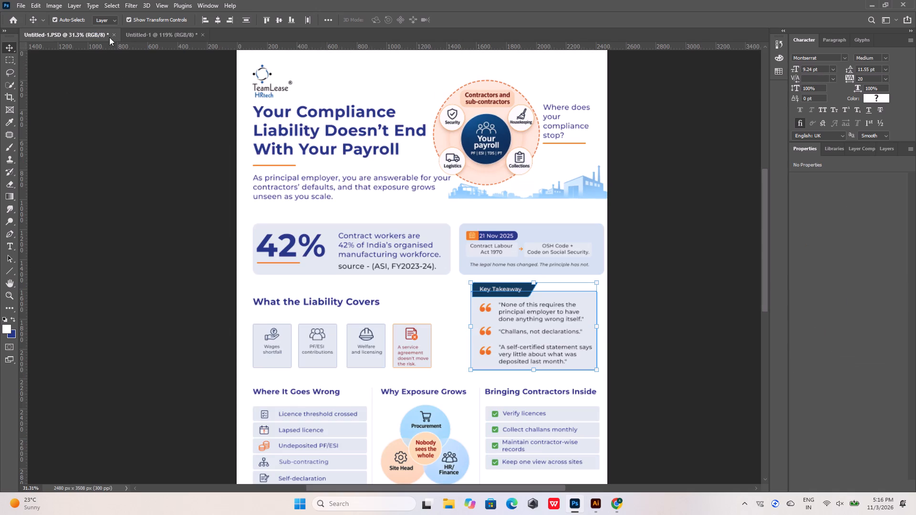
left_click(279, 165)
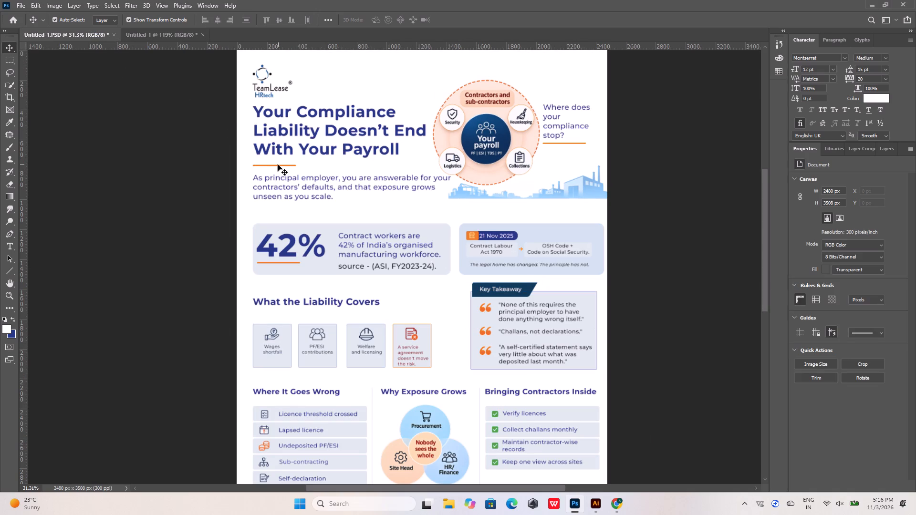
scroll(278, 165, "up", 14, "alt")
left_click(287, 158)
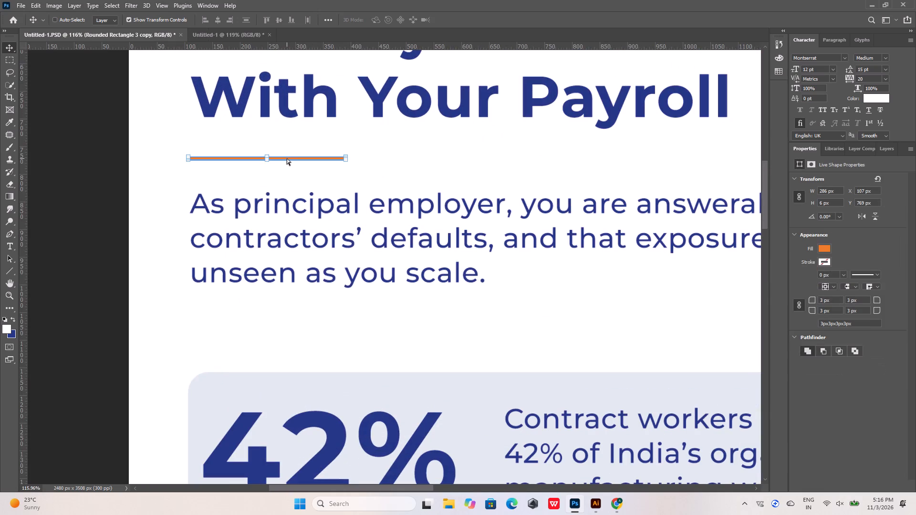
key("ctrl+c")
left_click(227, 33)
left_click(274, 207)
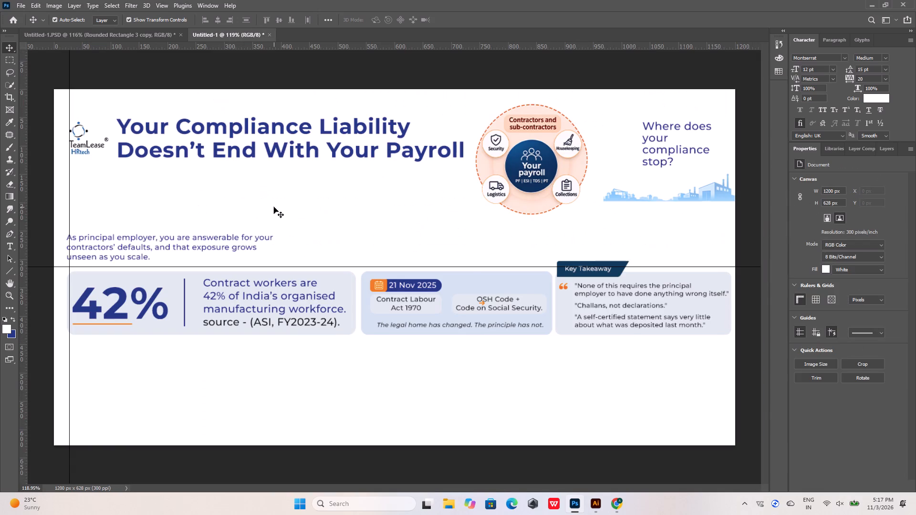
key("ctrl+v")
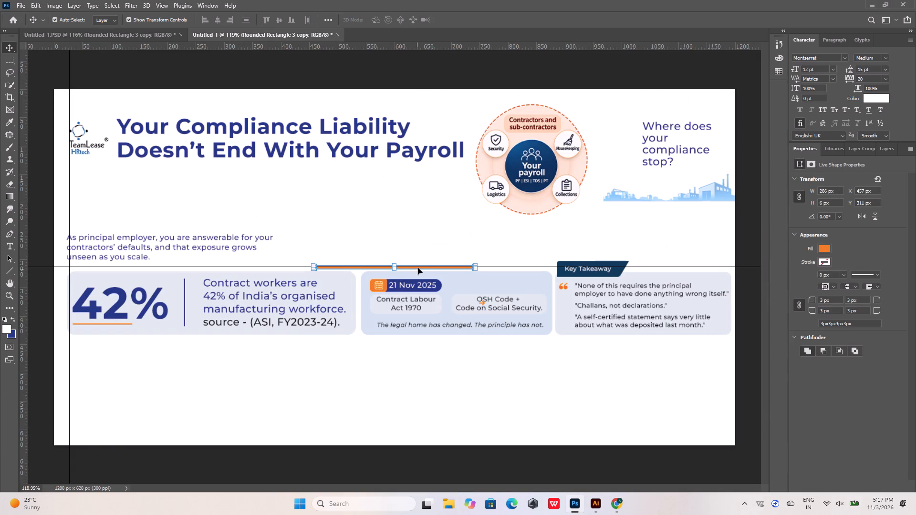
Place the pasted orange underline just beneath the headline, near its left edge, at about X 113 px, Y 138 px.
scroll(417, 267, "up", 3, "alt")
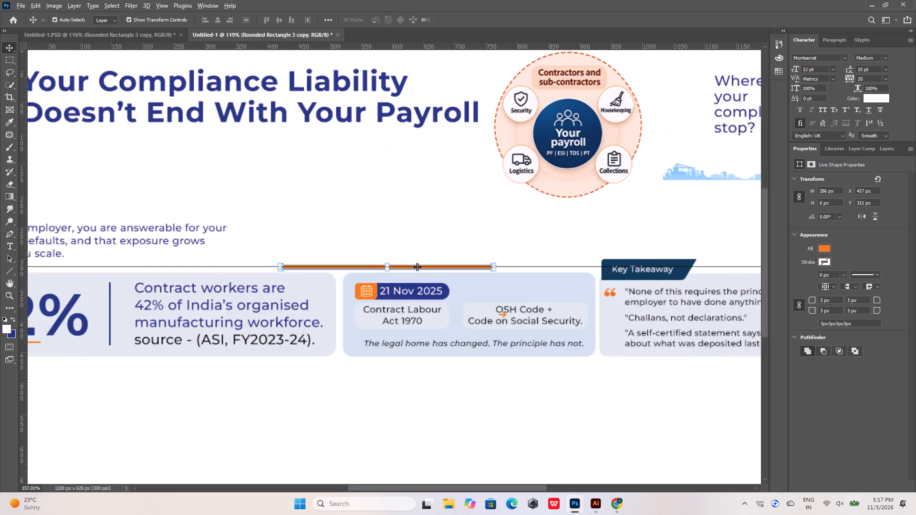
scroll(417, 267, "up", 2, "alt")
left_click_drag(410, 268, 649, 213)
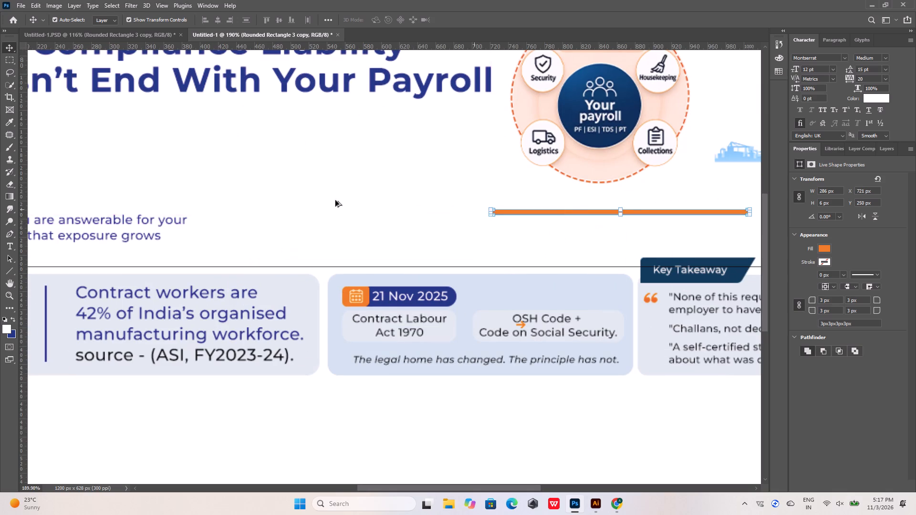
scroll(205, 195, "down", 11, "alt")
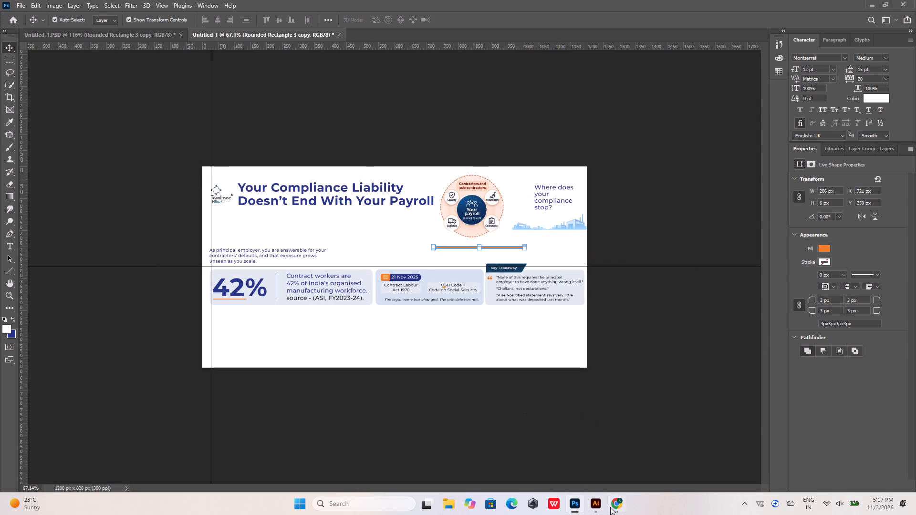
left_click(616, 505)
left_click(616, 505)
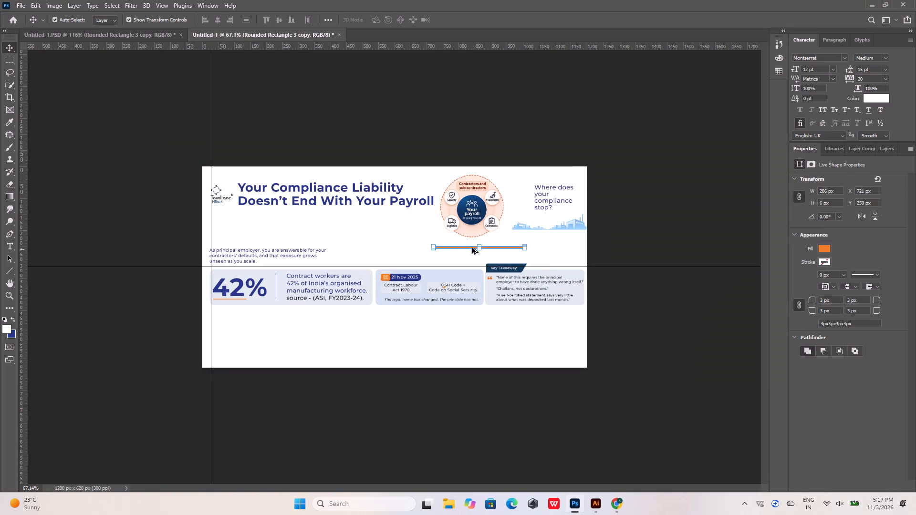
scroll(457, 244, "up", 5, "alt")
left_click_drag(549, 236, 233, 180)
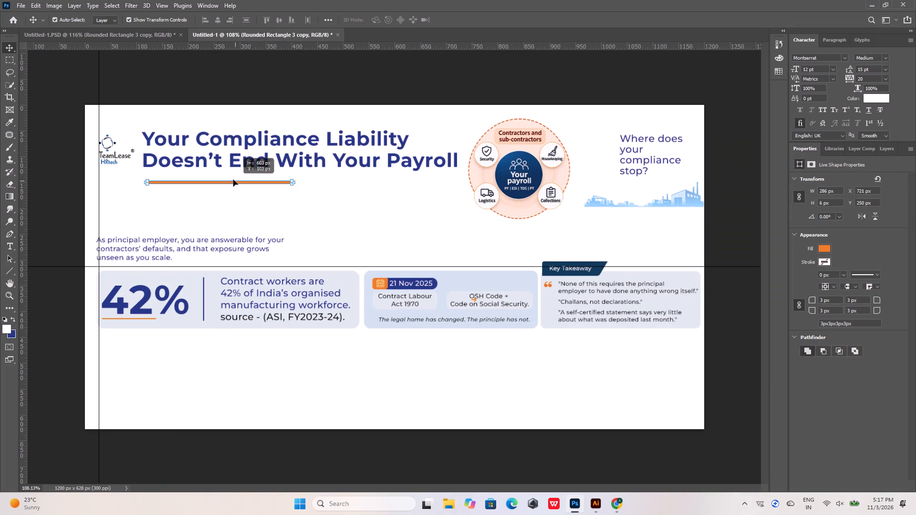
left_click_drag(233, 180, 236, 178)
Add a vertical guide at about 113 px, along the left edge of the headline's second line and the orange underline.
scroll(114, 153, "up", 10, "alt")
right_click(122, 161, "alt")
scroll(125, 177, "up", 2, "alt")
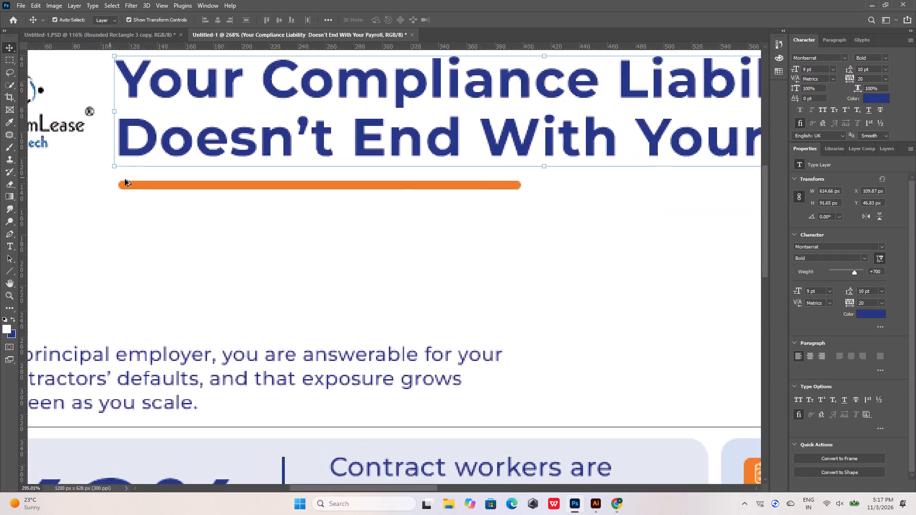
scroll(125, 179, "up", 11, "alt")
left_click(235, 217)
scroll(308, 298, "down", 6, "alt")
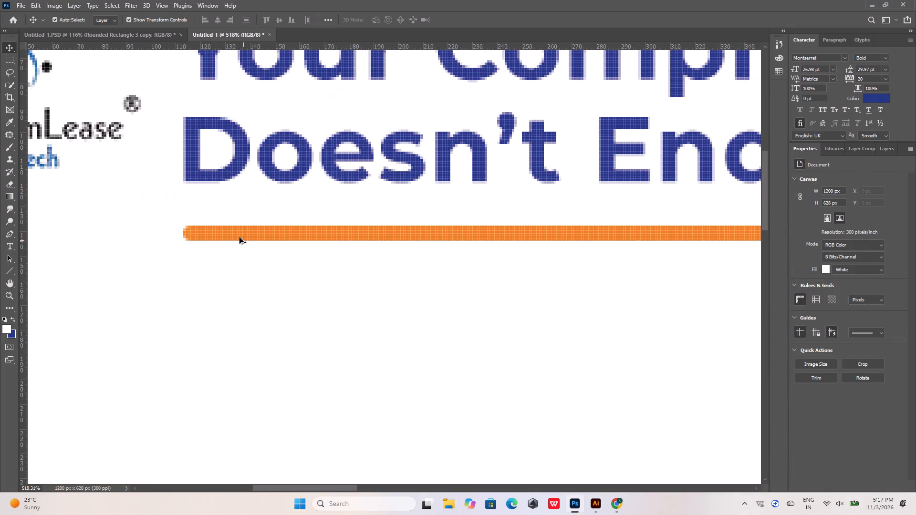
left_click(239, 236)
left_click(240, 234)
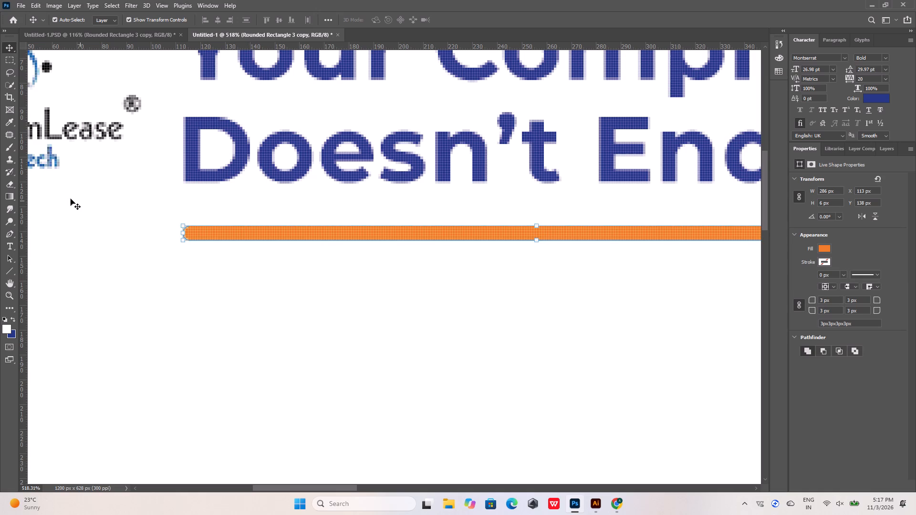
left_click_drag(24, 214, 185, 181)
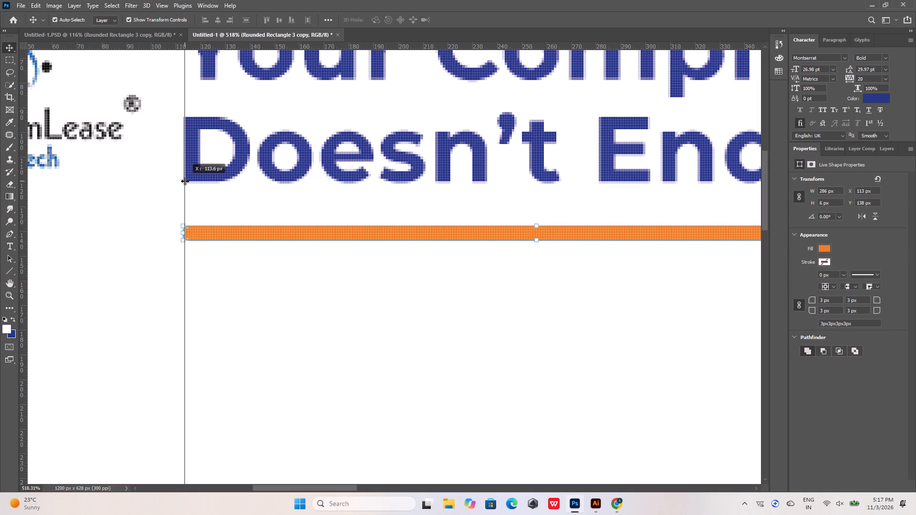
left_click_drag(185, 181, 184, 181)
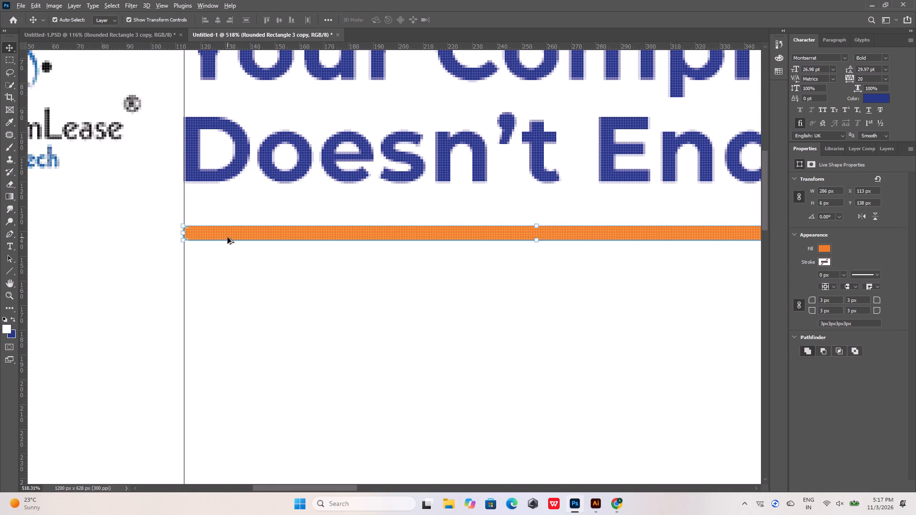
Resize the headline's orange underline to about 129 px wide and 2 px high, keeping its left end at the vertical guide.
scroll(228, 238, "down", 10, "alt")
scroll(355, 227, "up", 13, "alt")
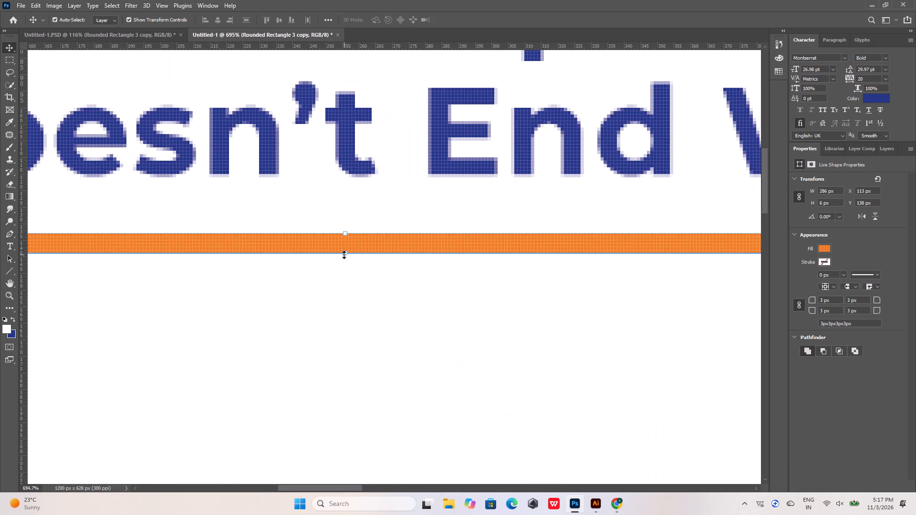
left_click_drag(345, 253, 345, 247, "shift")
left_click_drag(346, 247, 348, 235, "shift")
scroll(342, 246, "down", 9, "alt")
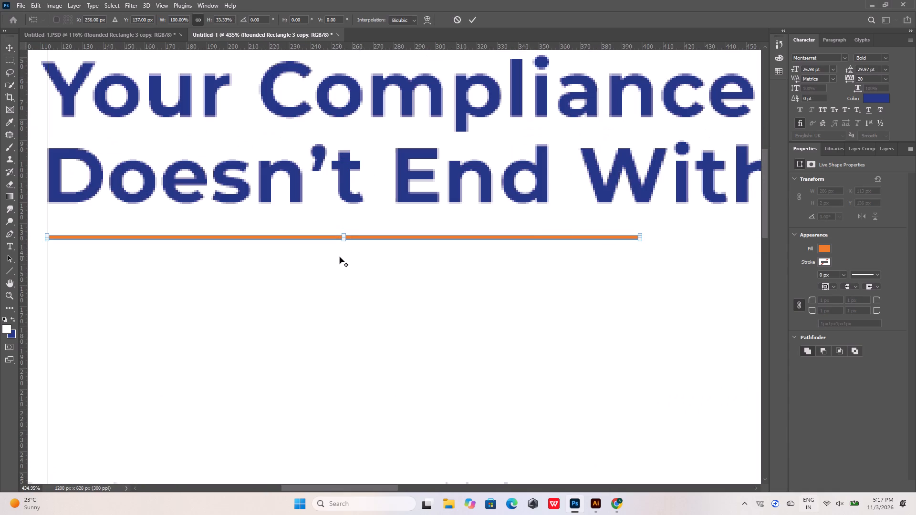
scroll(340, 257, "down", 1, "alt")
scroll(640, 237, "up", 3, "alt+shift")
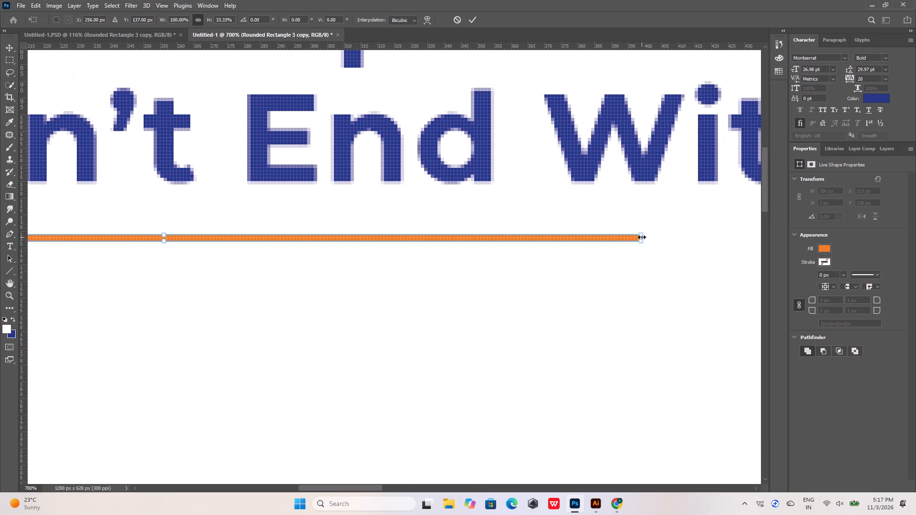
left_click_drag(642, 237, 117, 238, "shift")
scroll(364, 277, "down", 8, "alt+shift")
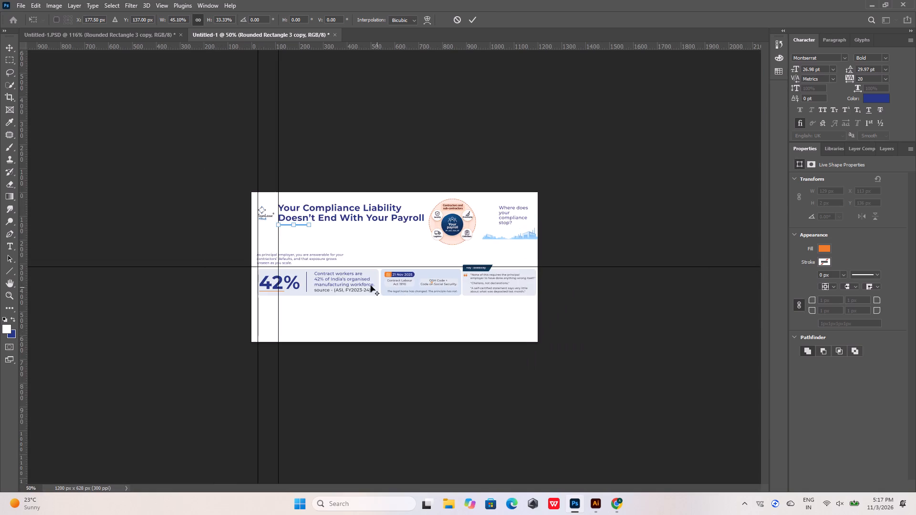
scroll(304, 241, "up", 5, "alt+shift")
left_click(312, 235)
scroll(357, 286, "down", 10, "alt")
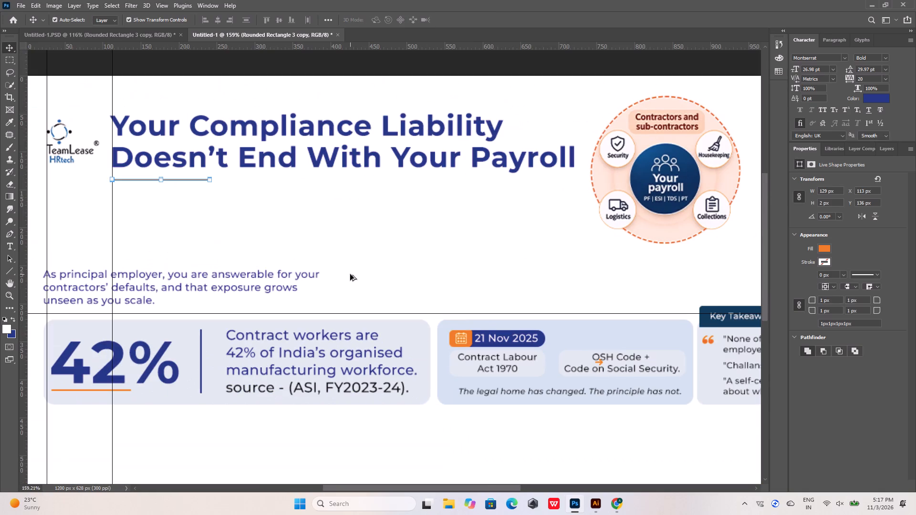
left_click(327, 94)
scroll(332, 248, "down", 4, "alt")
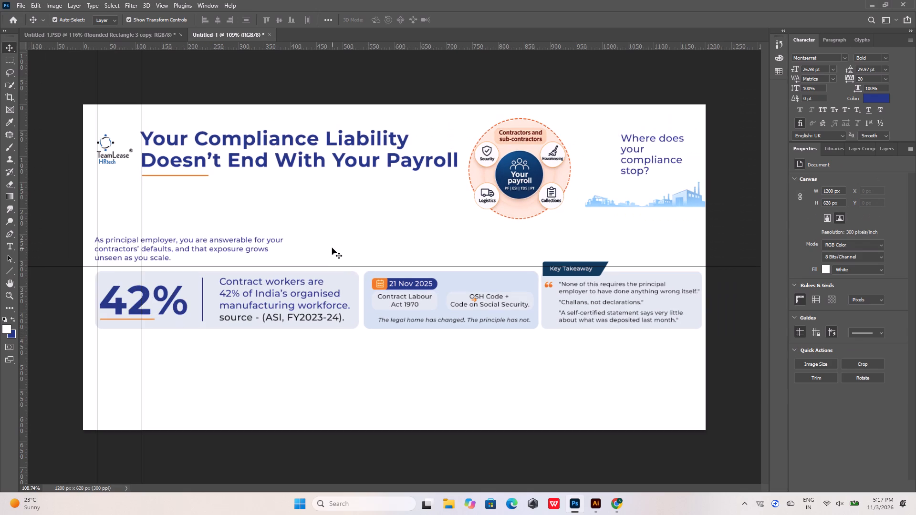
Duplicate the headline's orange underline and shift the copy horizontally to about X 983 px, below the "Where does your compliance stop?" text.
left_click(620, 504)
left_click(620, 504)
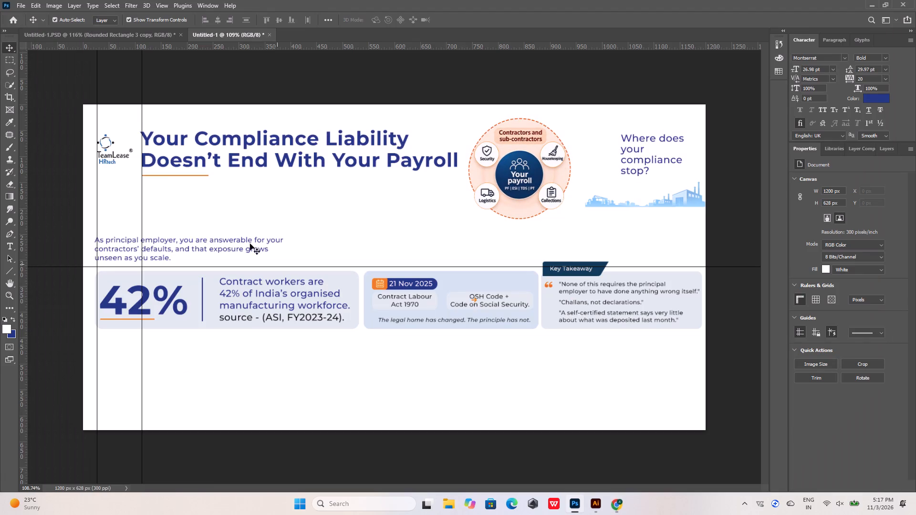
left_click(179, 175)
scroll(179, 175, "up", 1, "alt")
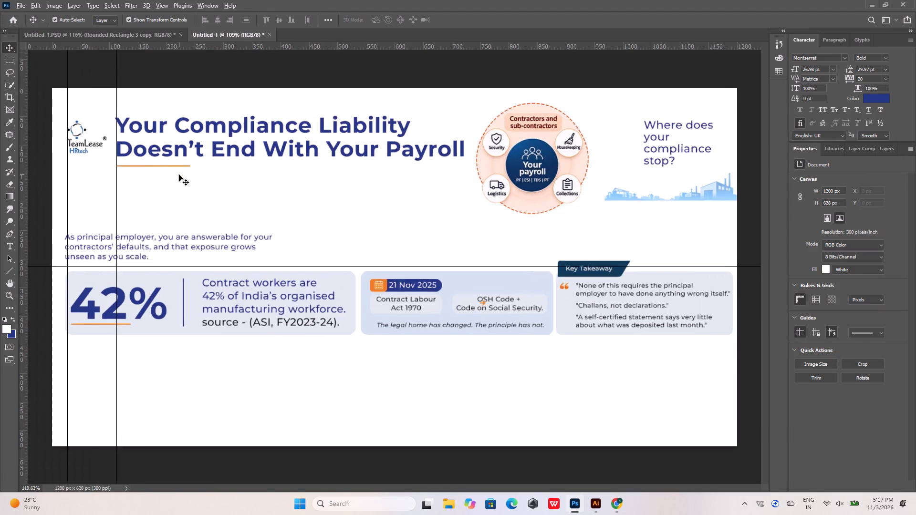
scroll(179, 175, "up", 2, "alt")
left_click(169, 162)
scroll(169, 162, "up", 7, "alt")
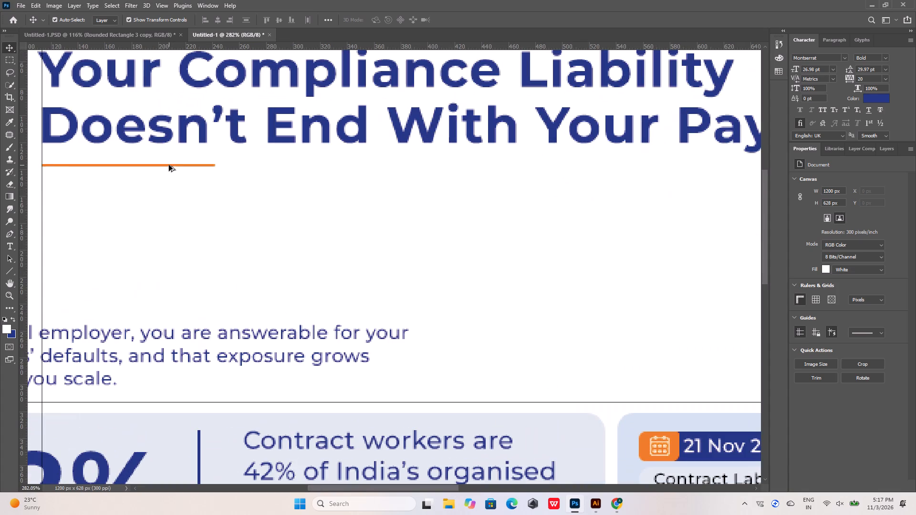
left_click(169, 165)
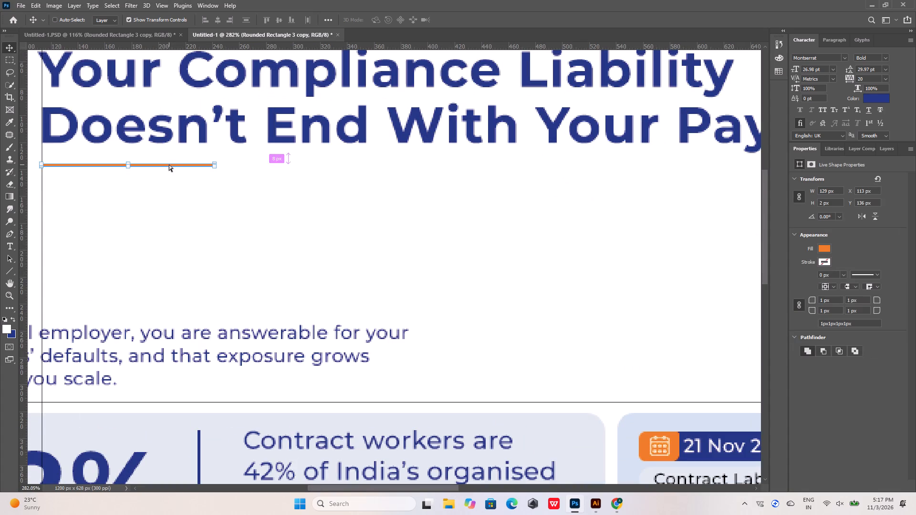
key("ctrl+j")
key("shift+Right")
key("shift+Right")
key("shift+Right")
key("shift+Right")
key("shift+Right")
key("shift+Right")
key("shift+Right")
key("shift+Right")
key("shift+Right")
key("shift+Right")
key("shift+Right")
key("shift+Right")
key("shift+Right")
key("shift+Right")
key("shift+Right")
key("shift+Right")
key("shift+Right")
key("shift+Right")
key("shift+Right")
key("shift+Right")
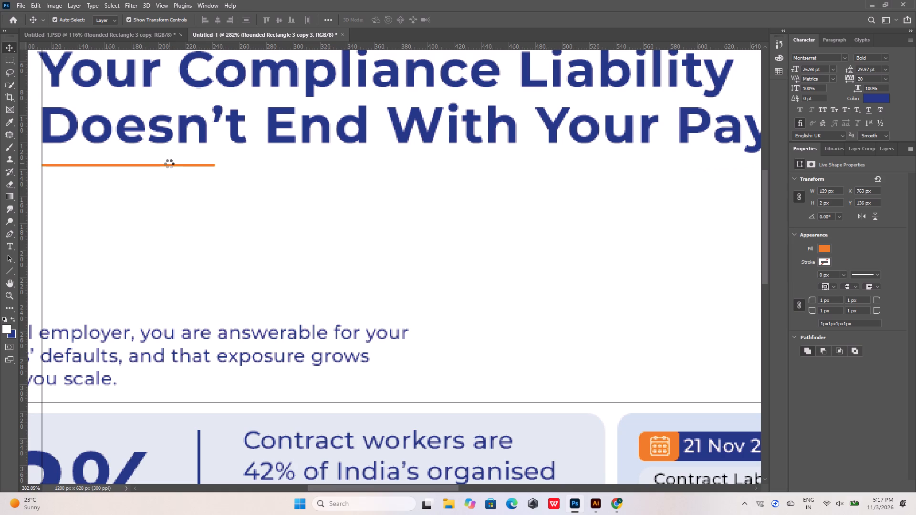
Align the underline copy's left end with the left edge of "Where does your compliance stop?", at about X 1037 px, Y 136 px.
scroll(161, 199, "down", 5, "alt")
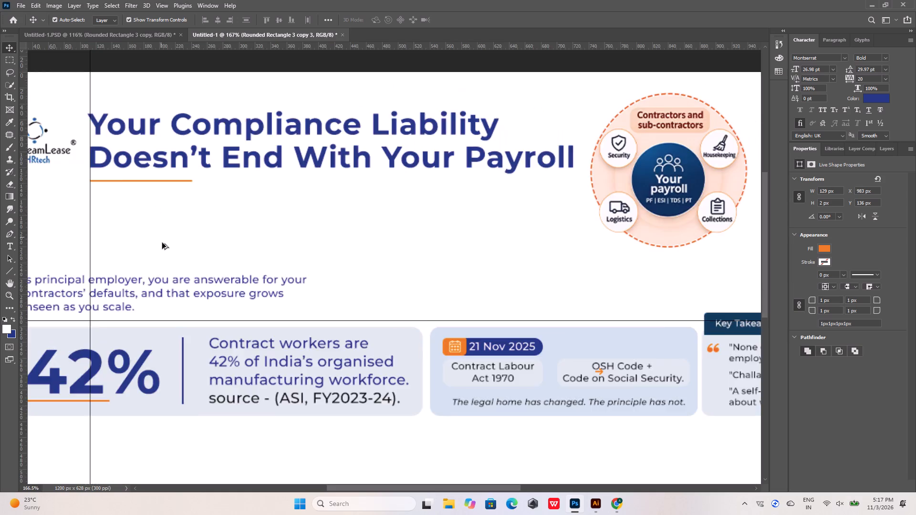
scroll(162, 243, "down", 7, "alt")
scroll(619, 174, "up", 8, "alt")
scroll(162, 156, "down", 4, "alt")
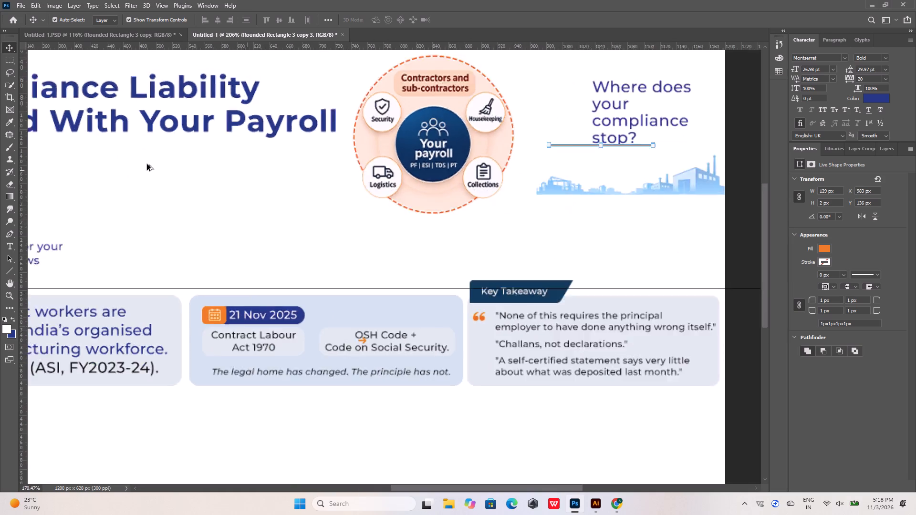
scroll(147, 164, "down", 6, "alt")
scroll(597, 147, "up", 20, "alt")
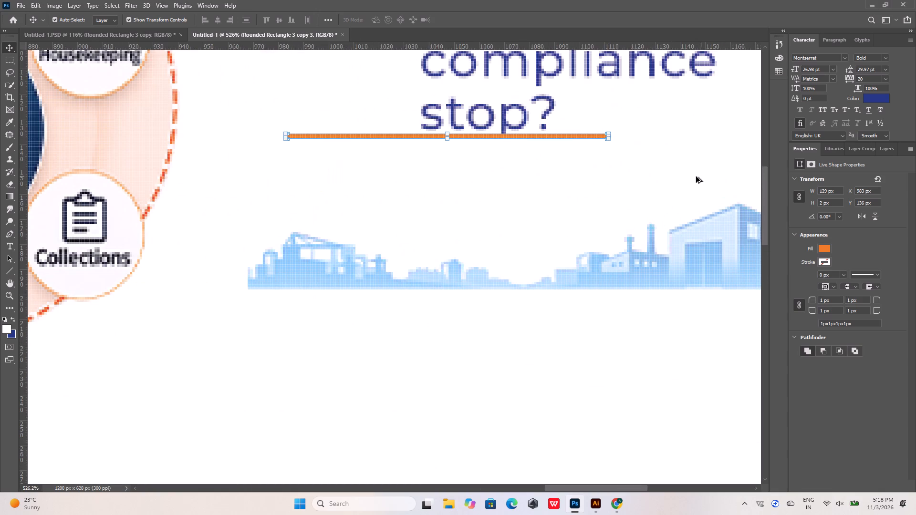
key("space")
key("space")
key("space")
key("space")
key("space")
key("space")
left_click_drag(581, 156, 426, 285)
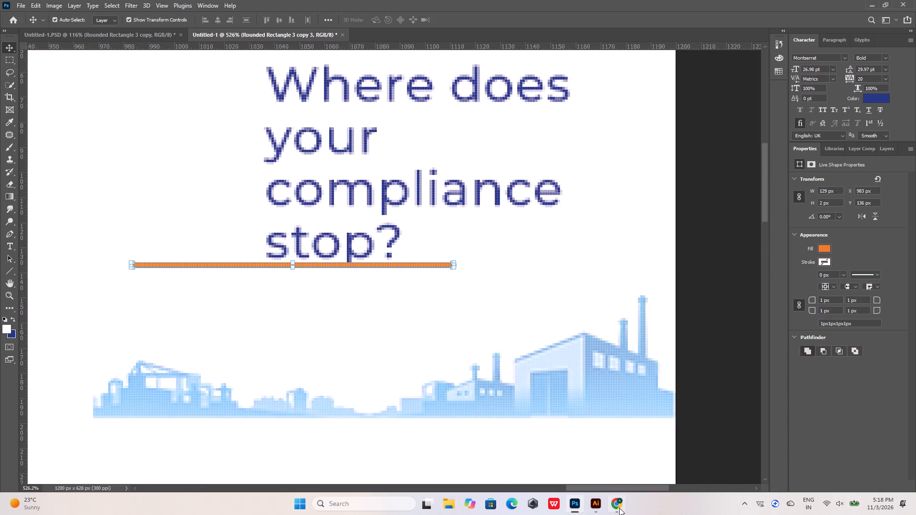
left_click(617, 507)
left_click(617, 507)
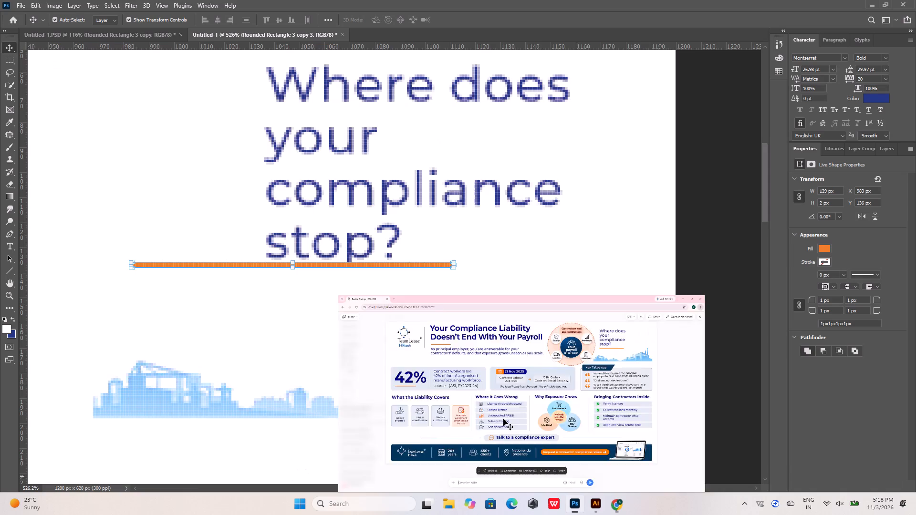
scroll(412, 333, "down", 5, "alt")
key("shift+Right")
key("shift+Right")
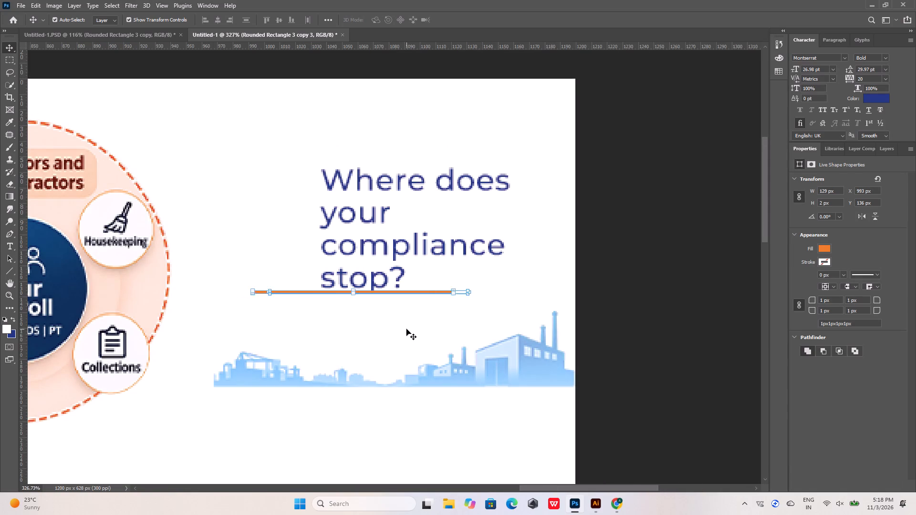
key("shift+Right")
key("shift+Right")
key("shift+Right")
key("shift+Right")
scroll(321, 283, "up", 7, "alt")
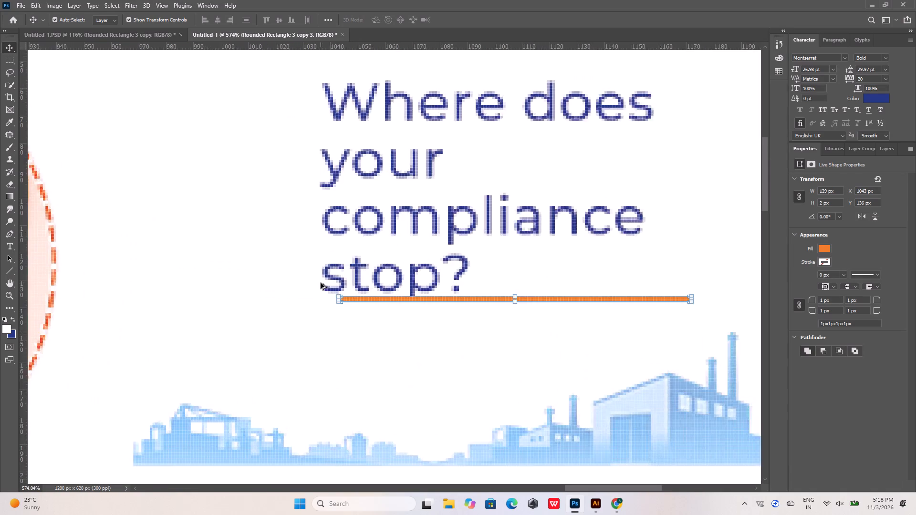
scroll(321, 283, "up", 9, "alt")
left_click_drag(391, 310, 346, 312)
left_click_drag(346, 312, 353, 313)
scroll(353, 312, "down", 2, "alt")
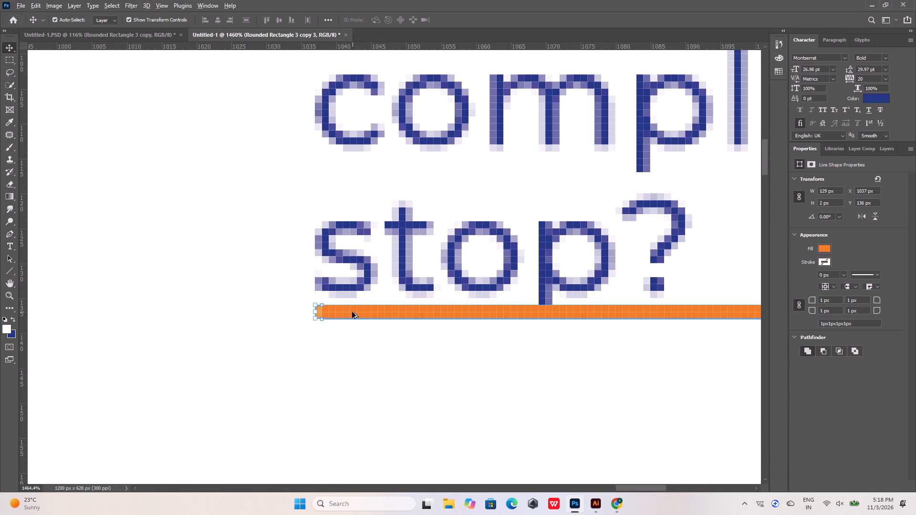
scroll(352, 312, "down", 15, "alt")
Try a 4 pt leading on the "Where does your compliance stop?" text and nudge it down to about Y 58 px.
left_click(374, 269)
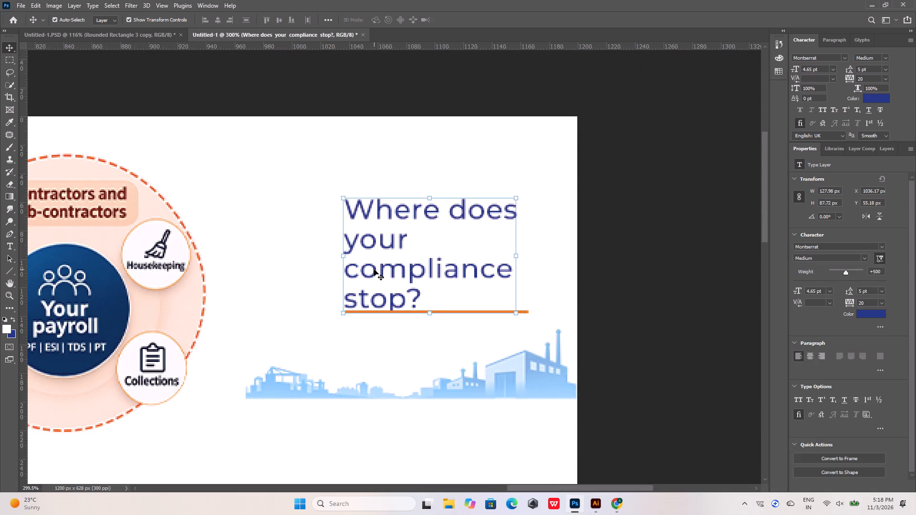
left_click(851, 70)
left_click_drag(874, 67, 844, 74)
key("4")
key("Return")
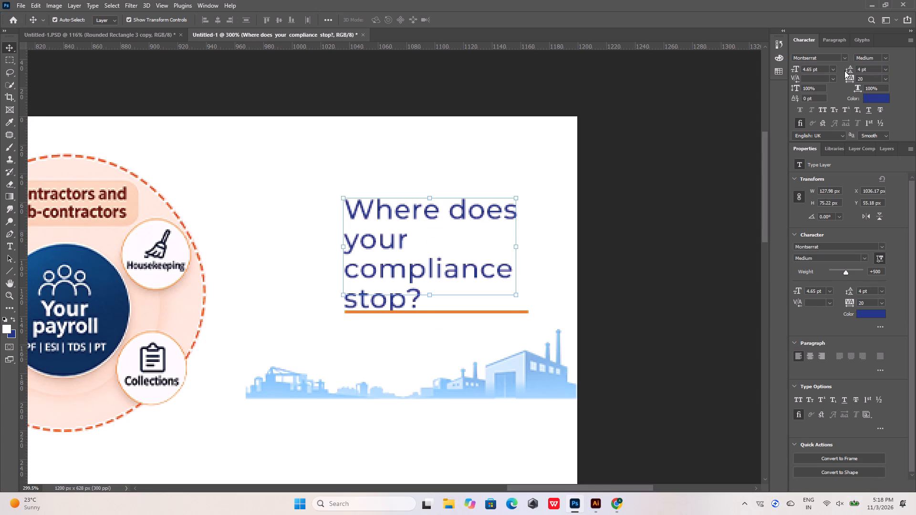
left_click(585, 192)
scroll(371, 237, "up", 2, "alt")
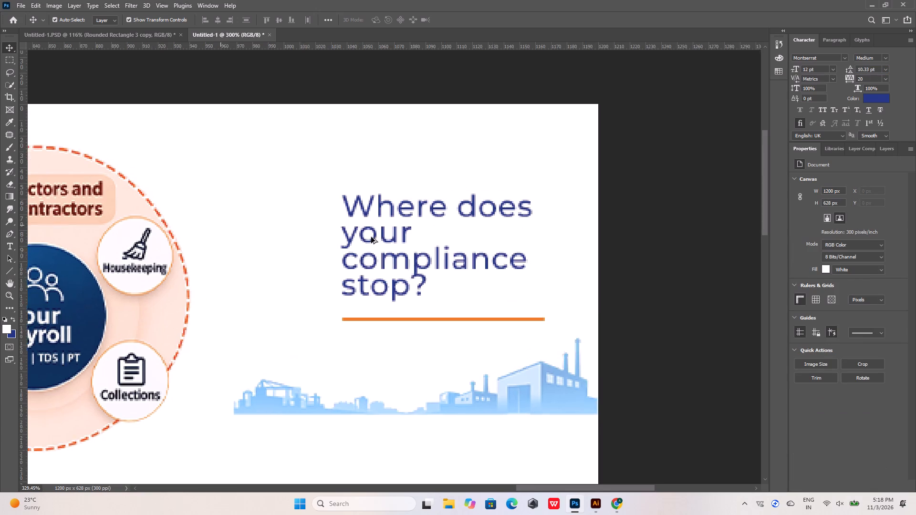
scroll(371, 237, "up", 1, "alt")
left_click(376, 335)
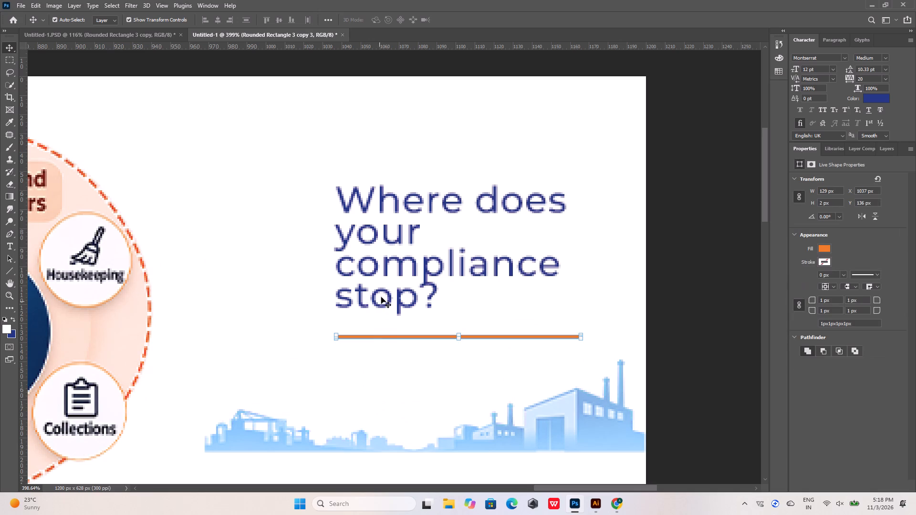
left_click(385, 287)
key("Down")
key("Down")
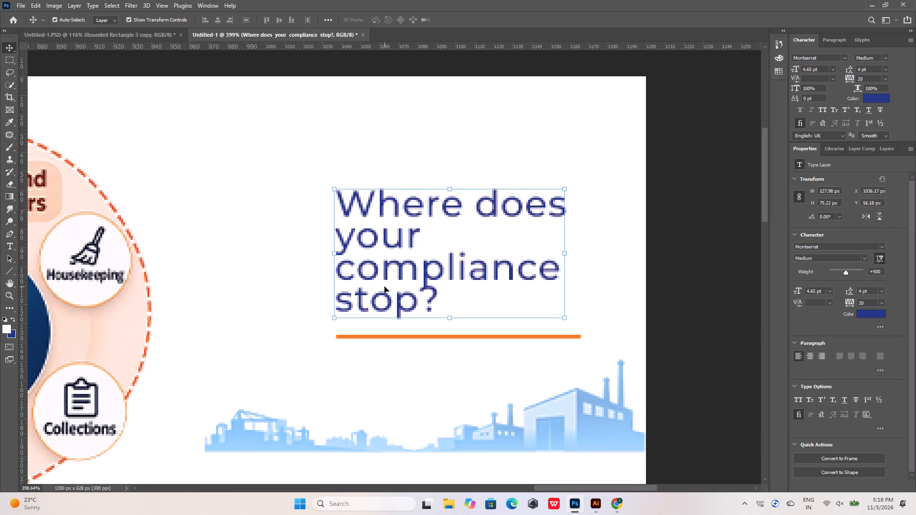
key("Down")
Set the "Where does your compliance stop?" text's leading to 5 pt and raise it to about Y 50 px, clear of its underline.
left_click_drag(874, 68, 854, 67)
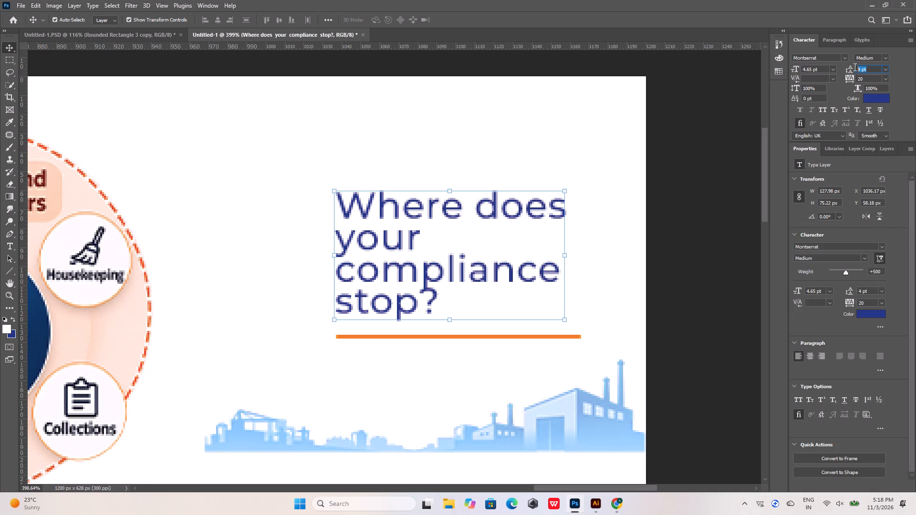
left_click_drag(854, 67, 837, 70)
key("5")
key("Return")
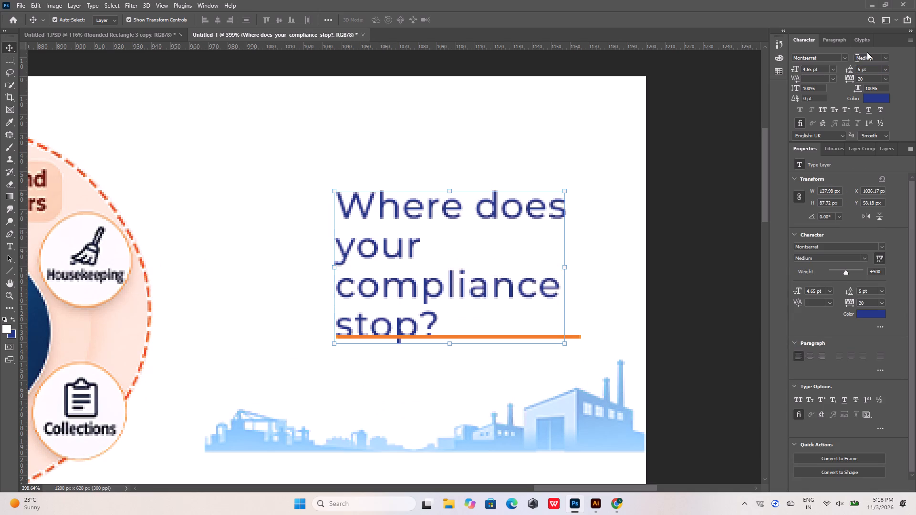
key("Up")
key("Up")
key("Up")
key("Up")
key("Up")
key("Up")
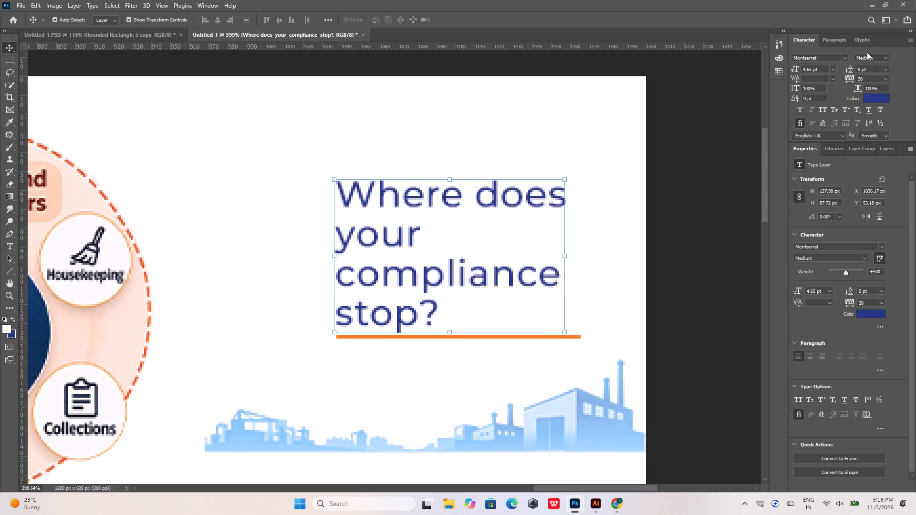
key("Up")
key("Up")
left_click(628, 156)
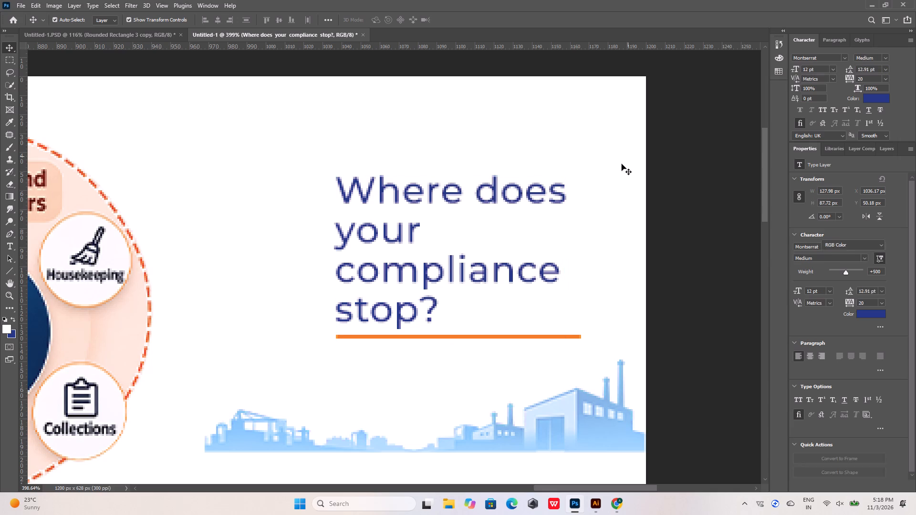
Shorten the orange underline below "Where does your compliance stop?" to about 121 px wide, keeping its left end fixed.
scroll(589, 206, "down", 4, "alt")
scroll(572, 298, "up", 3, "alt")
left_click(572, 296)
scroll(578, 296, "up", 5, "alt")
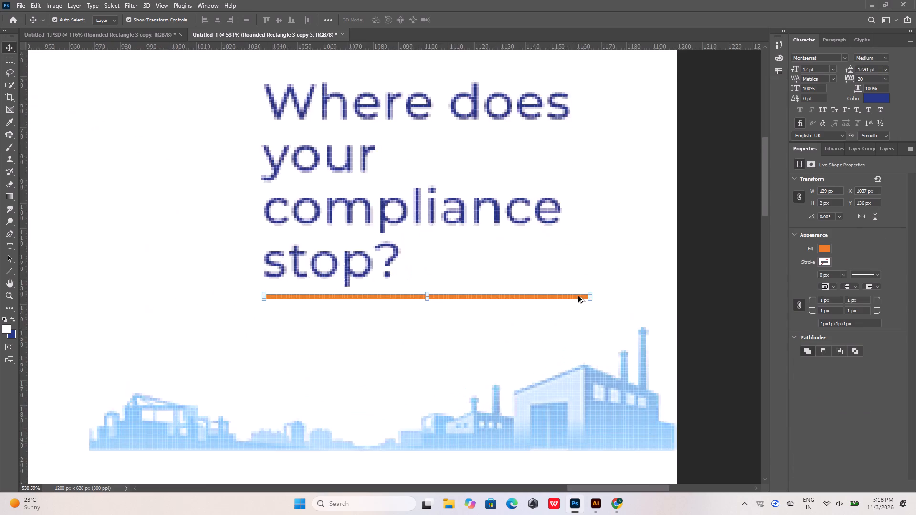
scroll(579, 297, "up", 8, "alt")
left_click_drag(607, 296, 569, 300, "shift")
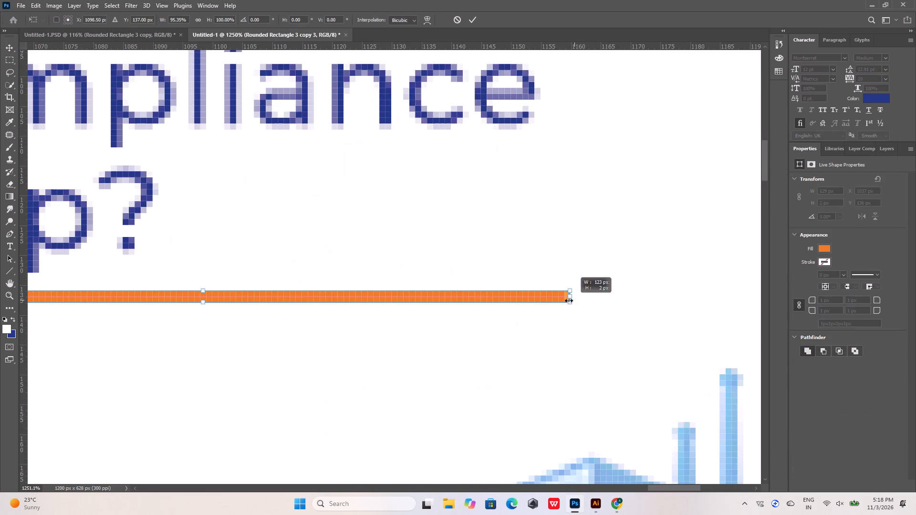
left_click_drag(569, 300, 562, 301, "shift")
left_click(627, 268)
scroll(571, 257, "down", 3, "alt")
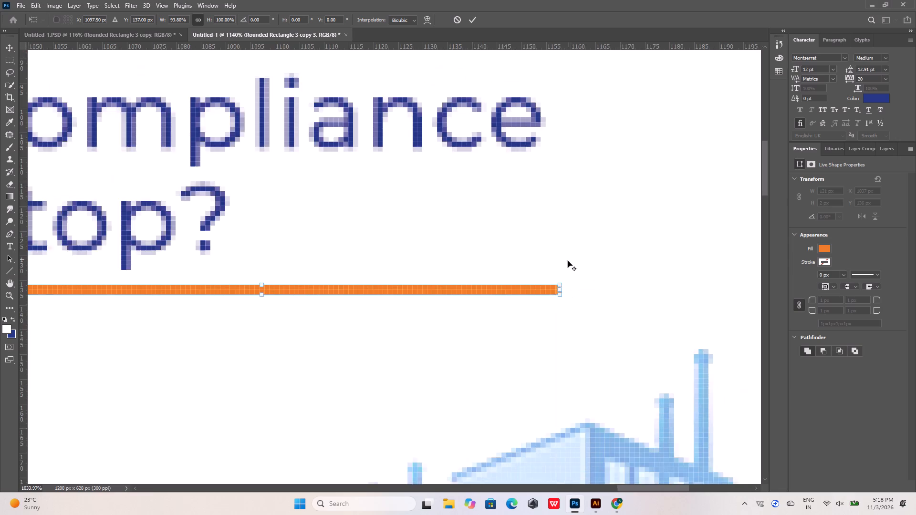
scroll(568, 261, "down", 13, "alt")
left_click(659, 228)
scroll(570, 216, "down", 9, "alt")
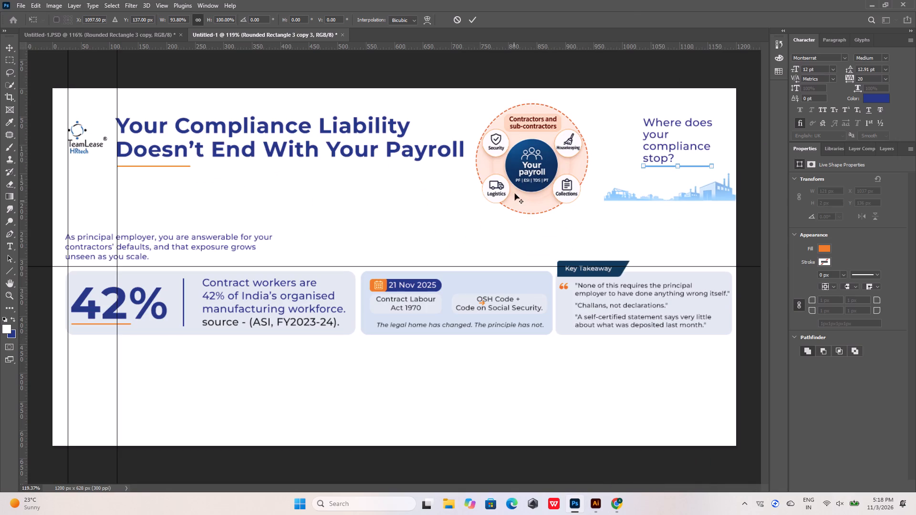
left_click_drag(141, 239, 200, 191)
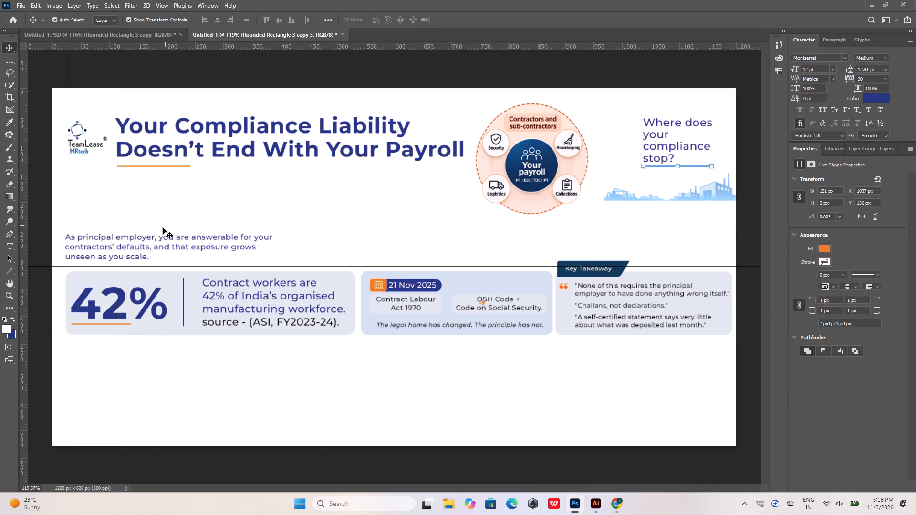
Move the "As principal employer" paragraph beneath the headline's underline, along the vertical guide, at about X 112 px, Y 153 px.
left_click_drag(156, 238, 208, 180)
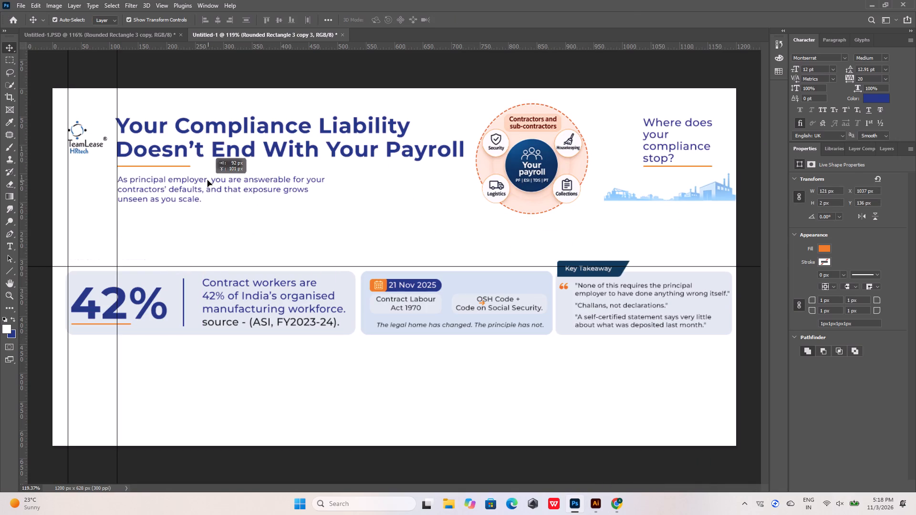
left_click_drag(208, 180, 207, 180)
Bring "unseen as you scale." up onto the second line of the "As principal employer" paragraph, following the reference infographic in the browser.
left_click(614, 501)
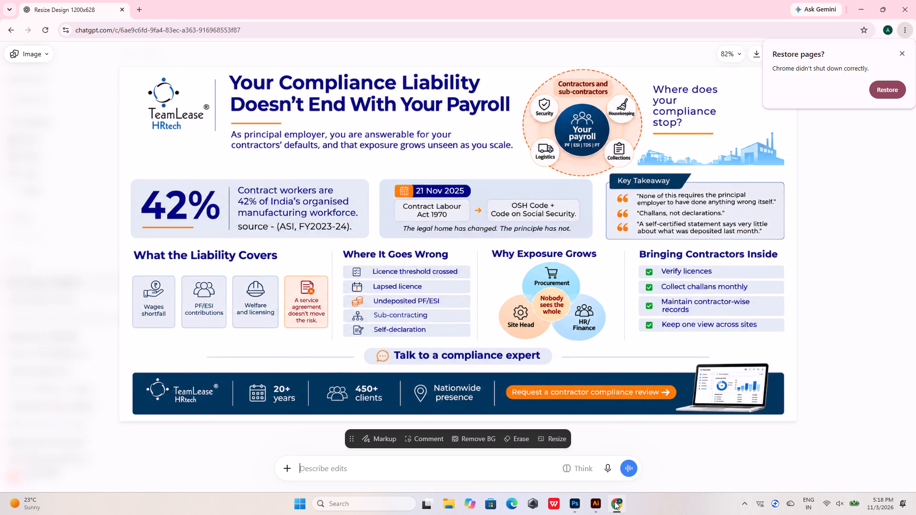
left_click(614, 501)
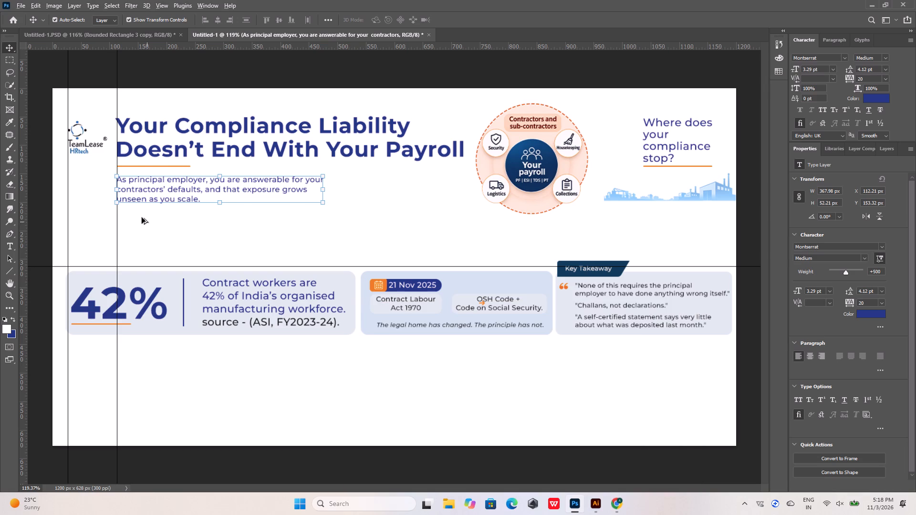
scroll(108, 159, "up", 4, "alt")
left_click(618, 503)
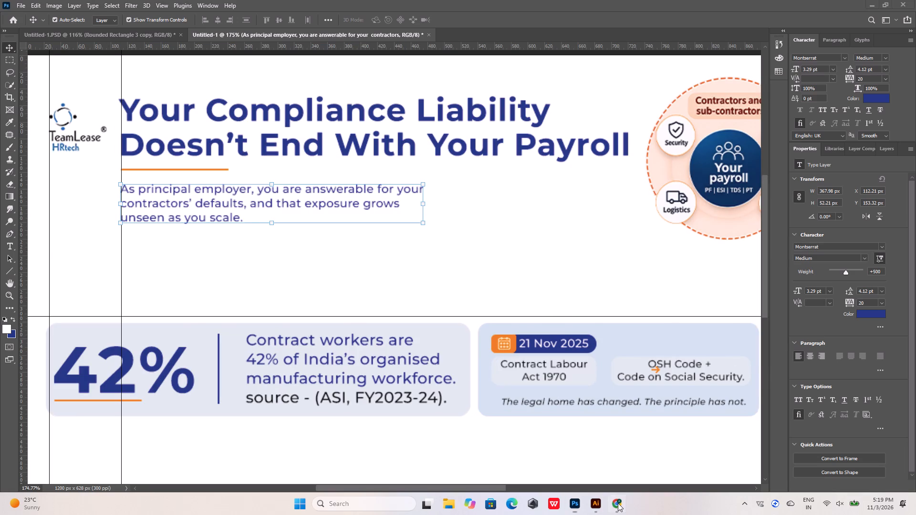
left_click(618, 502)
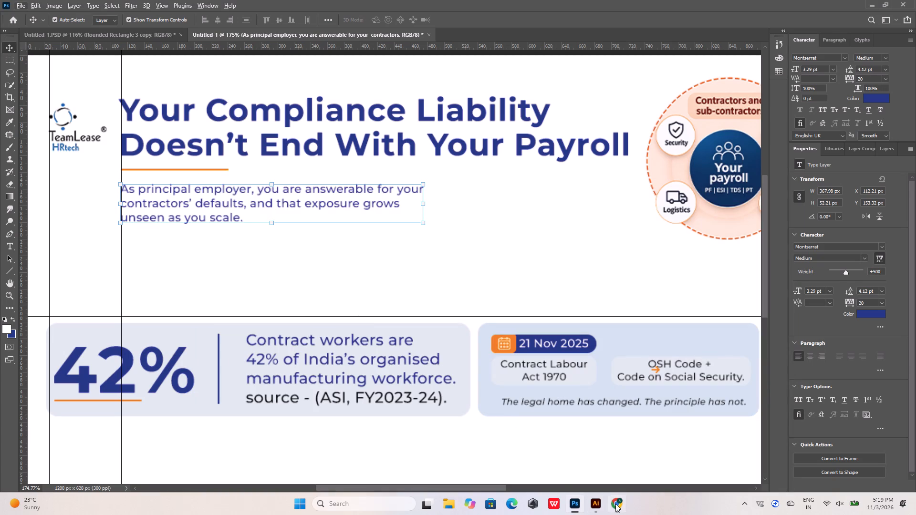
left_click(615, 504)
left_click(615, 504)
double_click(122, 219)
double_click(135, 217)
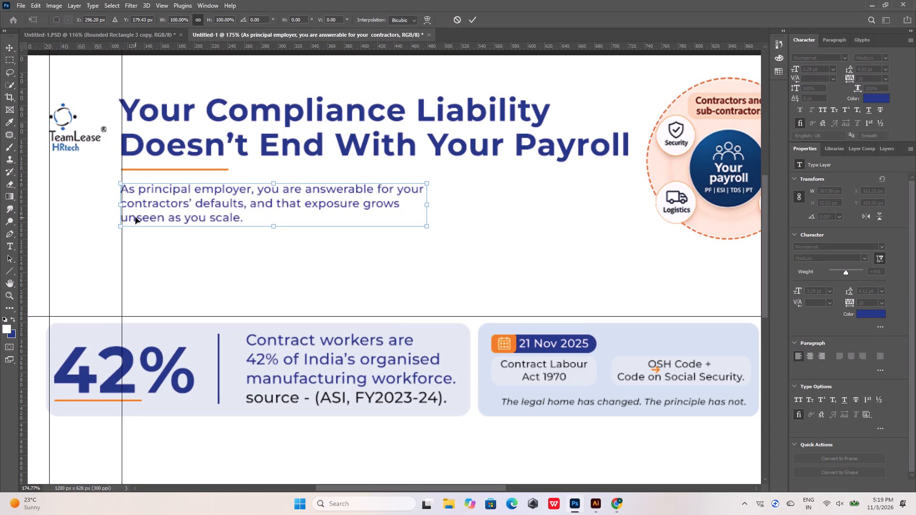
triple_click(135, 217)
left_click(136, 217)
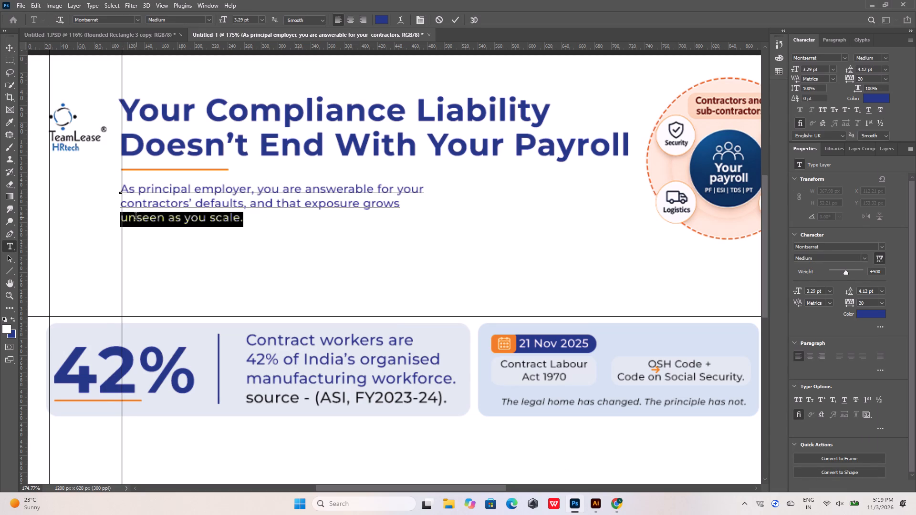
left_click(136, 218)
key("Left")
key("Left")
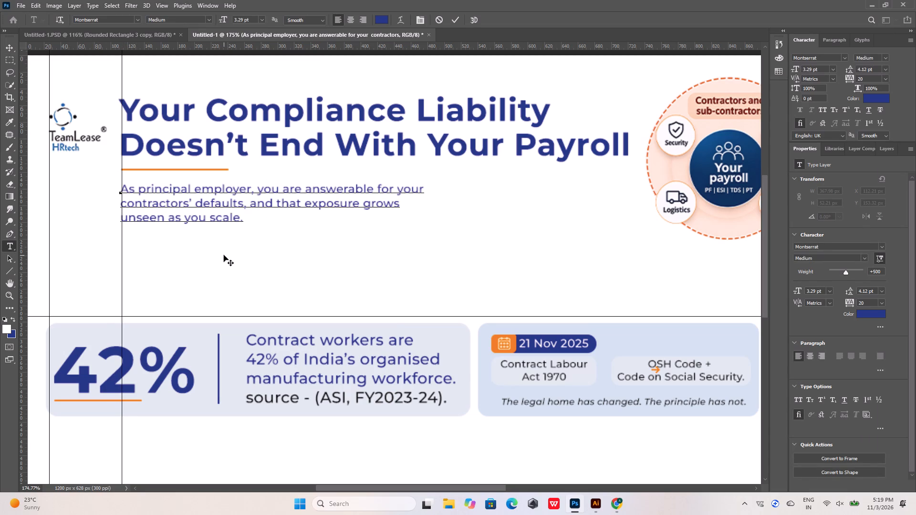
key("BackSpace")
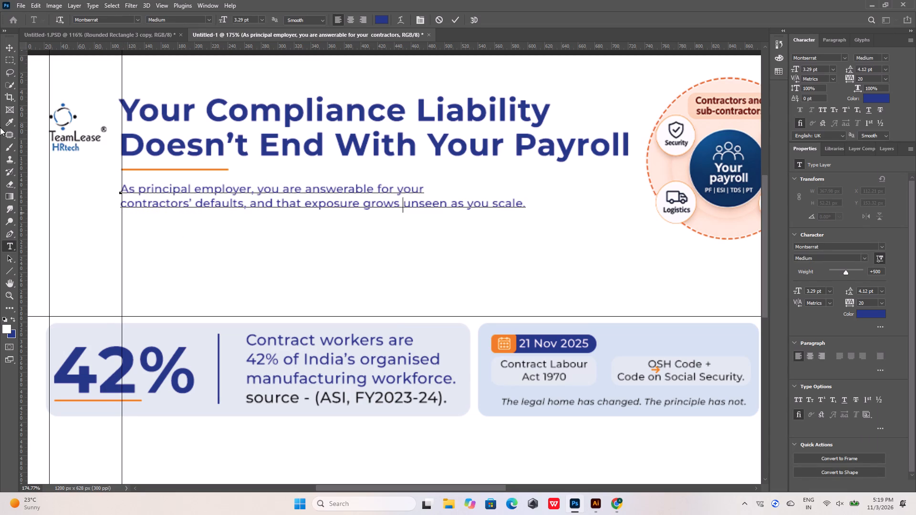
left_click(8, 45)
left_click(184, 200)
Raise the whole row of three cards, including the Key Takeaway label, by about 73 px toward the header.
scroll(184, 292, "down", 4, "alt")
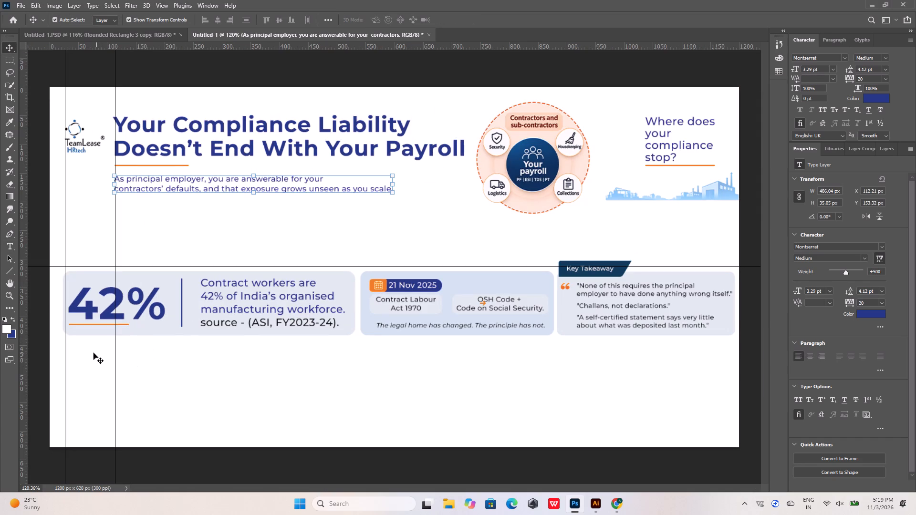
left_click_drag(94, 353, 706, 254)
key("shift+Up")
key("shift+Up")
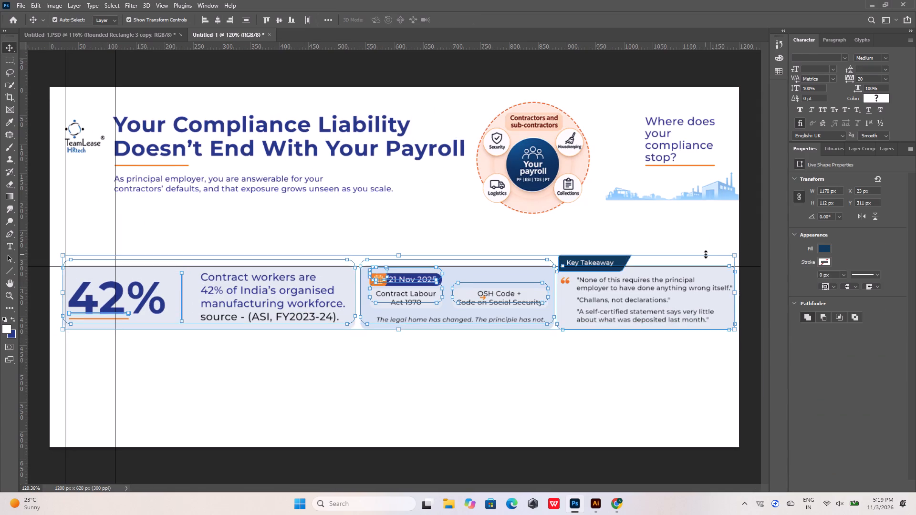
key("shift+Up")
key("shift+Up")
key("shift+Up")
key("shift+Up")
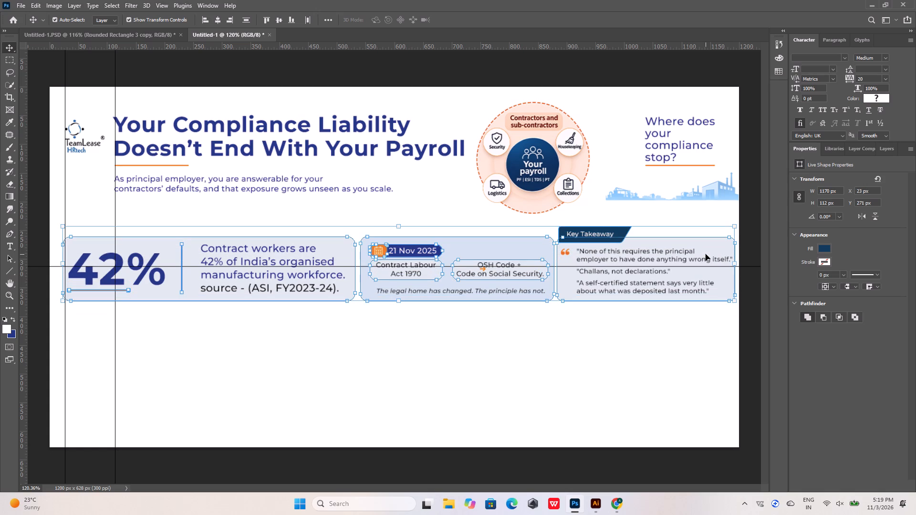
key("shift+Up")
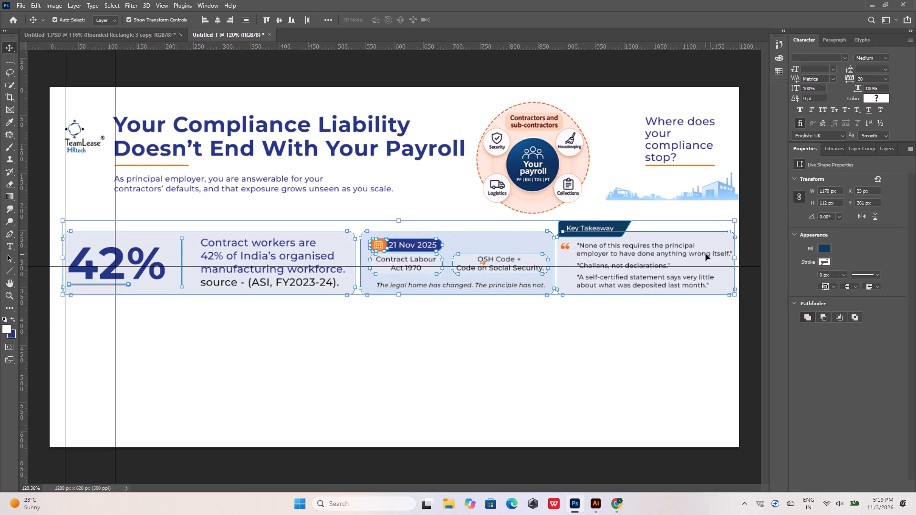
key("Up")
key("Up")
key("Up")
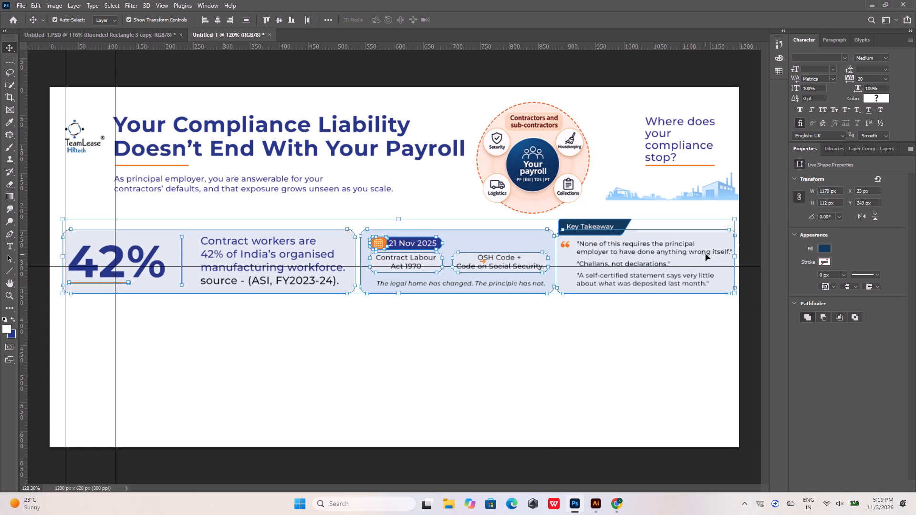
left_click(309, 360)
Pull the left edge of the "42%" card's background in to the first vertical guide, making it 505 px wide at X 27 px.
scroll(277, 332, "down", 2, "alt")
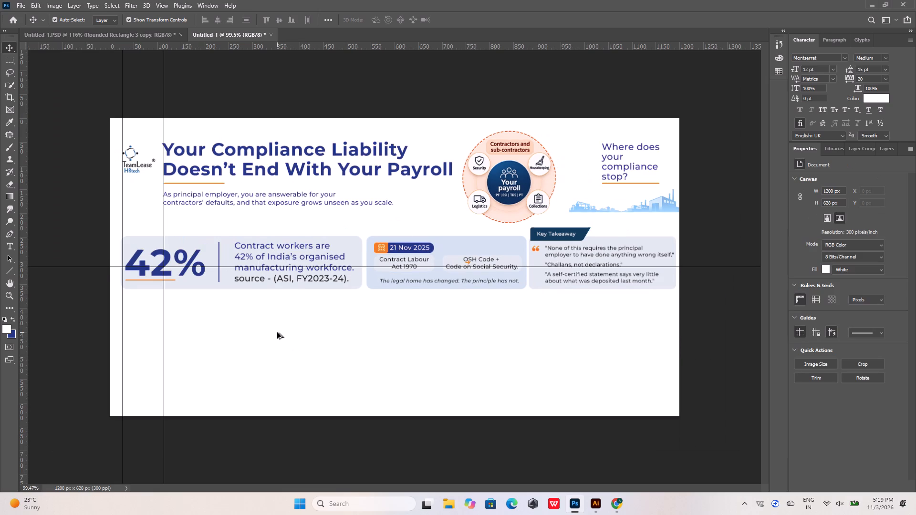
scroll(155, 258, "up", 3, "alt")
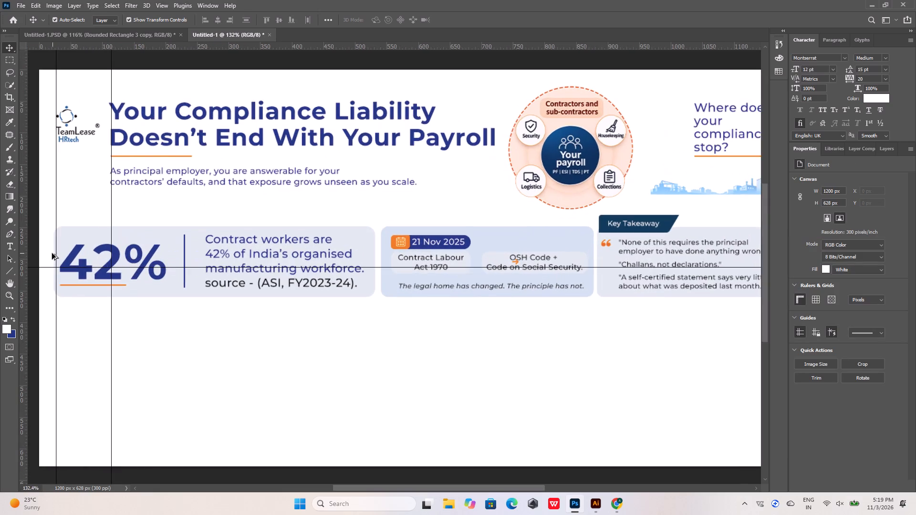
scroll(50, 251, "up", 11, "alt")
left_click(83, 244)
left_click(110, 194)
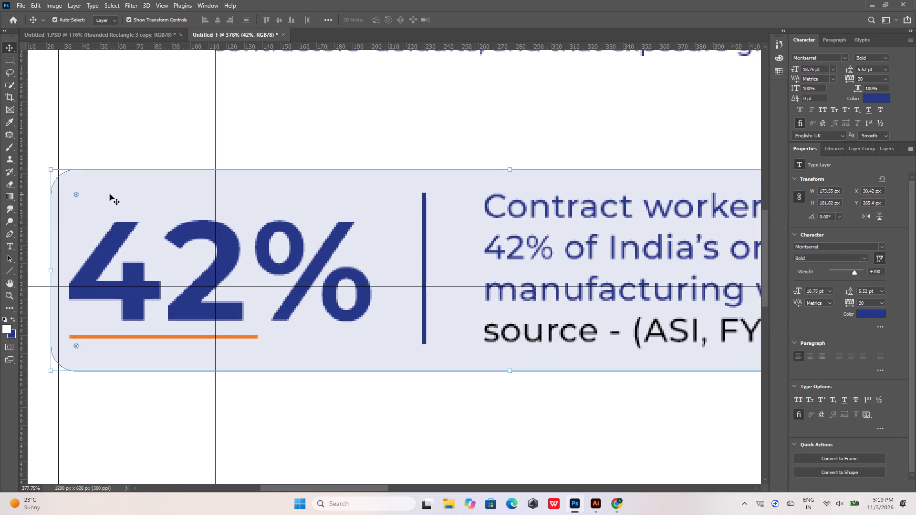
left_click_drag(50, 271, 57, 272, "shift")
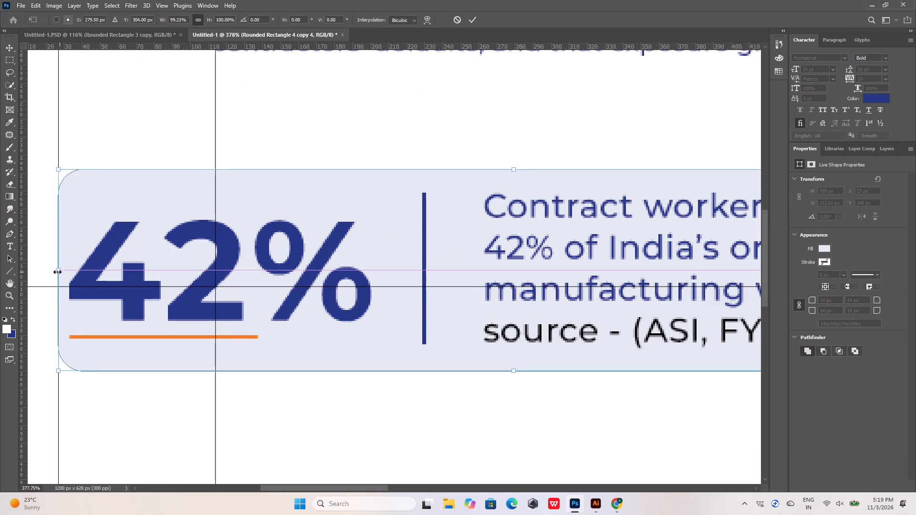
scroll(149, 294, "down", 9, "alt")
left_click(233, 339)
scroll(195, 307, "up", 4, "alt")
left_click(219, 296)
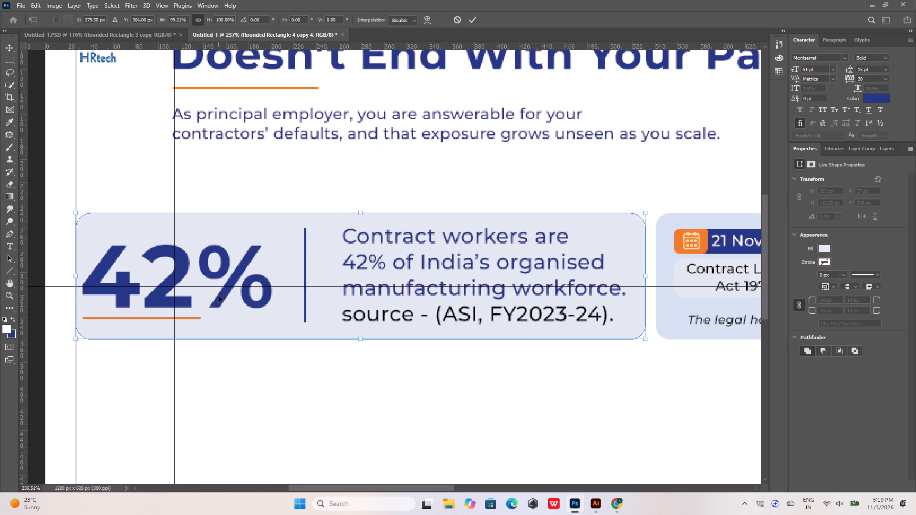
left_click(221, 300)
left_click(469, 16)
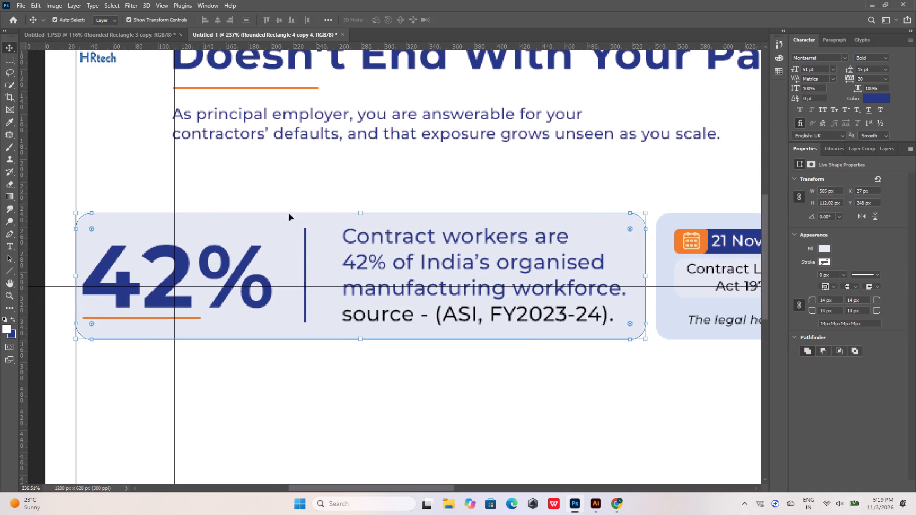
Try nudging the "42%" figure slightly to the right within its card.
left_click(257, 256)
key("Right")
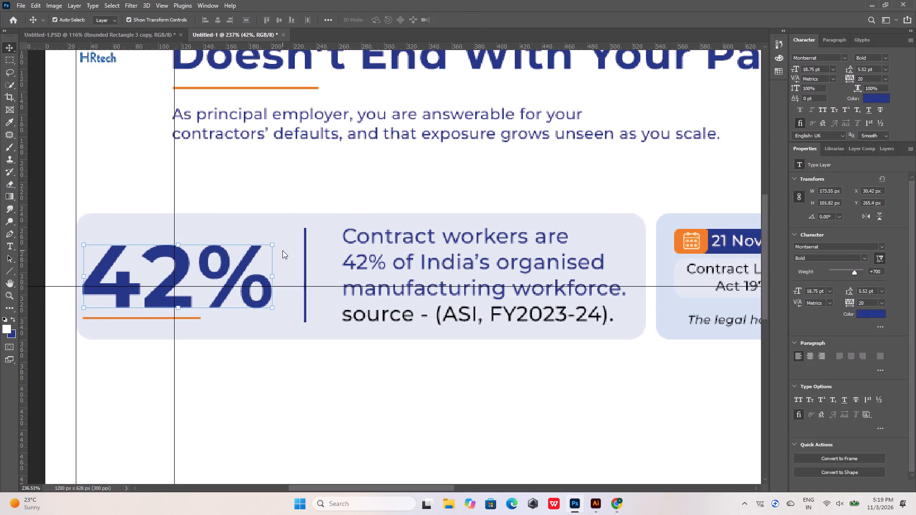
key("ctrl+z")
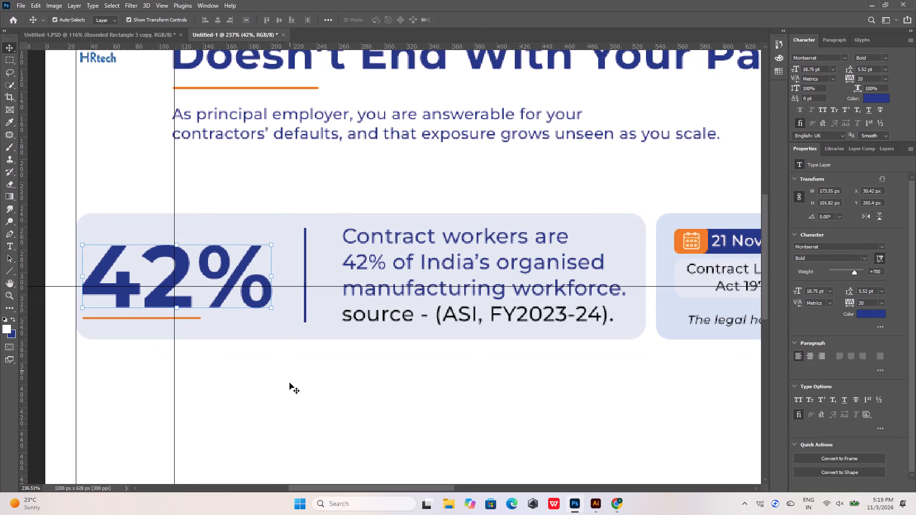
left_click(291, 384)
Compare the layout's header and card row with the reference infographic in the browser, checking which section comes beneath.
scroll(291, 384, "down", 4, "alt")
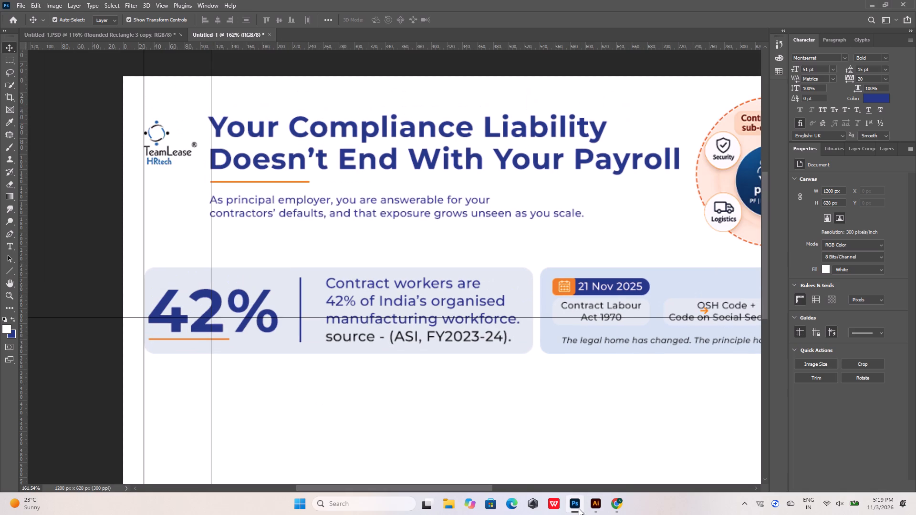
left_click(619, 503)
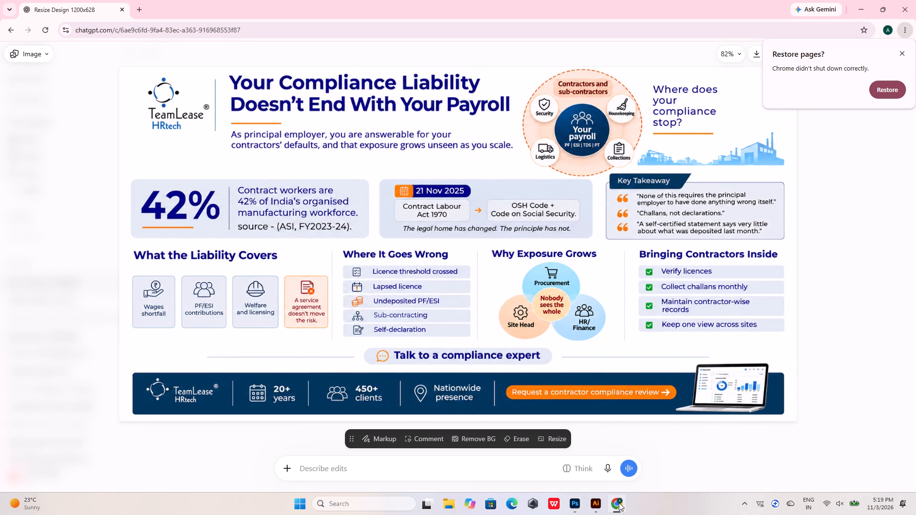
left_click(619, 503)
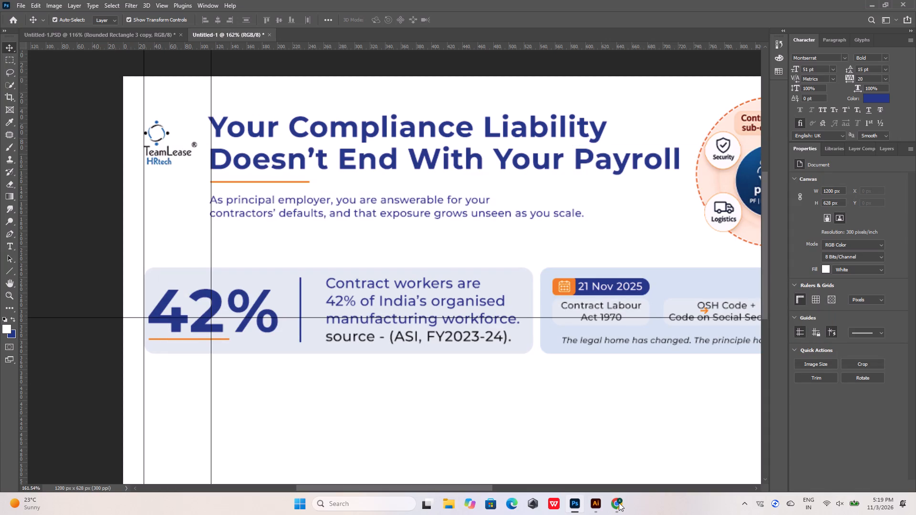
left_click(299, 387)
scroll(269, 361, "down", 4, "alt")
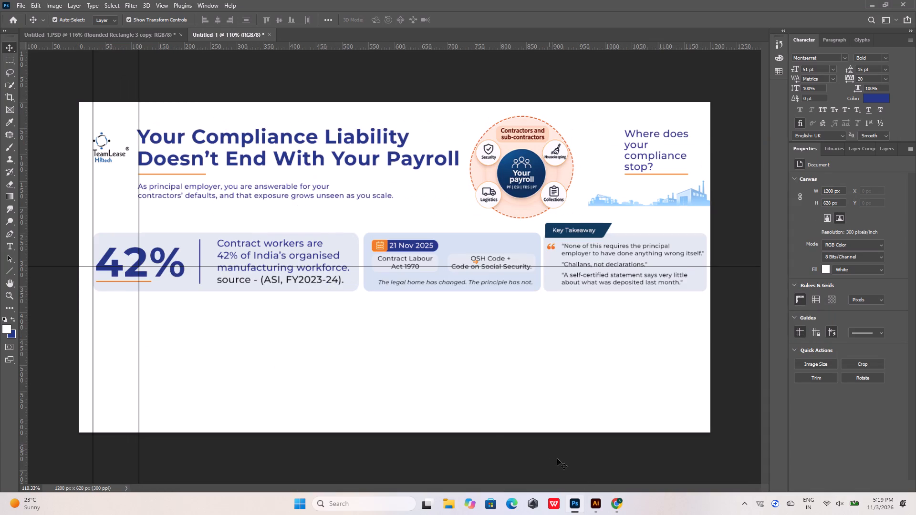
left_click(614, 504)
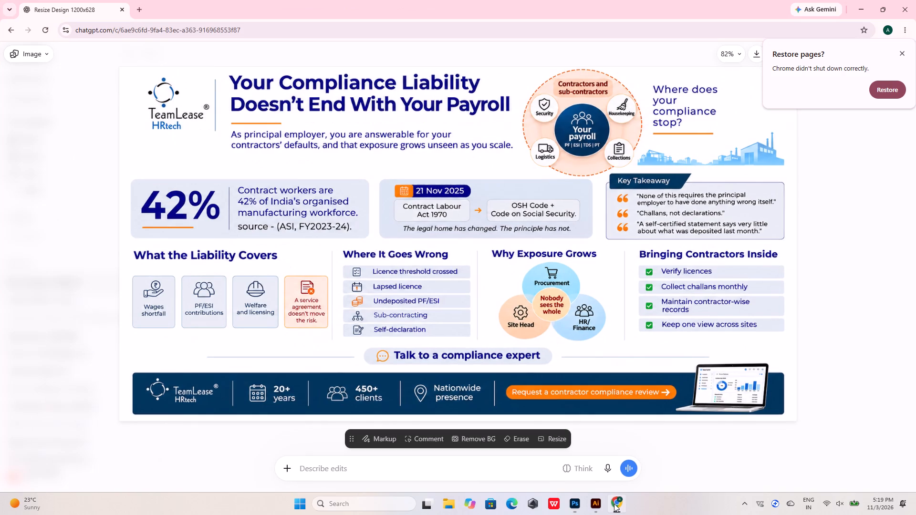
left_click(614, 504)
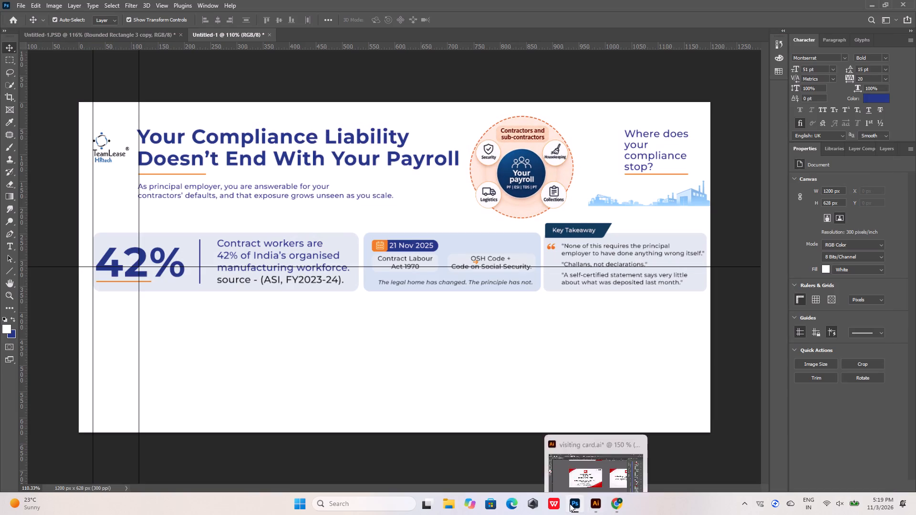
left_click(570, 504)
left_click(570, 504)
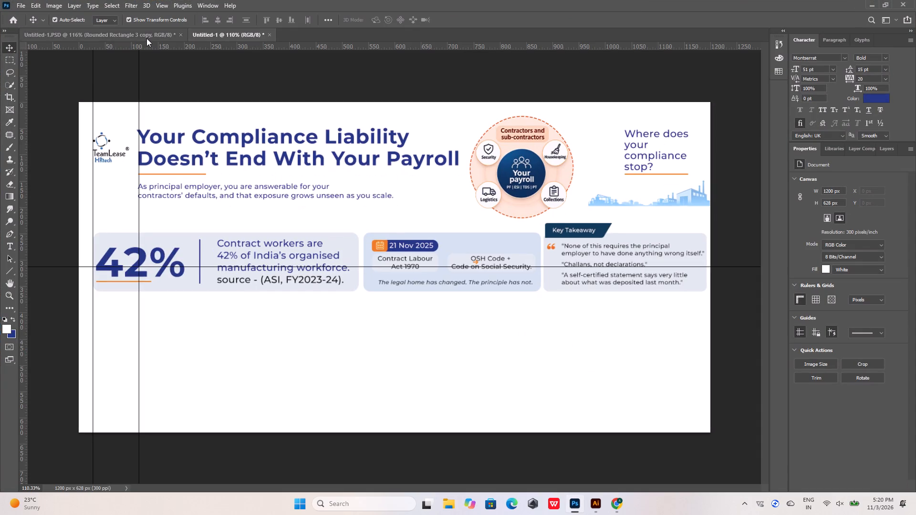
Copy the "What the Liability Covers" heading and its four cards from the source PSD into the 1200 x 628 px layout.
left_click(146, 35)
scroll(273, 305, "down", 7, "alt")
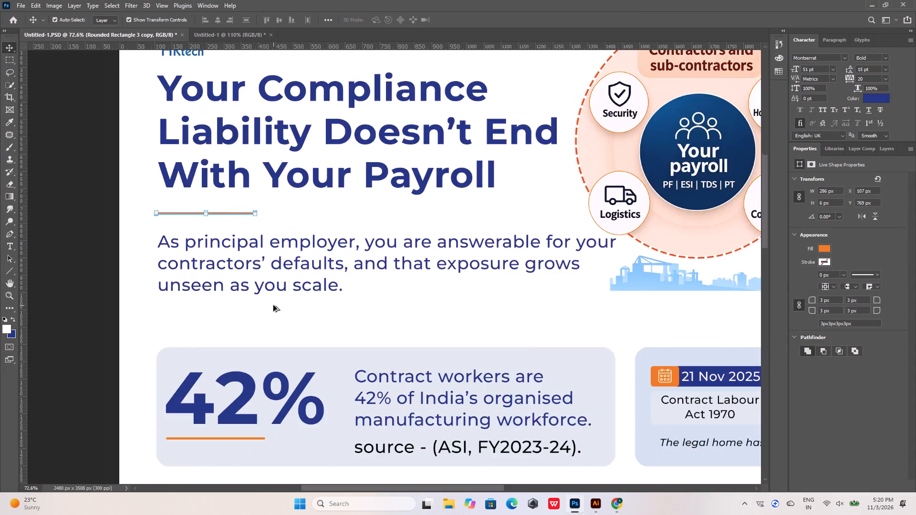
scroll(273, 305, "down", 13, "alt")
scroll(325, 314, "up", 8, "alt")
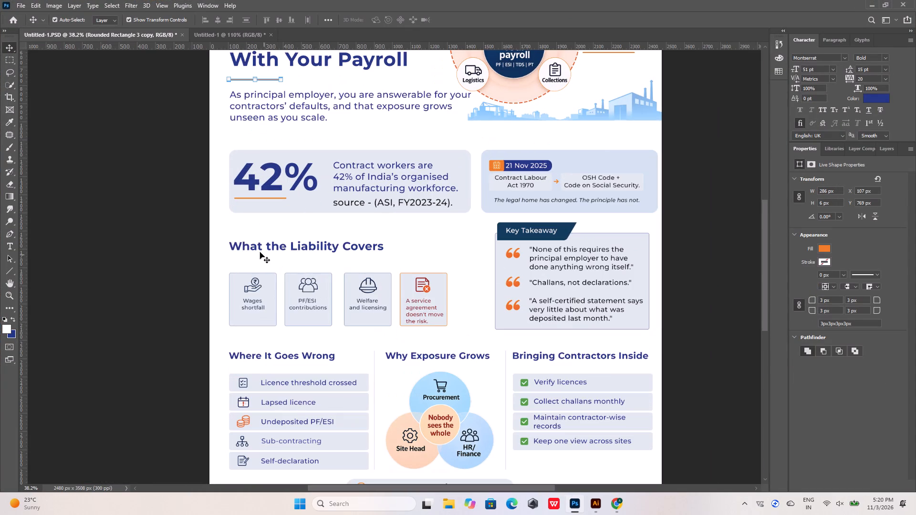
left_click_drag(227, 235, 451, 329)
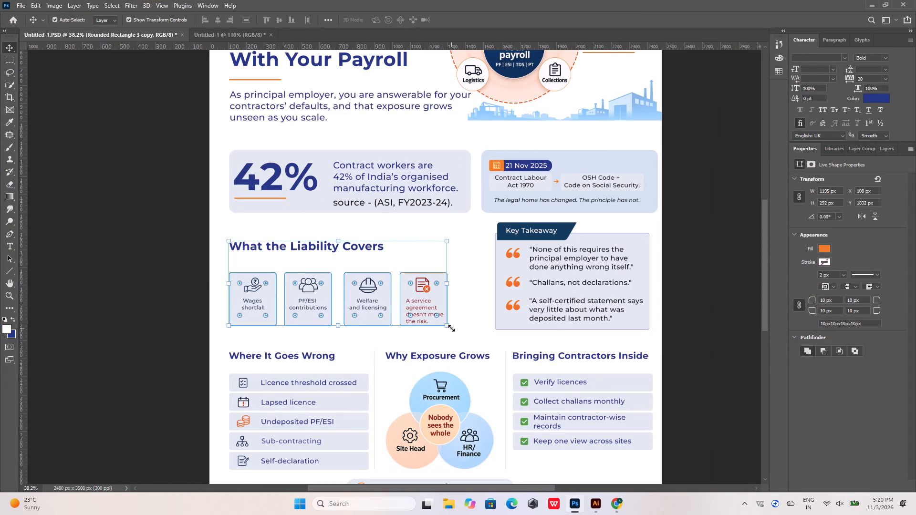
key("ctrl+c")
left_click(167, 36)
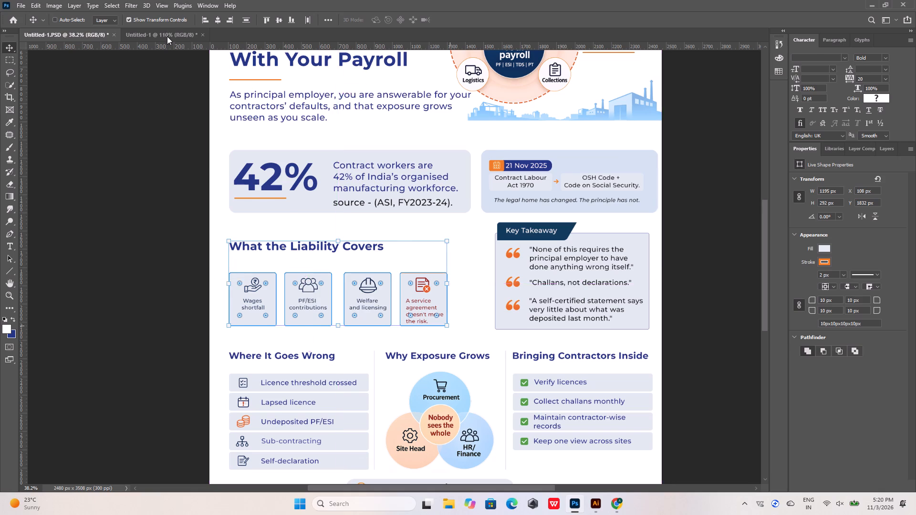
left_click(230, 337)
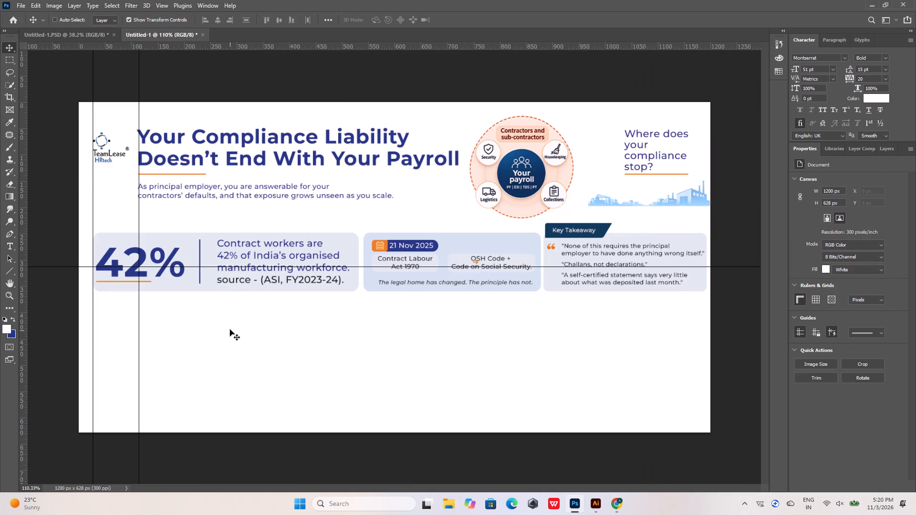
key("ctrl+shift+v")
Scale the pasted liability section to about 29% and place it beneath the "42%" card, checking the browser reference.
scroll(339, 337, "down", 9, "alt")
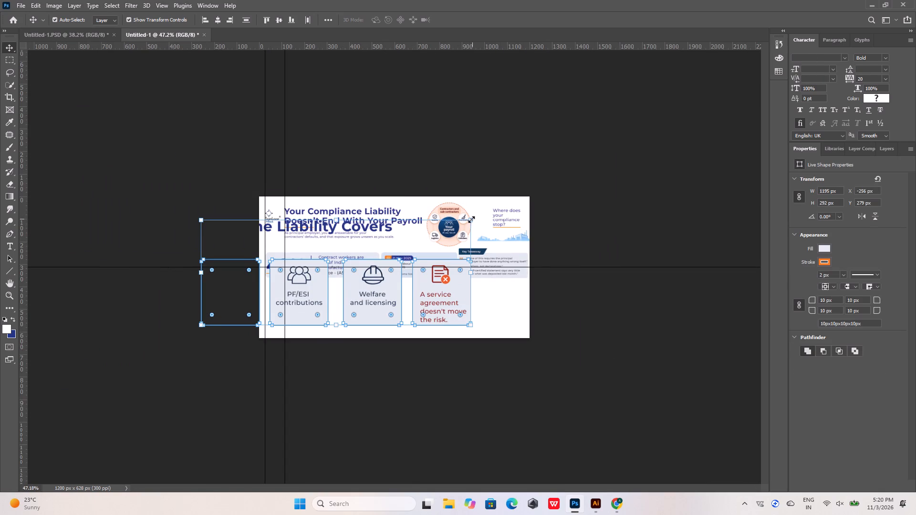
left_click_drag(471, 219, 299, 334)
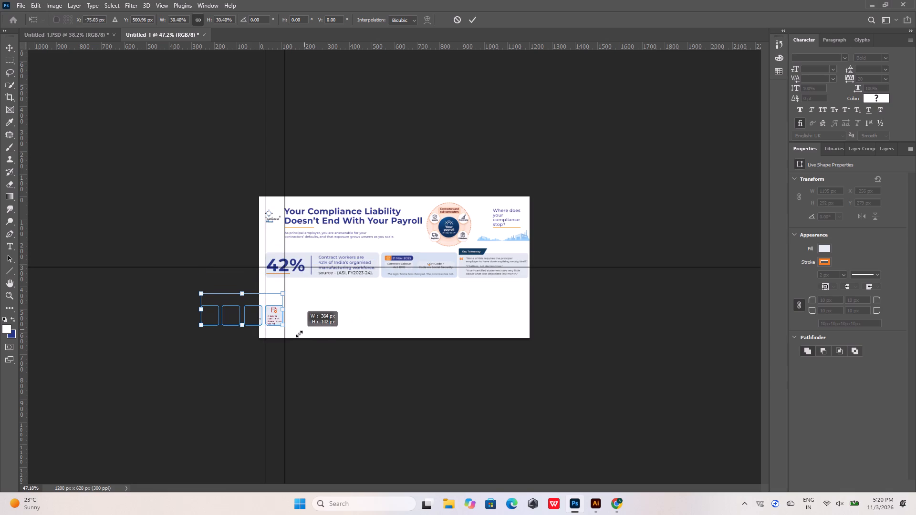
left_click_drag(299, 334, 297, 336)
left_click_drag(271, 315, 360, 301)
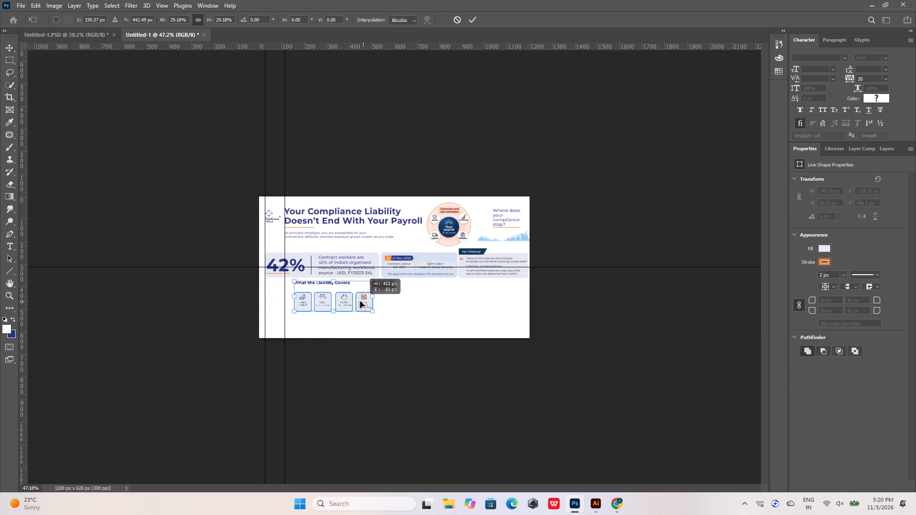
left_click_drag(360, 301, 355, 302)
scroll(299, 281, "up", 8, "alt")
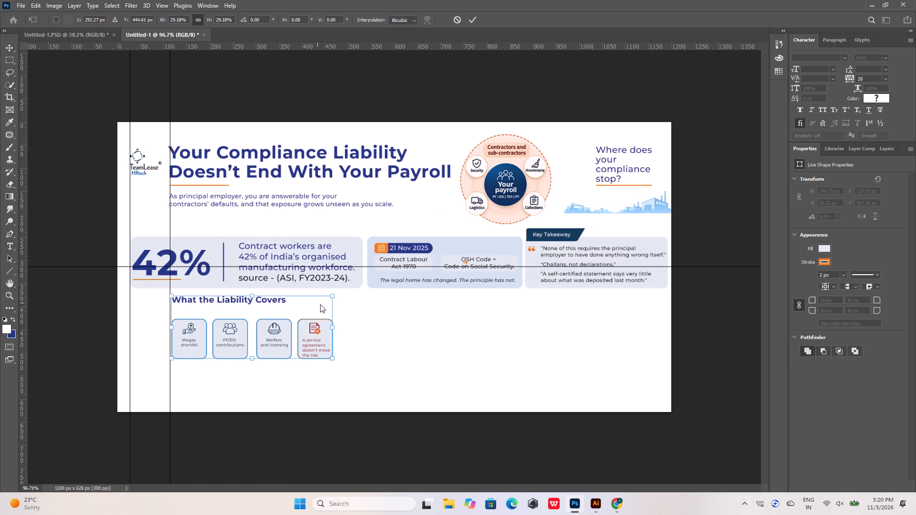
left_click(613, 504)
left_click(613, 504)
Move the liability section over so its left edge lines up with the first vertical guide.
scroll(152, 318, "up", 3, "alt")
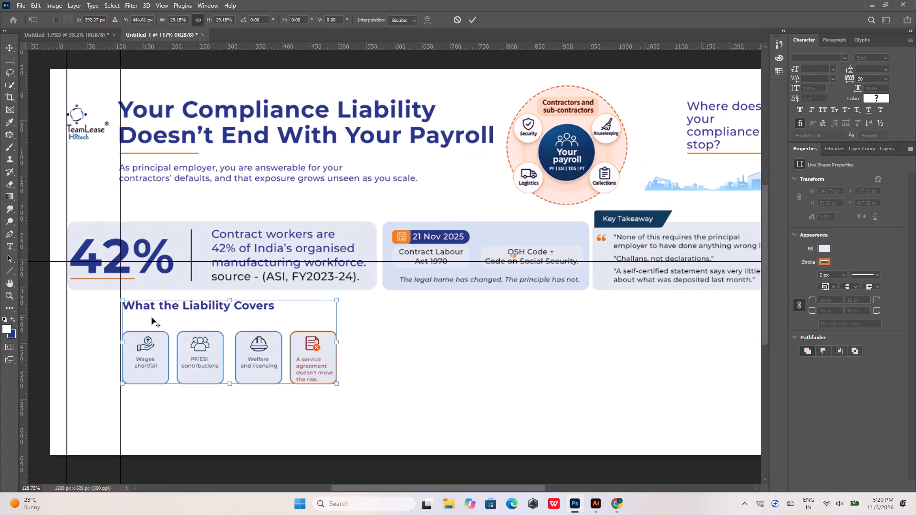
scroll(121, 309, "up", 3, "alt")
left_click_drag(188, 305, 138, 309)
left_click_drag(146, 306, 121, 311)
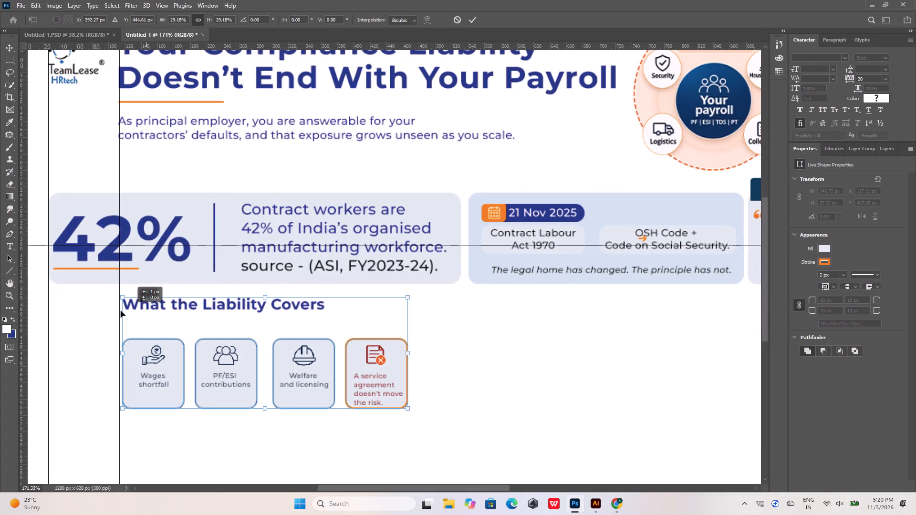
left_click_drag(121, 311, 74, 317)
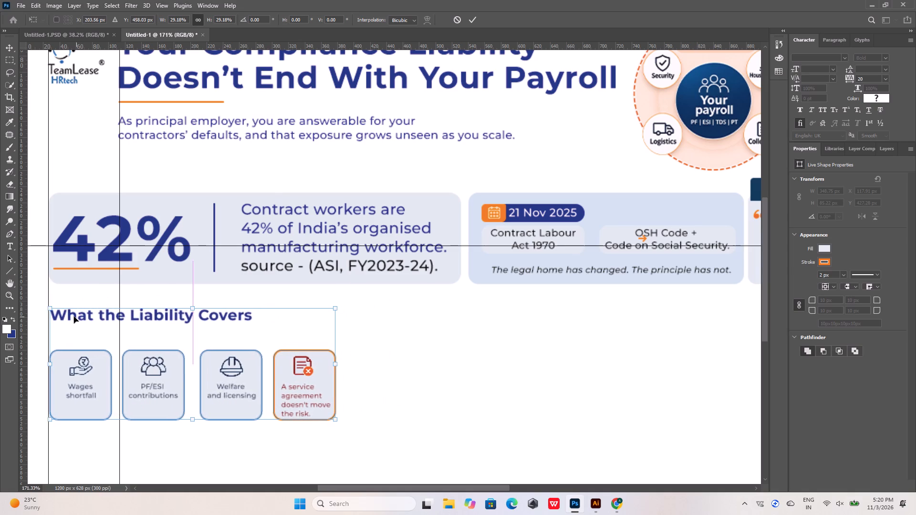
scroll(364, 323, "down", 9, "alt")
scroll(146, 312, "up", 16, "alt")
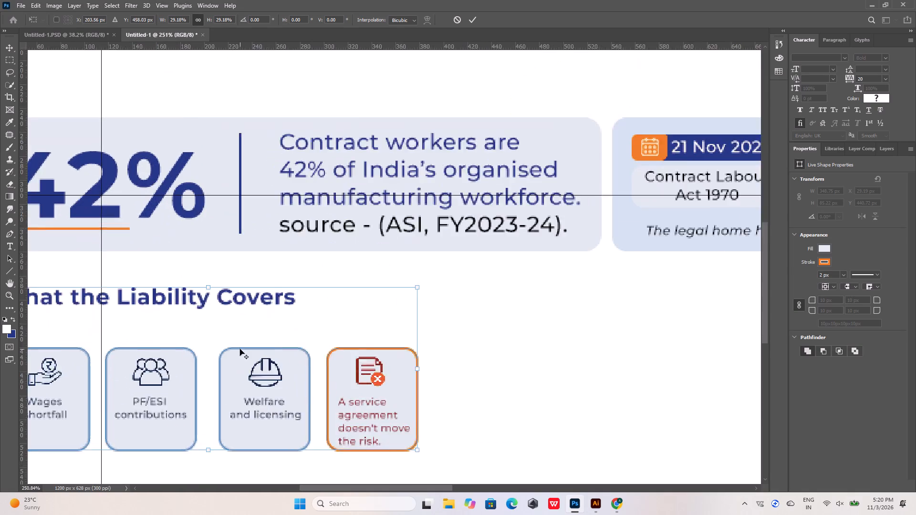
scroll(240, 349, "up", 1, "alt")
key("space")
key("space")
key("space")
key("space")
key("space")
key("space")
key("space")
key("space")
key("space")
key("space")
key("space")
key("space")
key("space")
key("space")
key("space")
key("space")
key("space")
key("space")
key("space")
key("space")
left_click_drag(337, 281, 525, 201)
left_click_drag(470, 214, 572, 194)
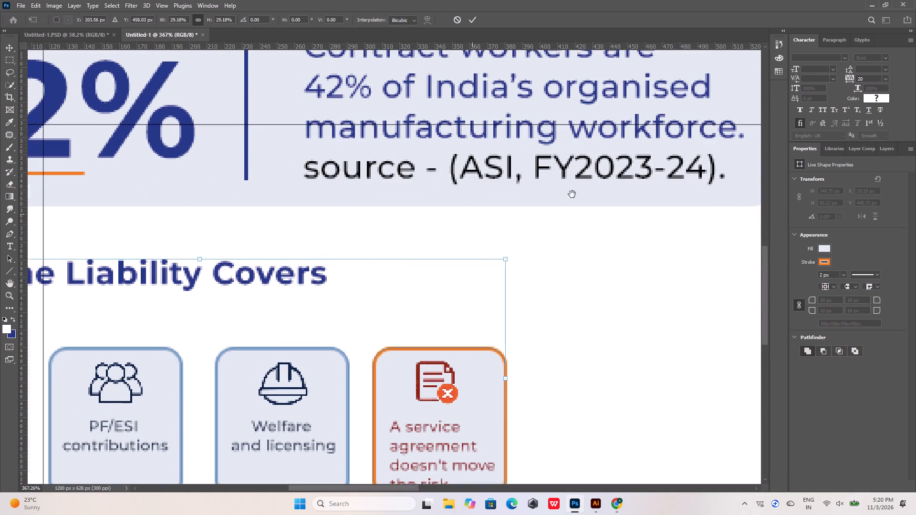
left_click_drag(572, 194, 780, 98)
scroll(416, 223, "up", 2, "alt")
scroll(406, 243, "down", 2, "alt")
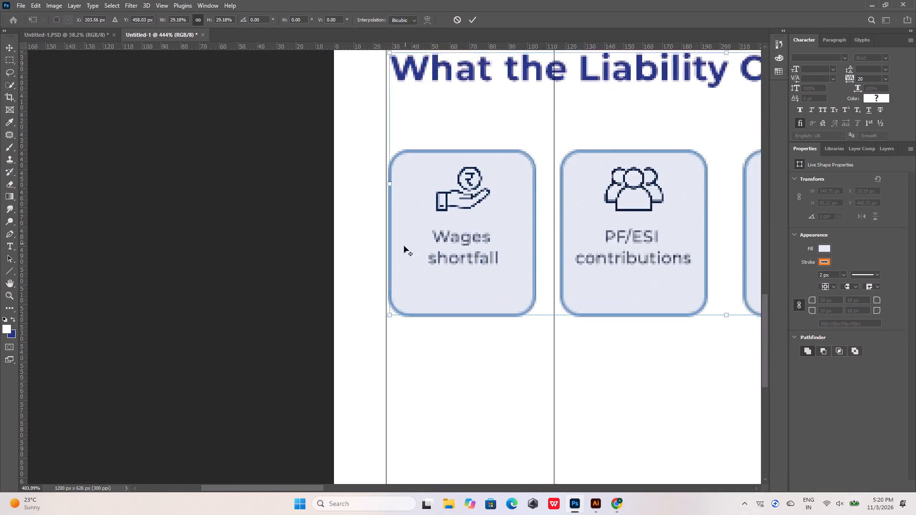
scroll(404, 246, "down", 1, "alt")
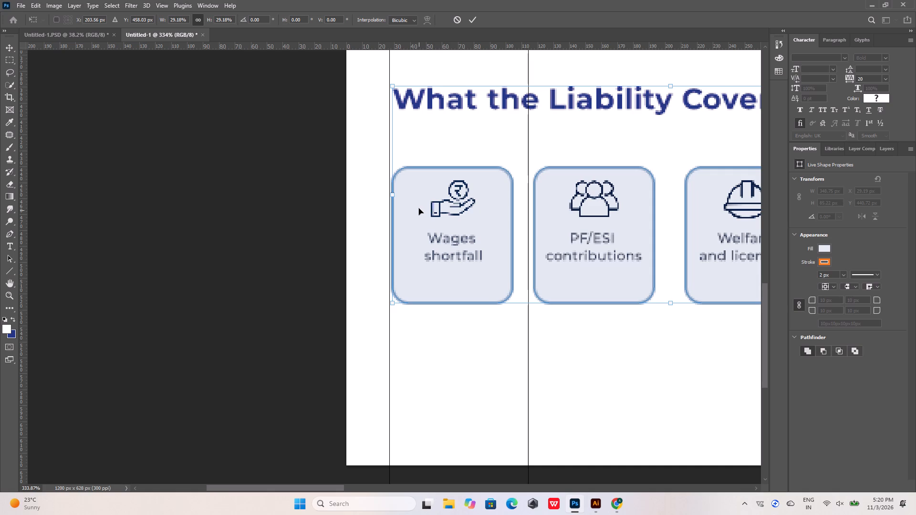
key("Left")
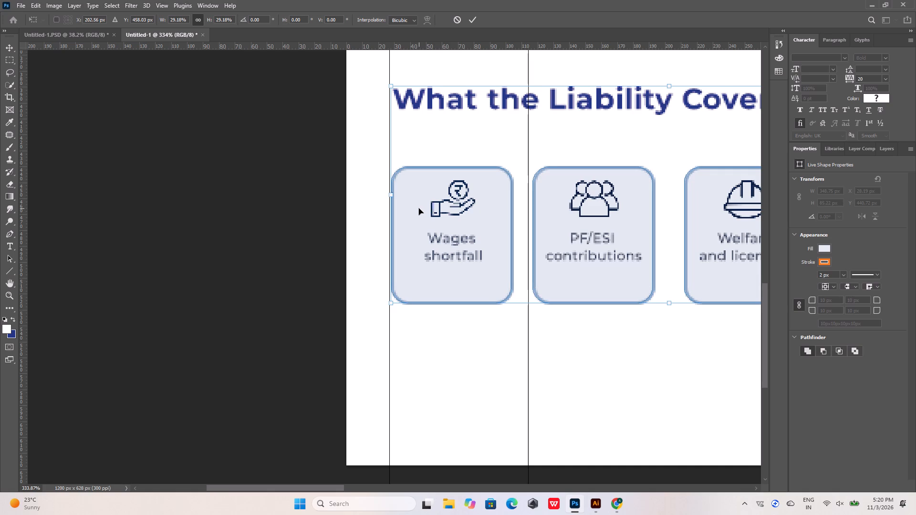
key("Left")
key("Right")
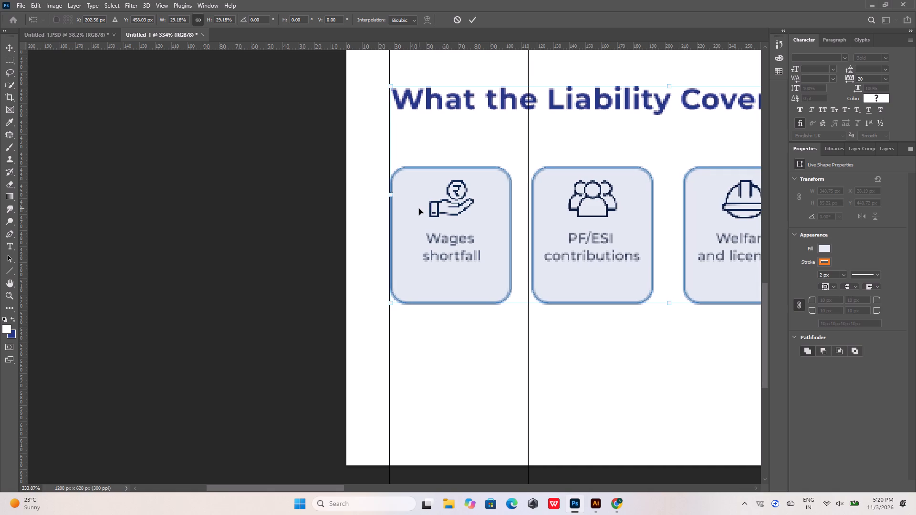
Raise the liability section 5 px toward the card row and apply the transform after checking the reference in the browser.
key("Up")
key("Up")
key("Up")
key("Up")
key("Up")
scroll(339, 231, "down", 5, "alt")
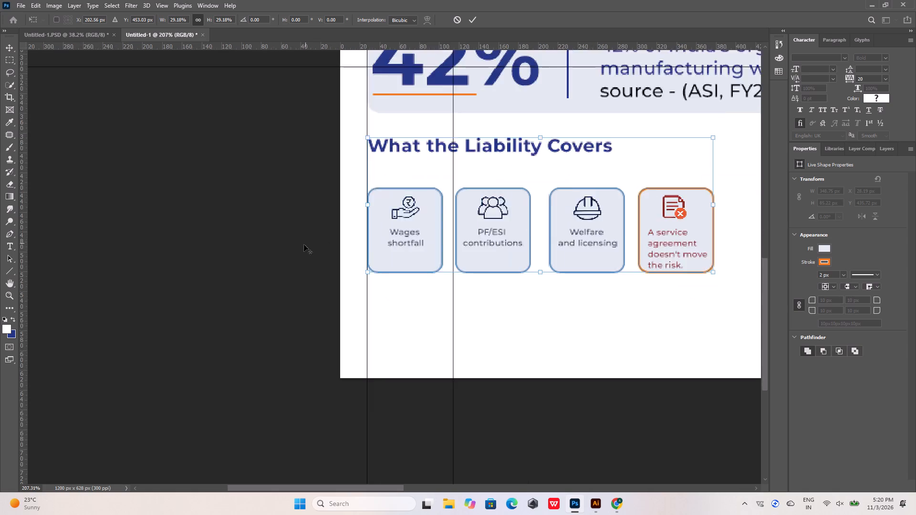
scroll(304, 245, "down", 9, "alt")
scroll(202, 319, "up", 4, "alt")
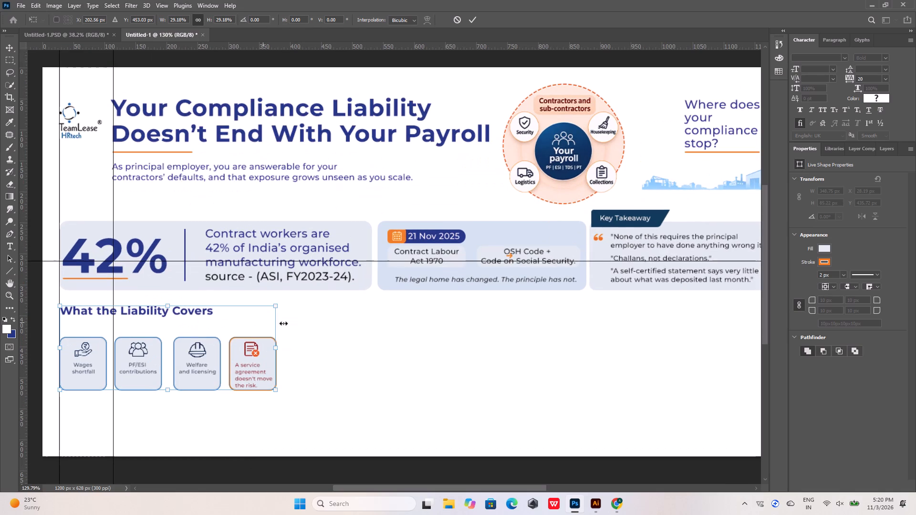
left_click(614, 504)
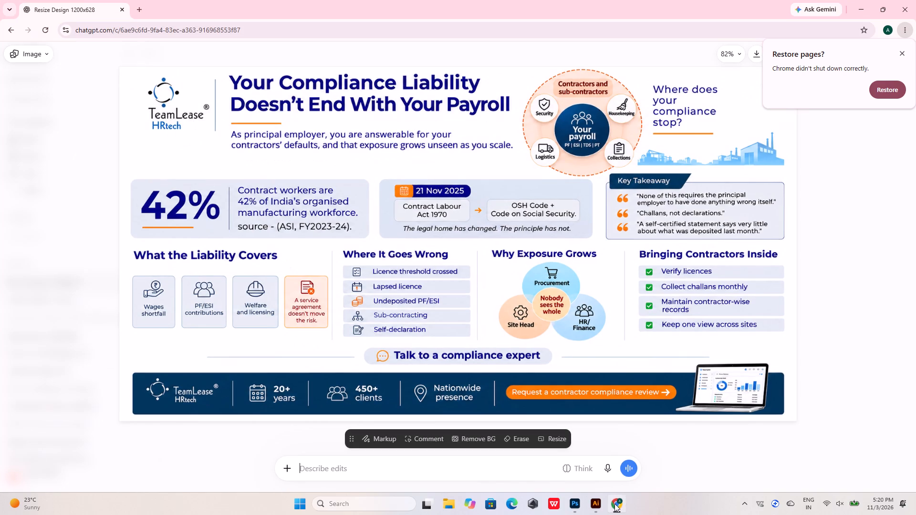
left_click(614, 504)
left_click(415, 377)
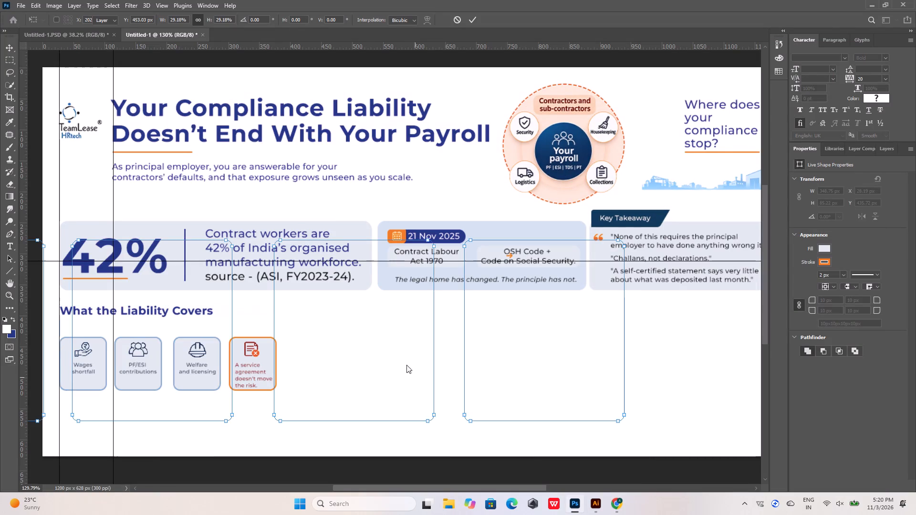
left_click(390, 348)
Move the four liability cards up about 18 px, closer to the "What the Liability Covers" heading.
scroll(402, 353, "down", 4, "alt")
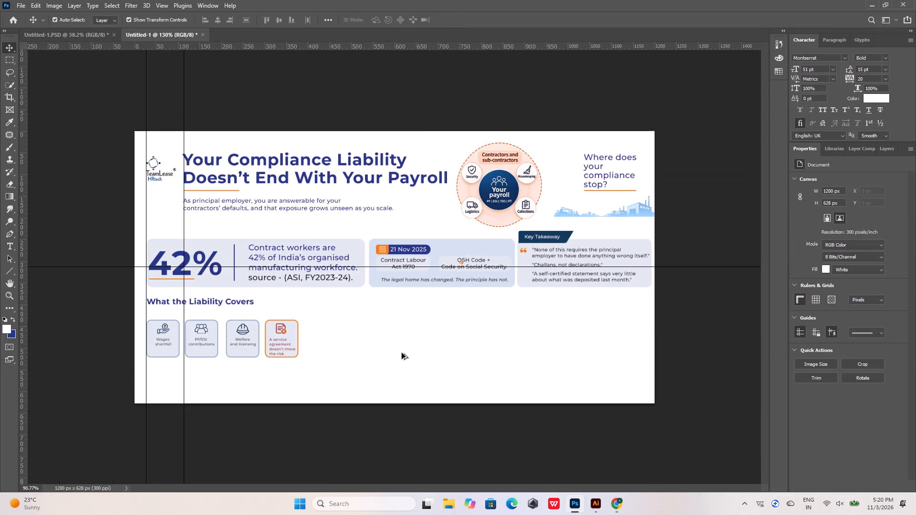
scroll(133, 359, "up", 12, "alt")
key("space")
key("space")
key("space")
key("space")
key("space")
key("space")
key("space")
key("space")
key("space")
key("space")
key("space")
key("space")
key("space")
key("space")
key("space")
key("space")
key("space")
left_click_drag(215, 280, 321, 239)
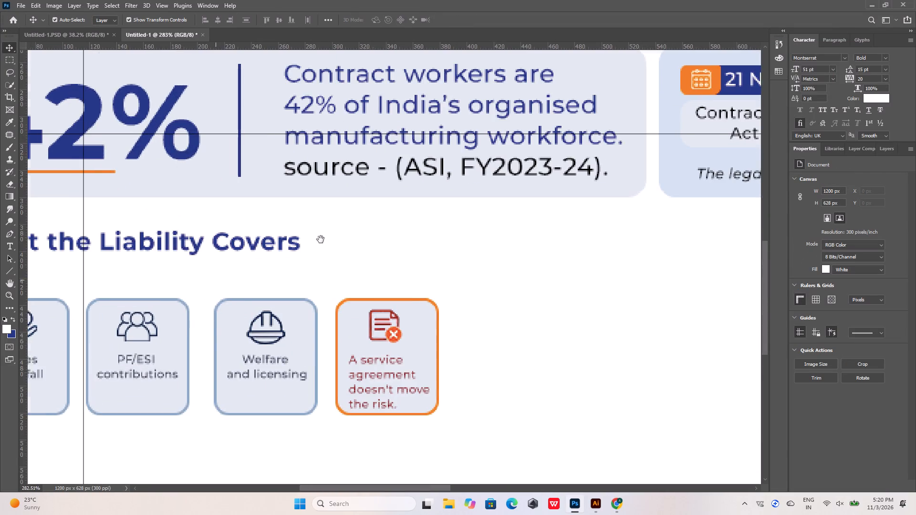
left_click_drag(321, 239, 408, 206)
left_click_drag(656, 370, 167, 225)
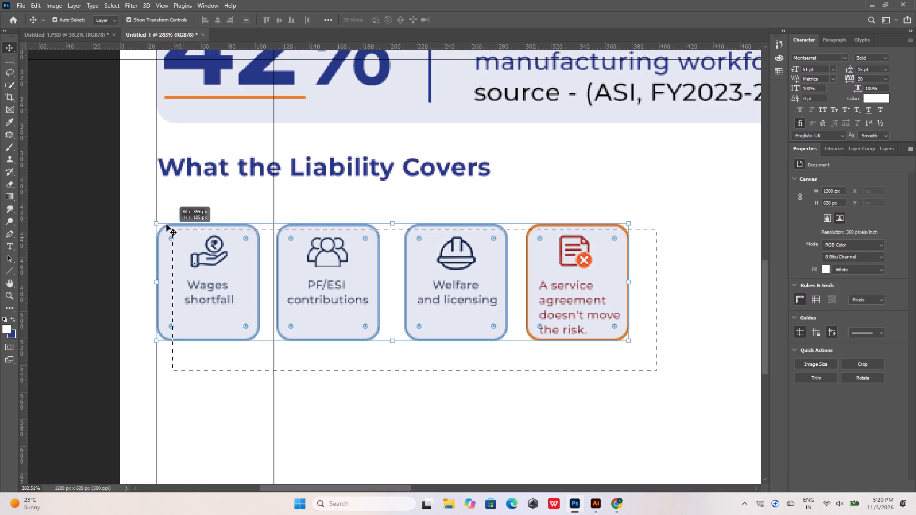
left_click_drag(167, 225, 153, 216)
key("shift+Up")
key("shift+Up")
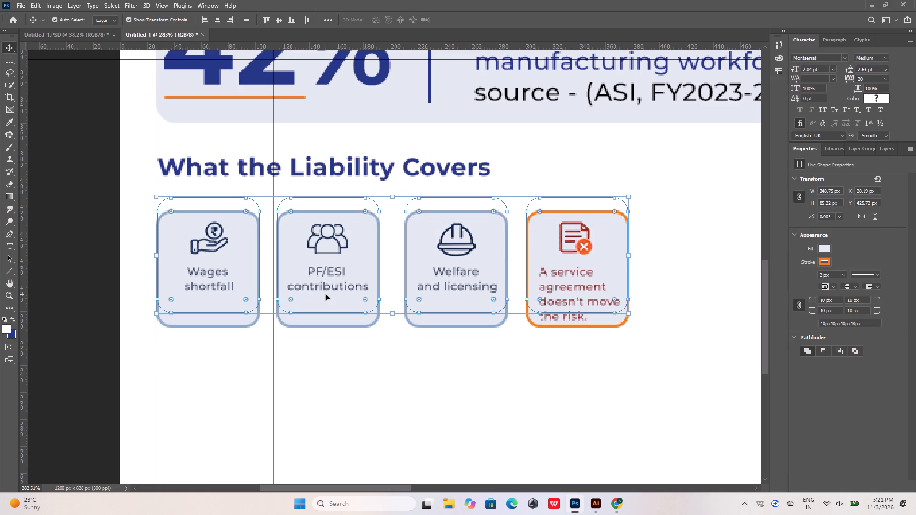
key("Down")
key("Down")
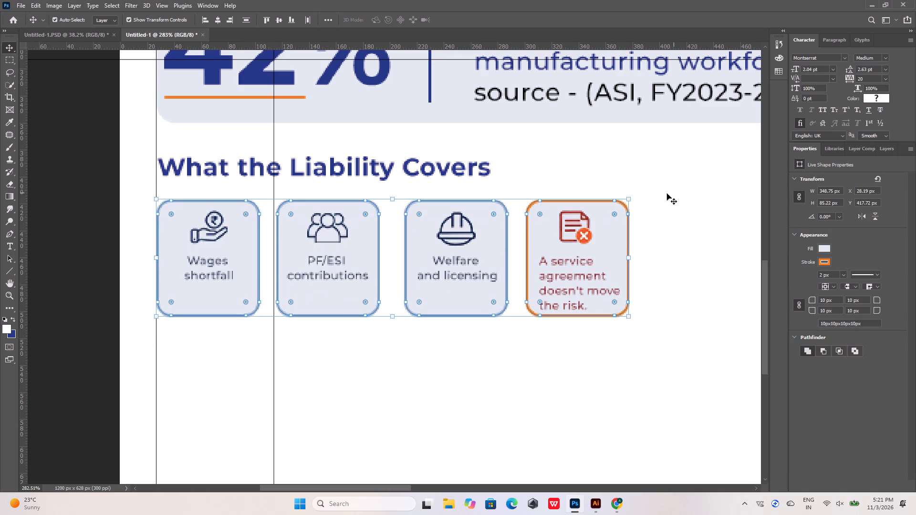
left_click(665, 191)
Shift all of the layout's artwork about 10 px to the left on the canvas.
scroll(279, 227, "down", 9, "alt")
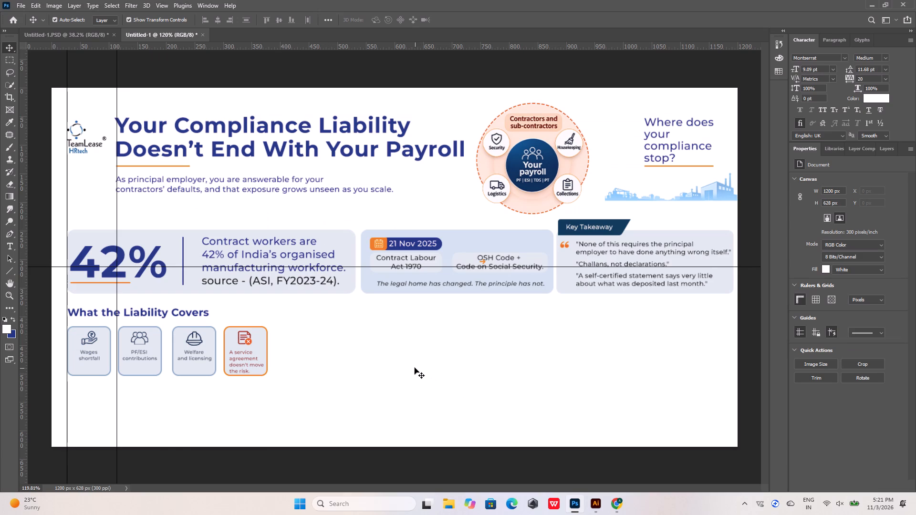
scroll(356, 340, "down", 2, "alt")
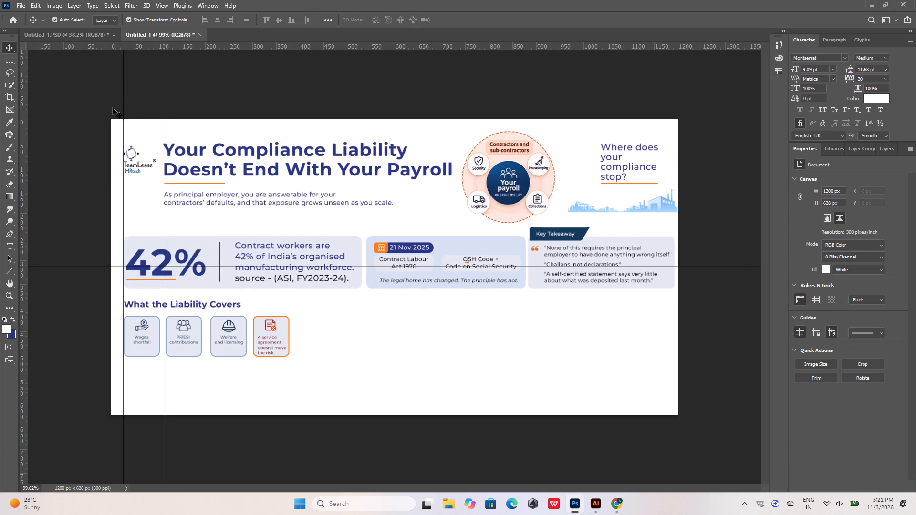
left_click_drag(112, 105, 683, 391)
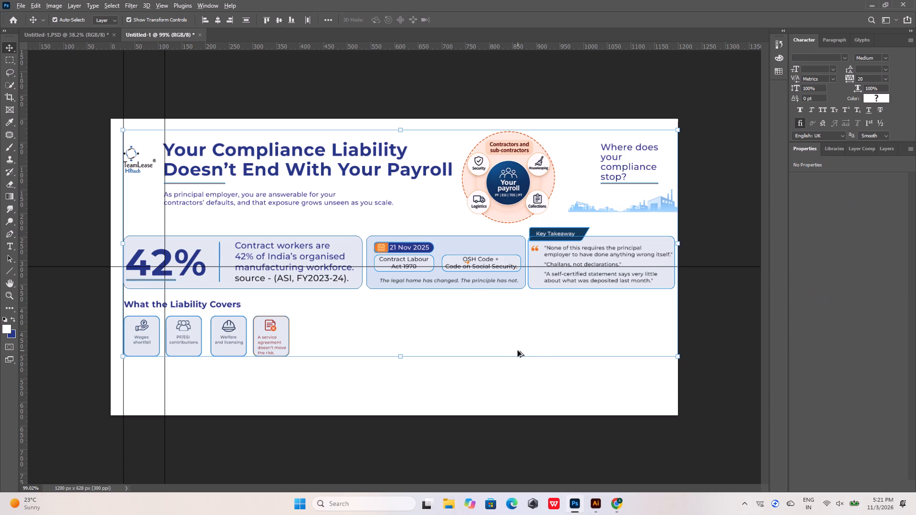
key("Left")
key("Left")
key("shift+Left")
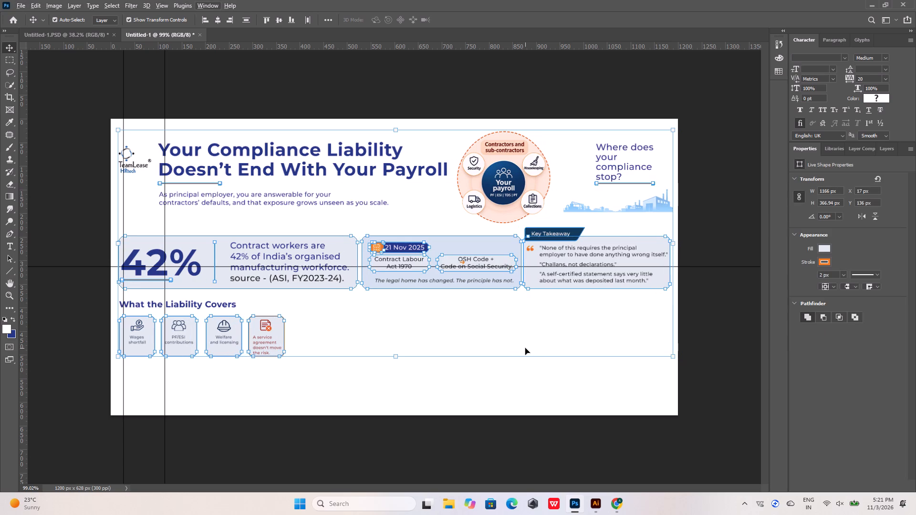
key("Right")
left_click(447, 103)
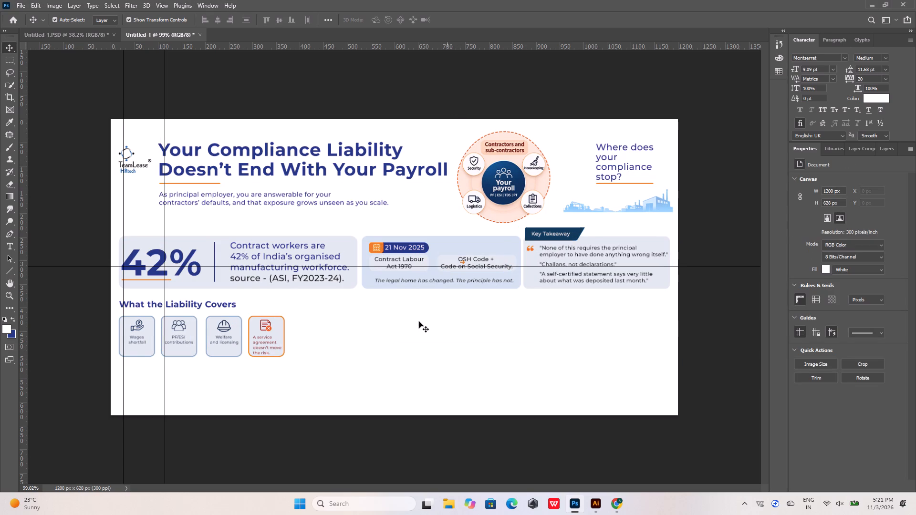
Copy the "Where It Goes Wrong" heading and its five list rows from the original portrait document into the 1200 x 628 px layout.
left_click(616, 502)
left_click(616, 502)
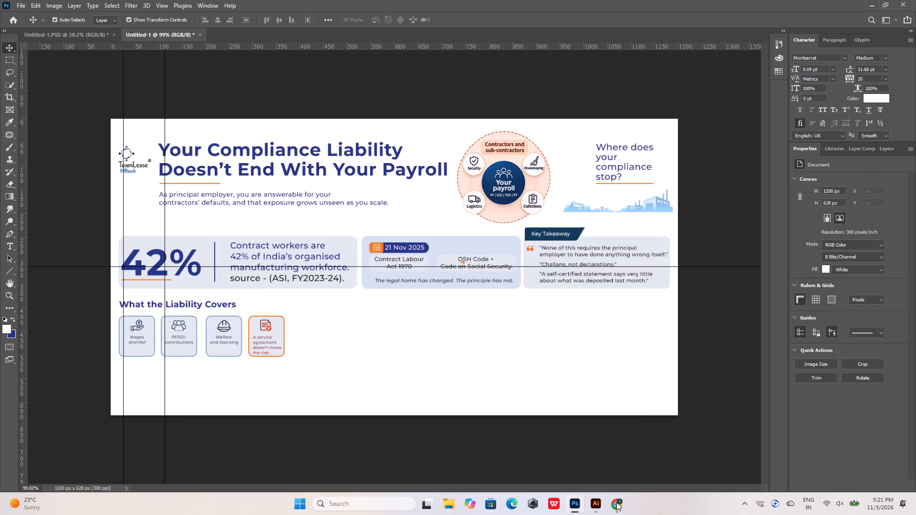
left_click(616, 502)
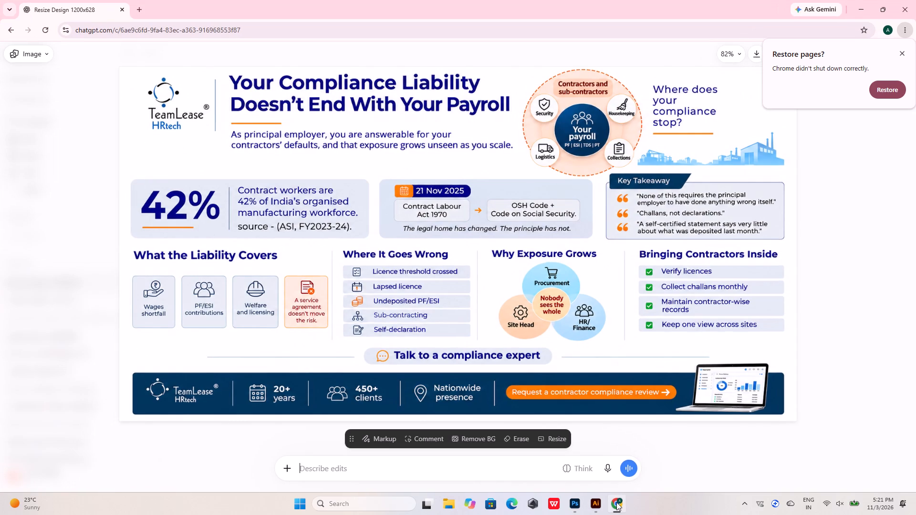
left_click(616, 502)
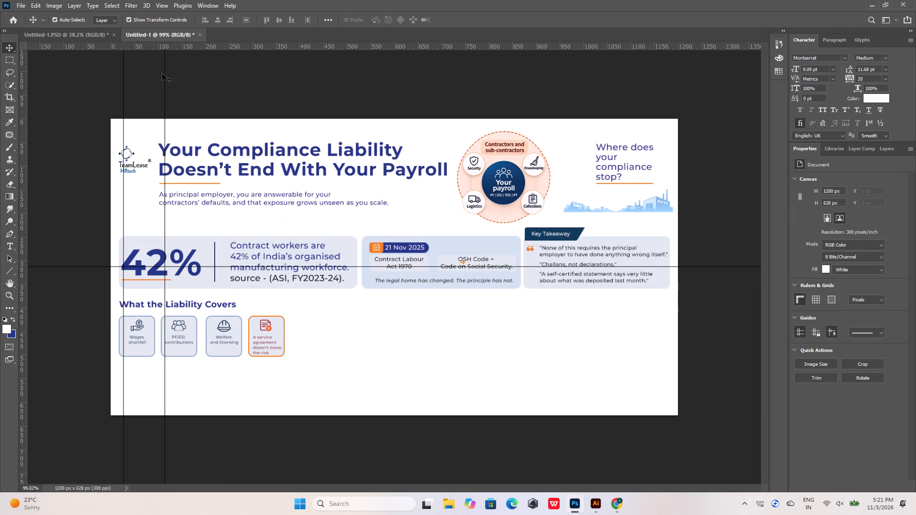
left_click(77, 35)
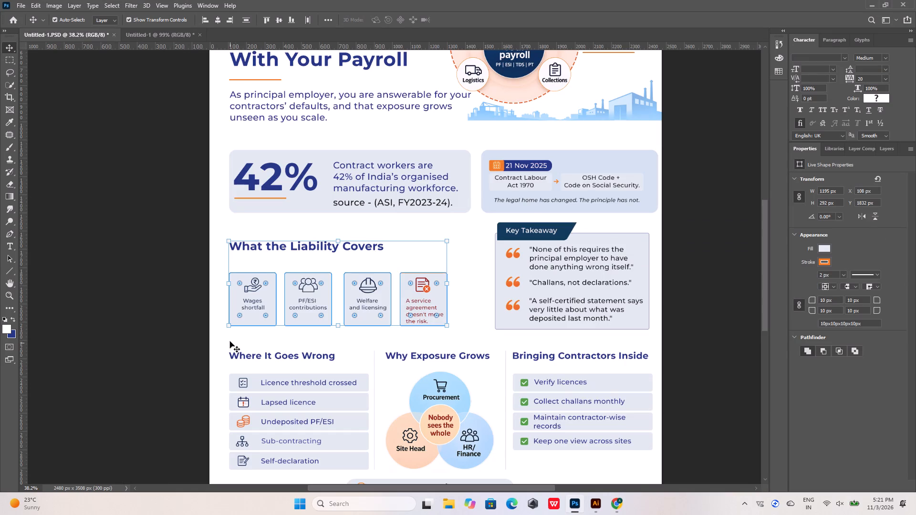
scroll(231, 341, "down", 4)
left_click_drag(222, 312, 351, 441)
key("ctrl+c")
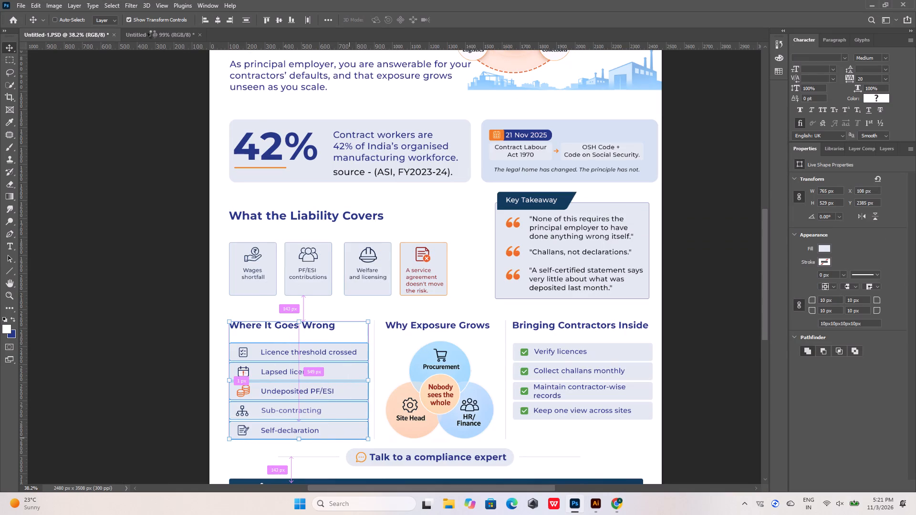
left_click(152, 34)
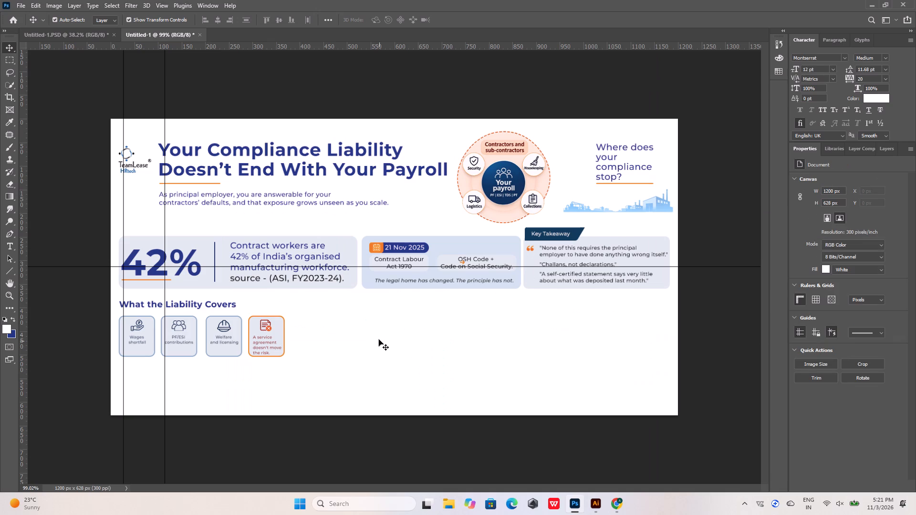
left_click(379, 339)
key("ctrl+shift+v")
scroll(340, 296, "down", 4, "alt")
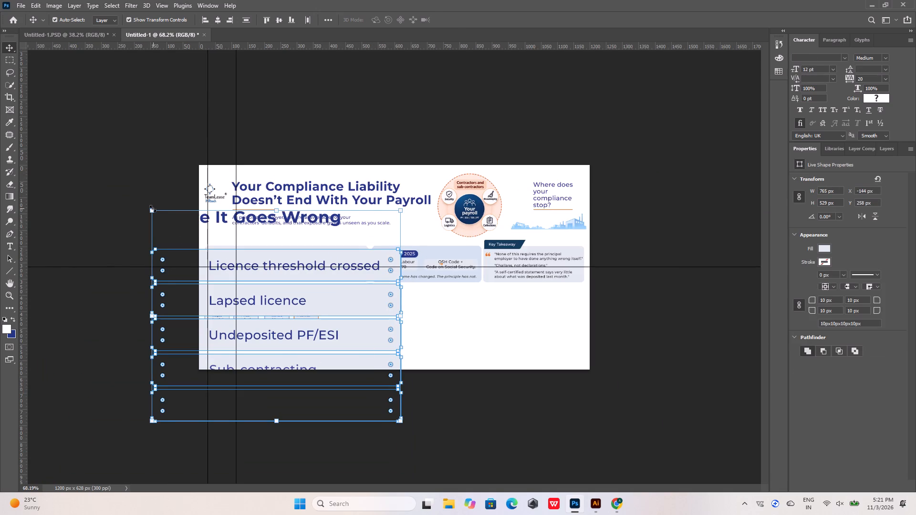
Scale the pasted "Where It Goes Wrong" section to about 26% and place it beside the liability cards, below the date card.
left_click_drag(153, 209, 294, 336)
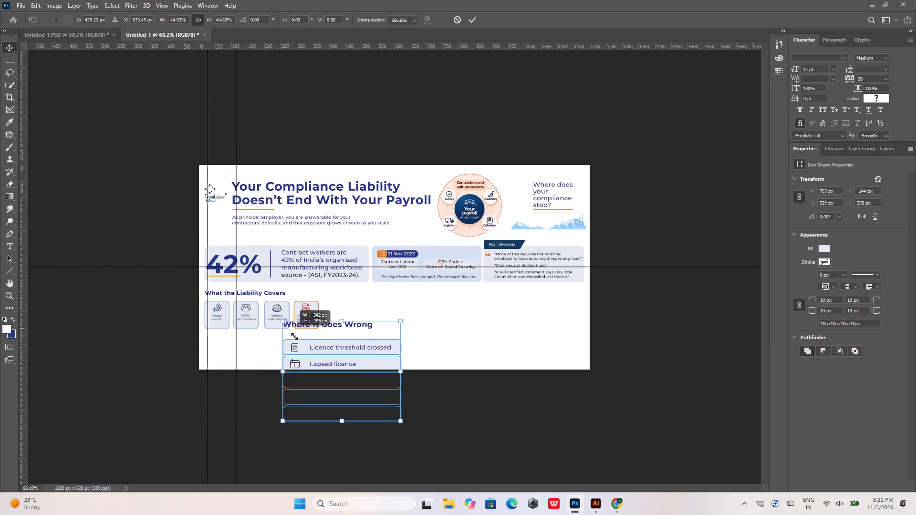
left_click_drag(294, 336, 306, 355)
left_click_drag(343, 362, 346, 331)
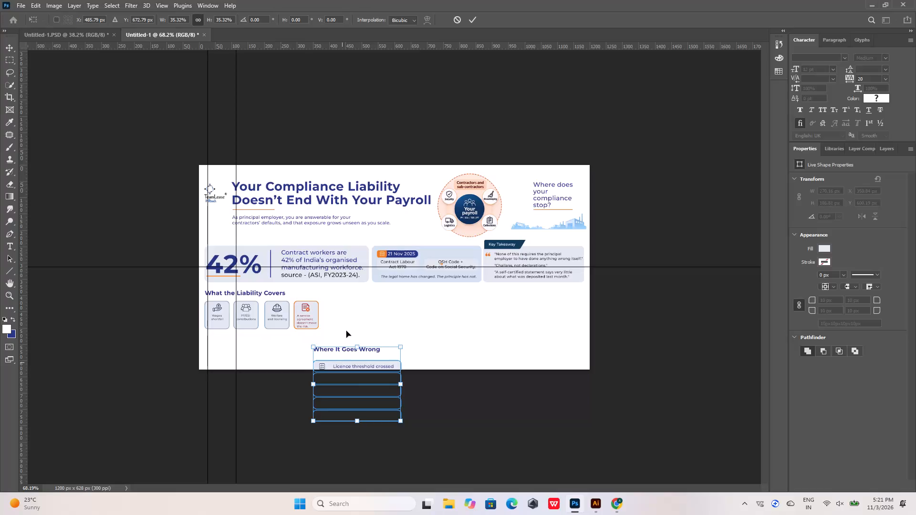
left_click_drag(346, 331, 354, 302)
scroll(354, 302, "up", 2, "alt")
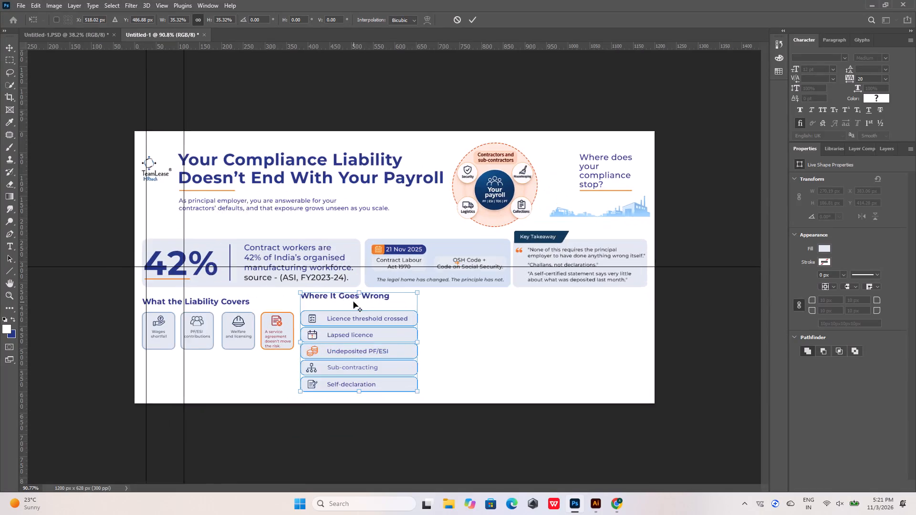
scroll(354, 302, "up", 5, "alt")
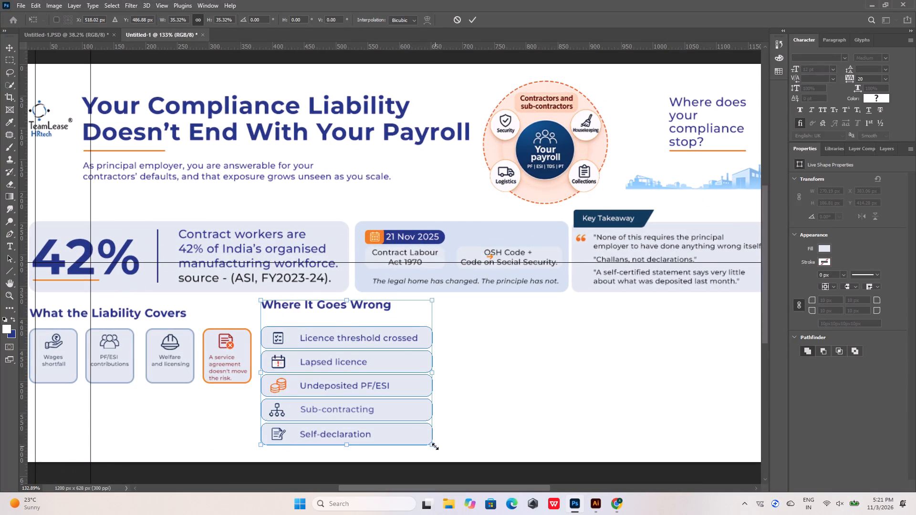
left_click_drag(435, 446, 399, 408)
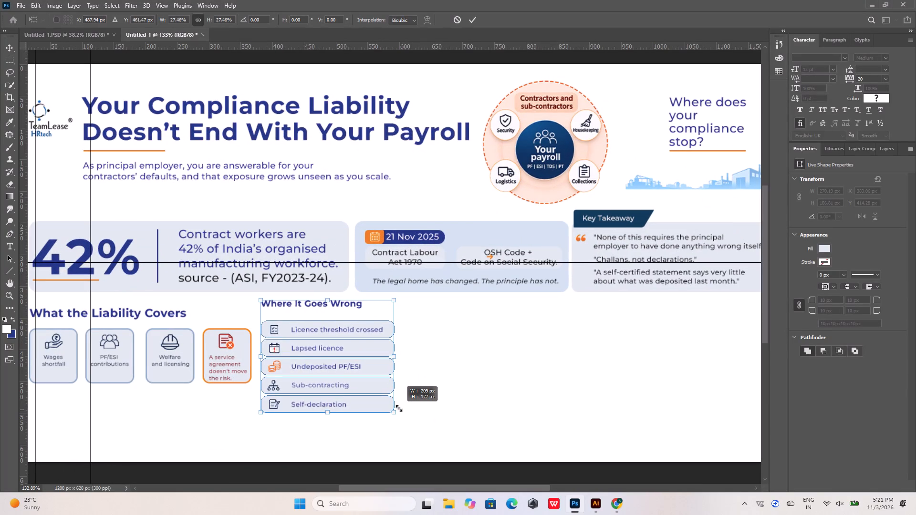
left_click_drag(399, 408, 394, 404)
Shift the "Where It Goes Wrong" section about 12 px down and 13 px to the right, and apply the transform.
scroll(243, 347, "up", 5, "alt")
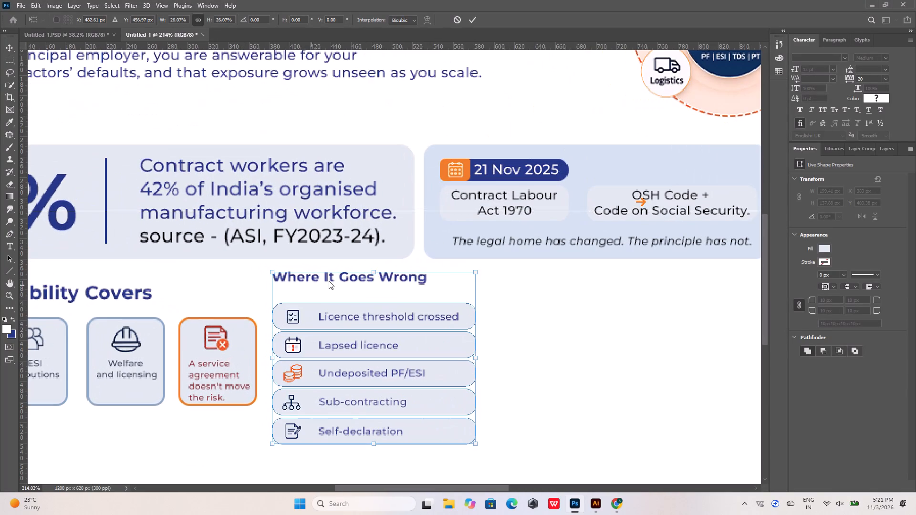
left_click_drag(331, 277, 333, 299)
left_click_drag(332, 278, 333, 297)
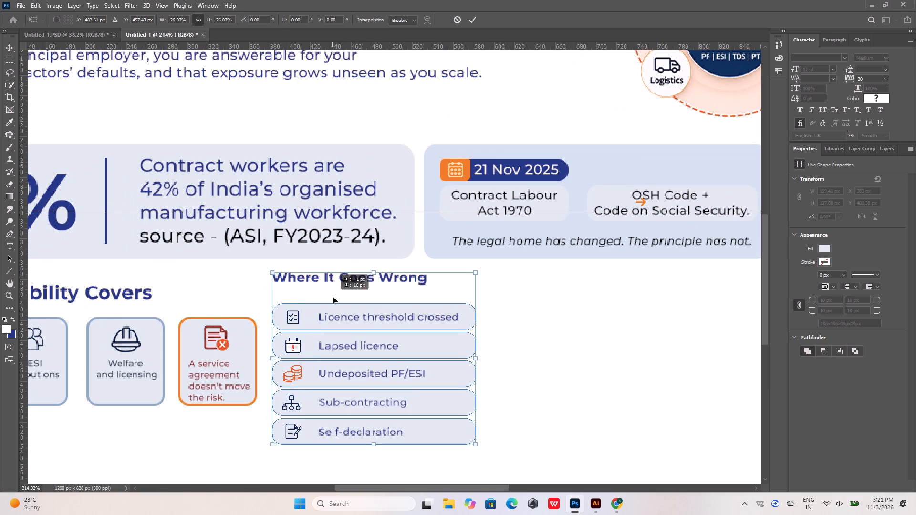
left_click_drag(333, 297, 335, 290)
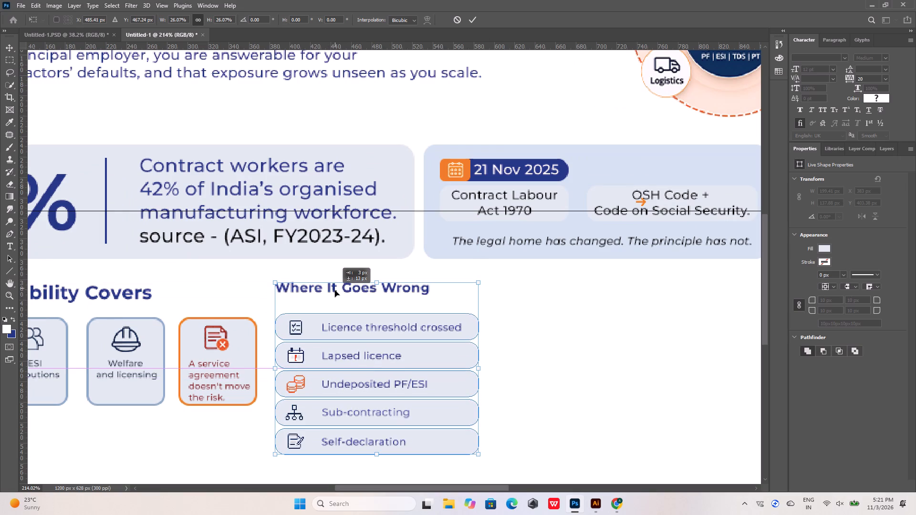
left_click_drag(335, 290, 335, 291)
key("shift+Right")
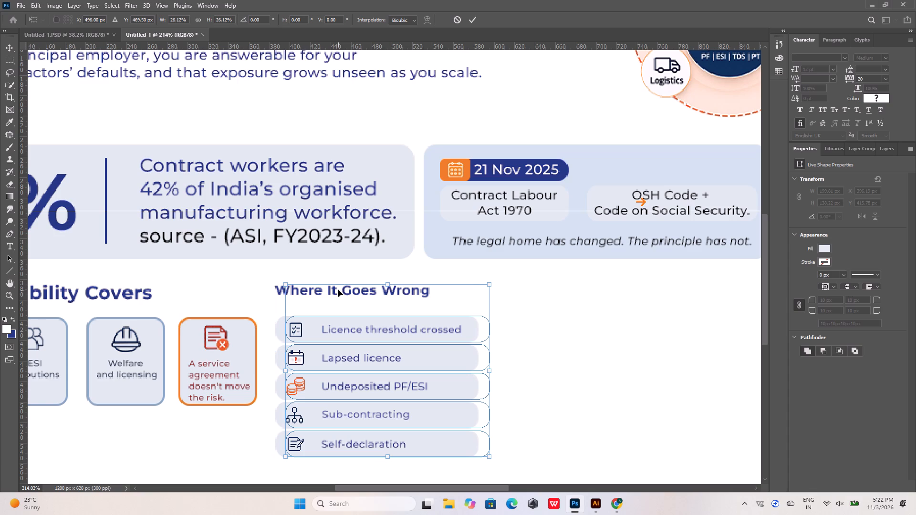
left_click(541, 362)
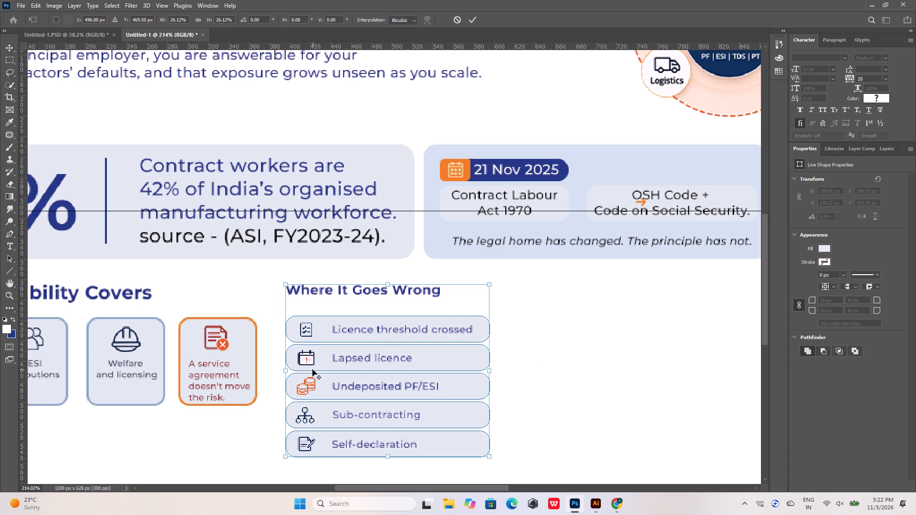
left_click(471, 19)
left_click(576, 332)
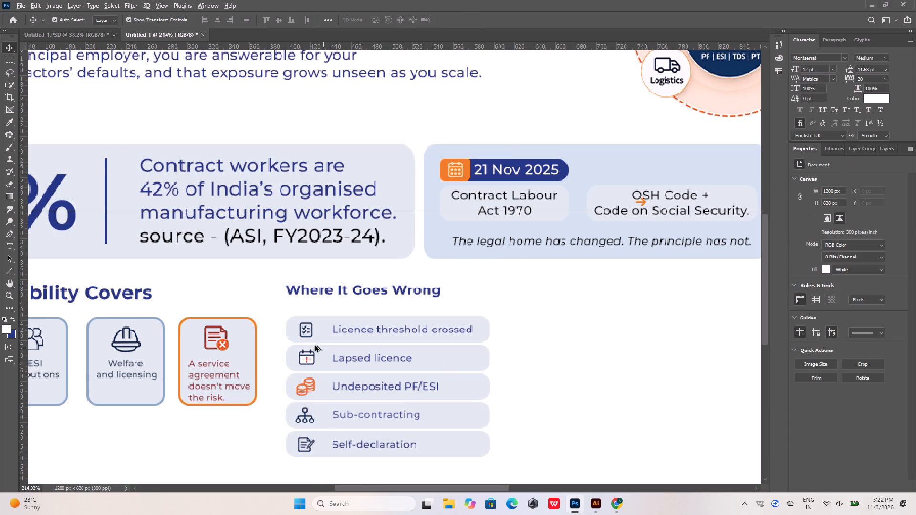
Set the "Where It Goes Wrong" heading's font size to 4 pt.
scroll(300, 341, "up", 13, "alt")
scroll(303, 346, "down", 20, "alt")
scroll(303, 346, "down", 1, "alt")
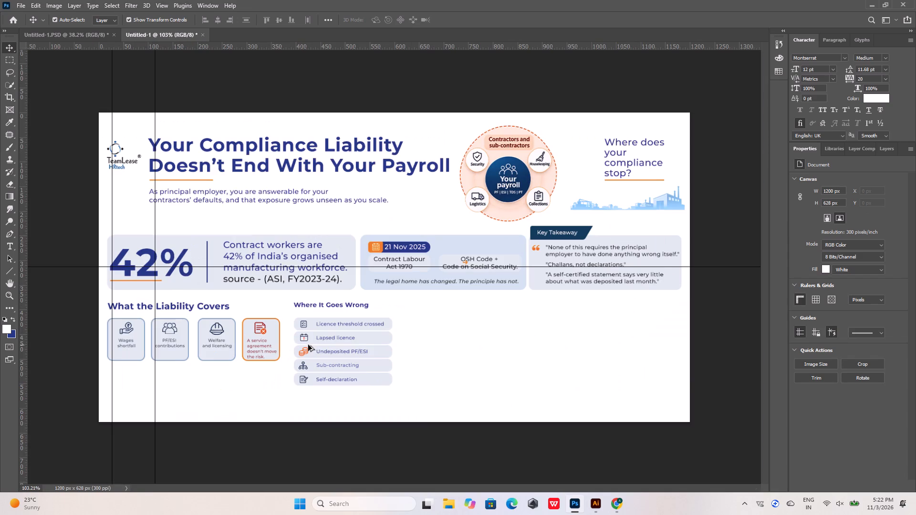
scroll(313, 303, "up", 3, "alt")
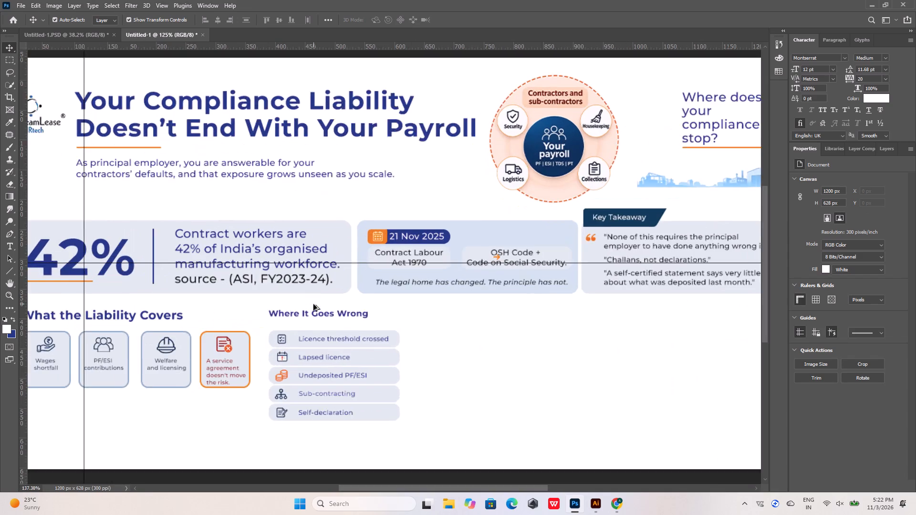
scroll(313, 304, "up", 3, "alt")
left_click(143, 318)
left_click(259, 315)
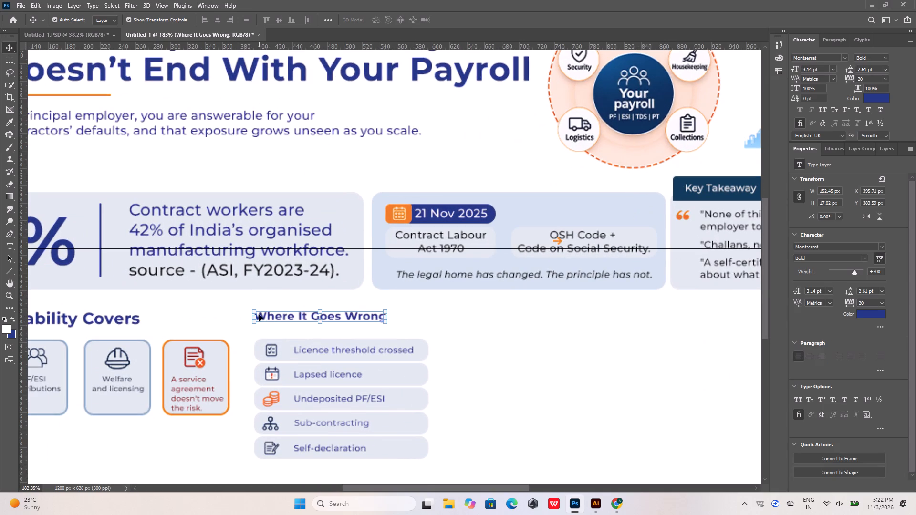
scroll(144, 319, "down", 6, "alt")
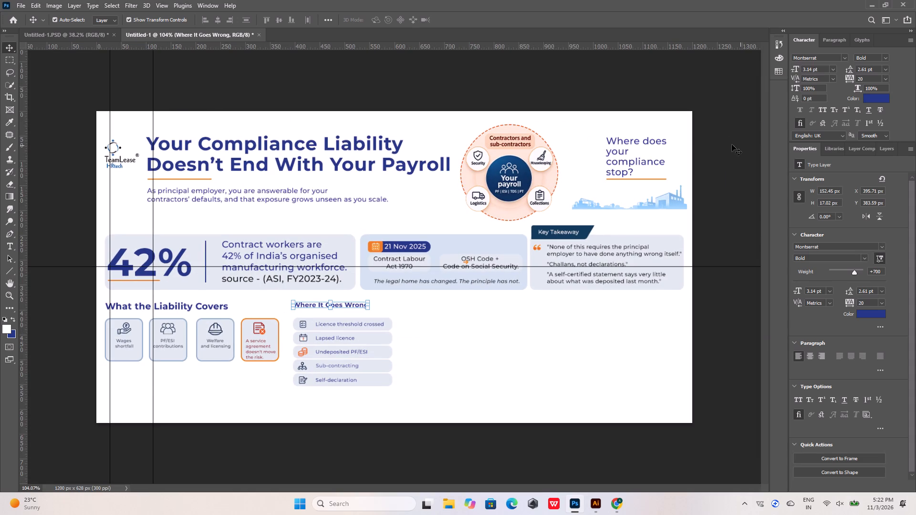
left_click_drag(824, 70, 768, 70)
key("4")
key("Return")
left_click(488, 360)
Set the "What the Liability Covers" heading's font size to 4 pt.
left_click(211, 306)
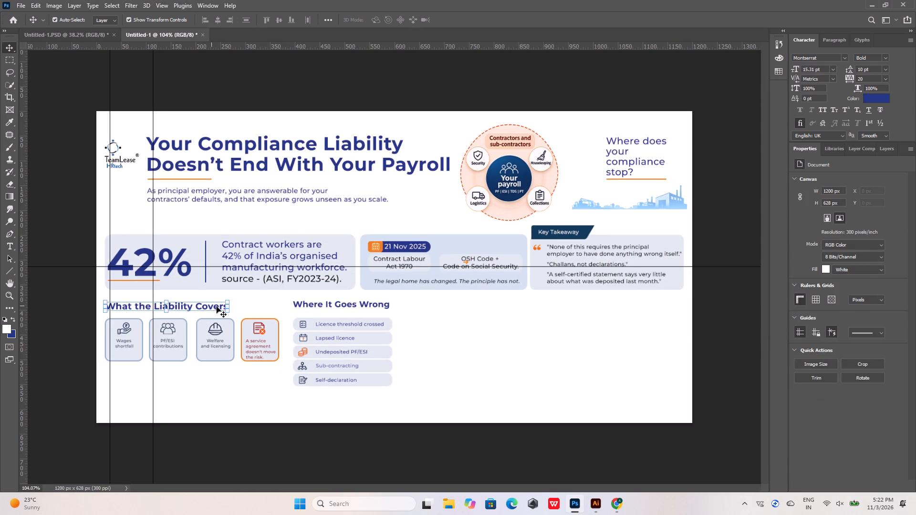
left_click_drag(825, 69, 766, 73)
key("4")
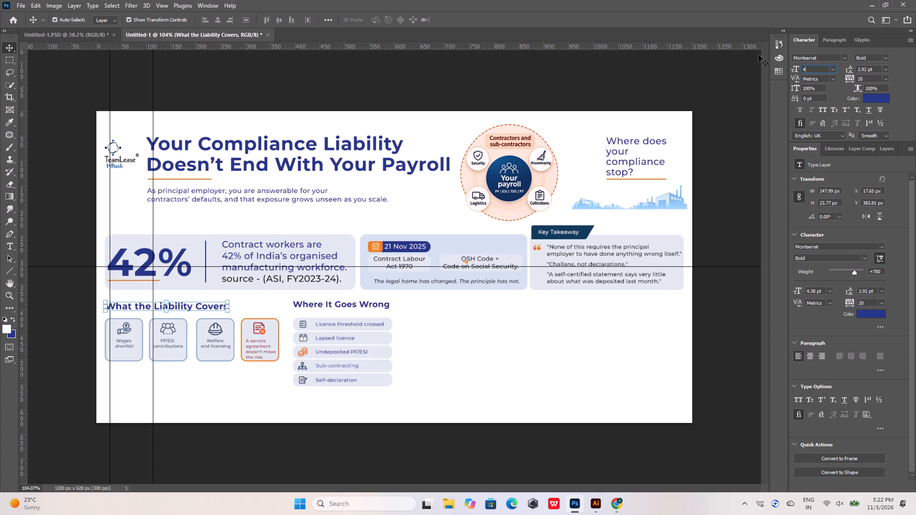
key("Return")
left_click(522, 319)
Move the horizontal guide from the card row down to about 395 px, at the base of the two section headings.
scroll(361, 279, "down", 2, "alt")
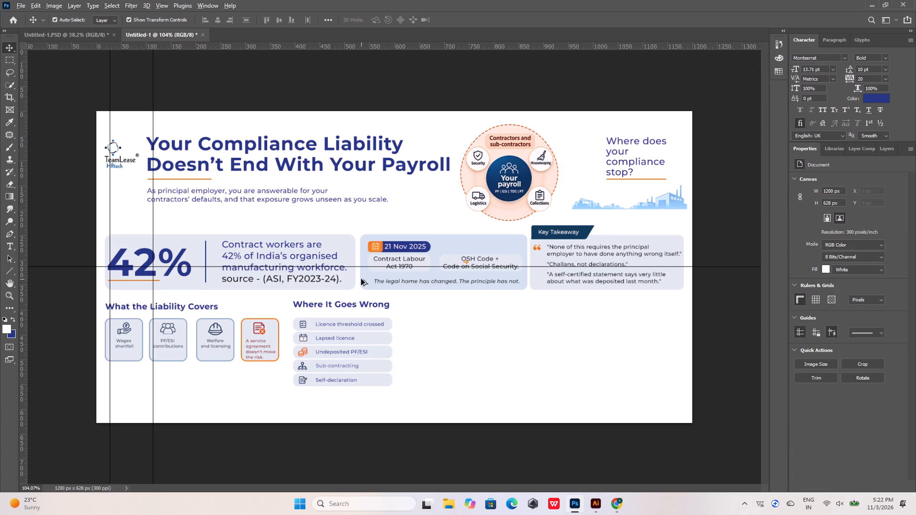
scroll(361, 279, "down", 2, "alt")
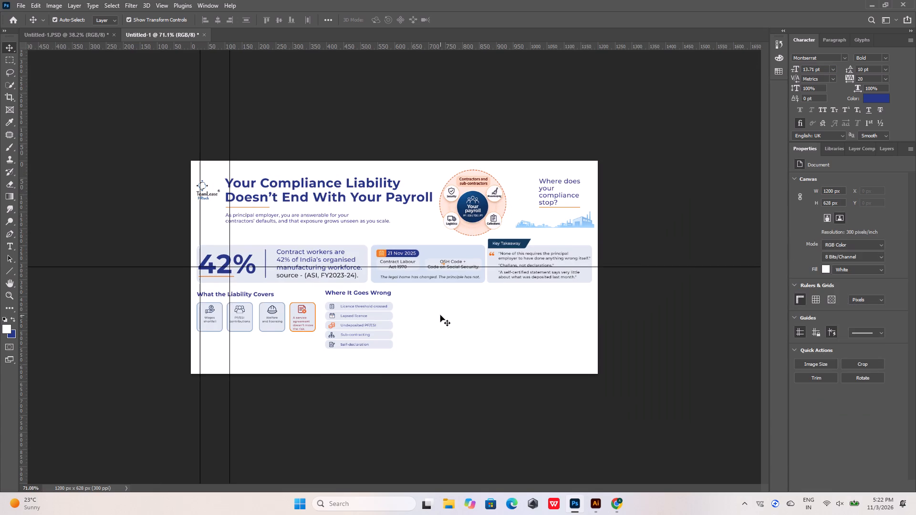
scroll(271, 298, "up", 6, "alt")
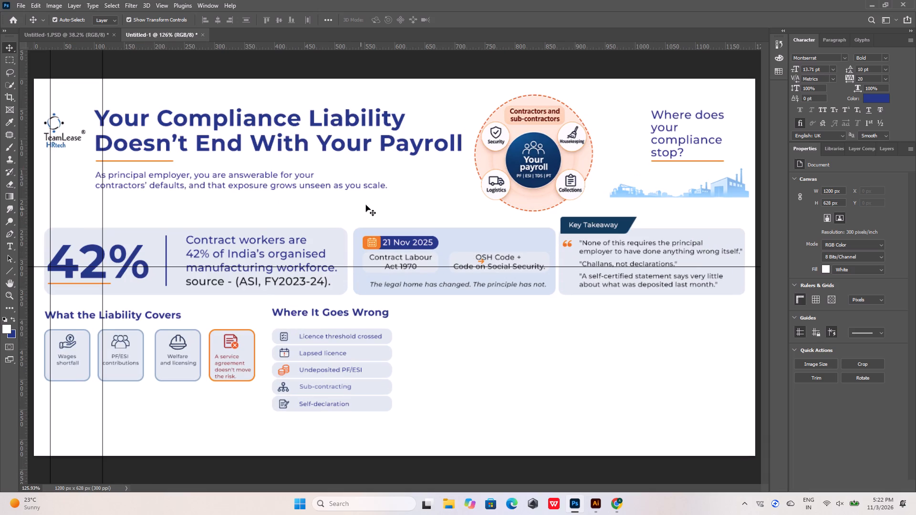
scroll(384, 194, "down", 9)
scroll(487, 163, "down", 6, "alt")
scroll(211, 312, "up", 7, "alt")
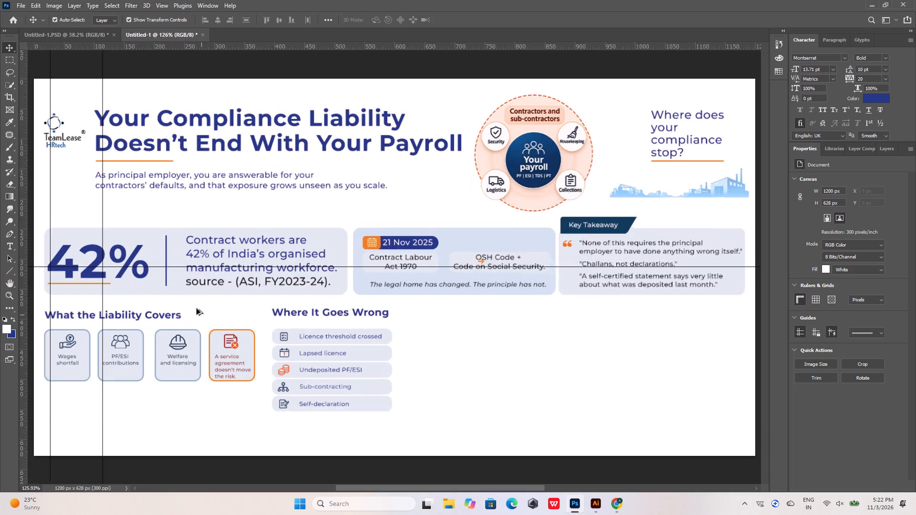
left_click_drag(189, 262, 200, 317)
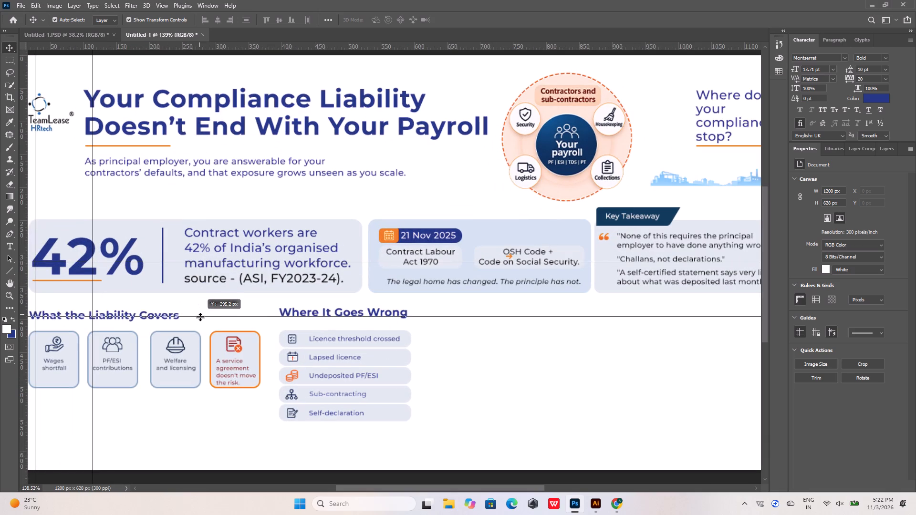
left_click_drag(200, 317, 202, 316)
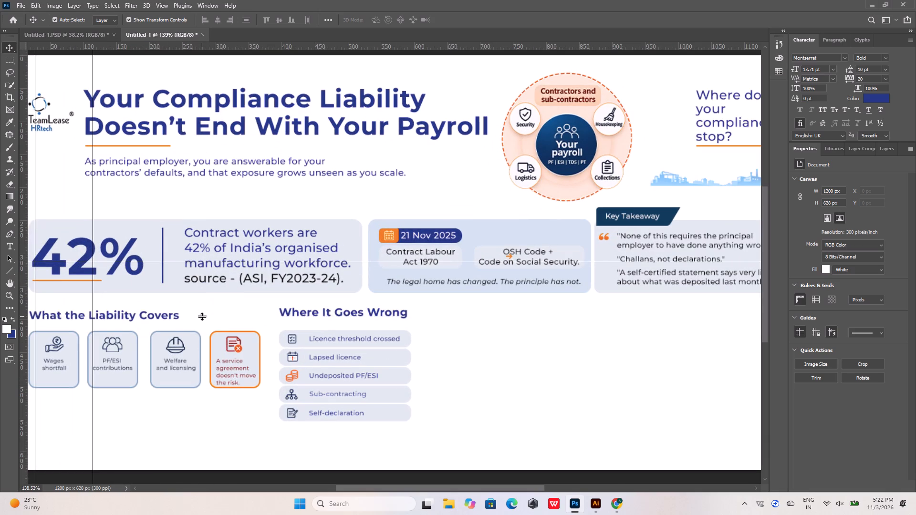
scroll(286, 298, "down", 4, "alt")
scroll(181, 310, "up", 9, "alt")
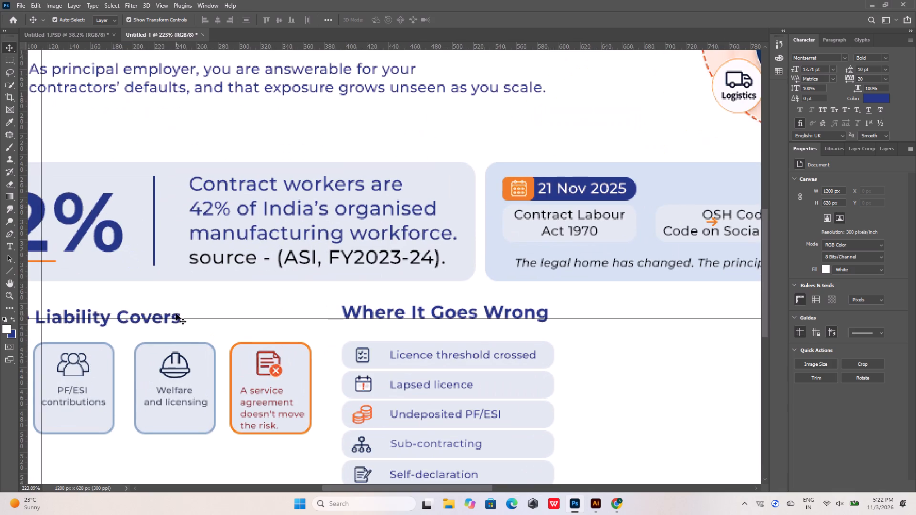
Move the "What the Liability Covers" heading up 4 px, level with the "Where It Goes Wrong" heading.
left_click(176, 314)
key("Up")
key("Up")
key("Up")
key("Up")
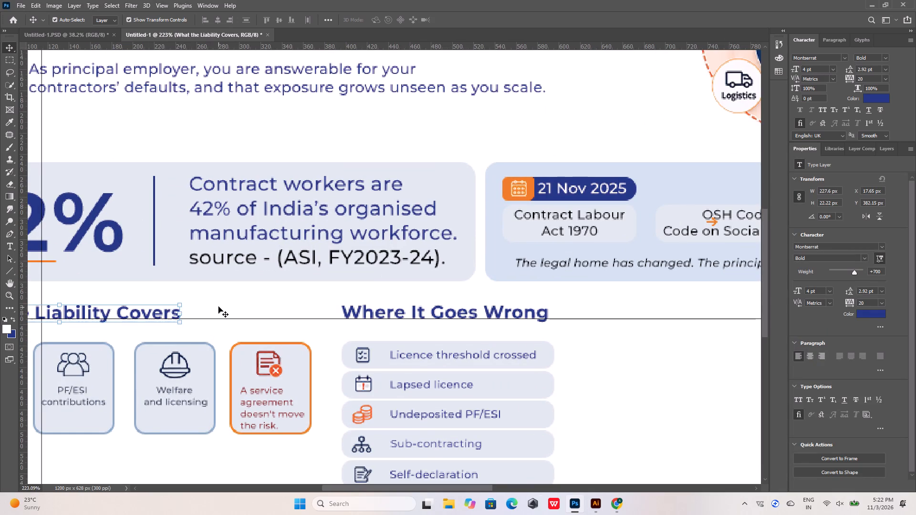
key("Up")
key("Down")
left_click(563, 338)
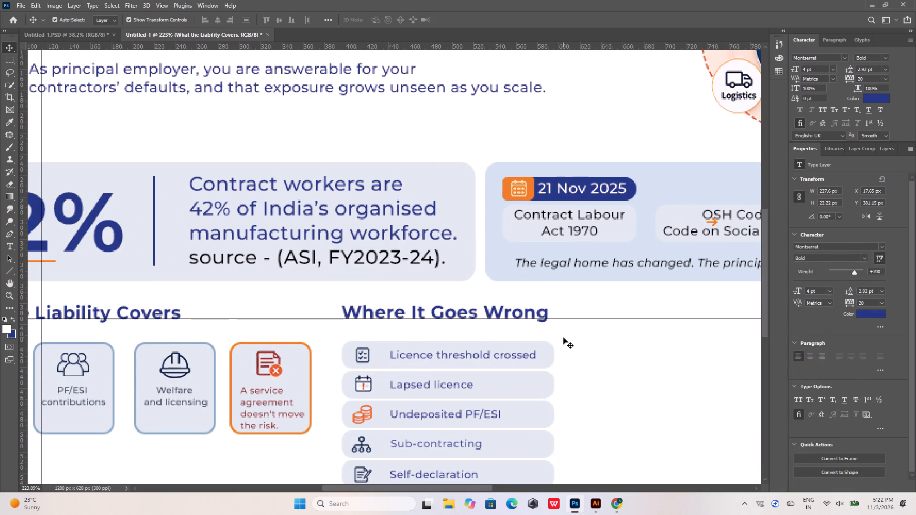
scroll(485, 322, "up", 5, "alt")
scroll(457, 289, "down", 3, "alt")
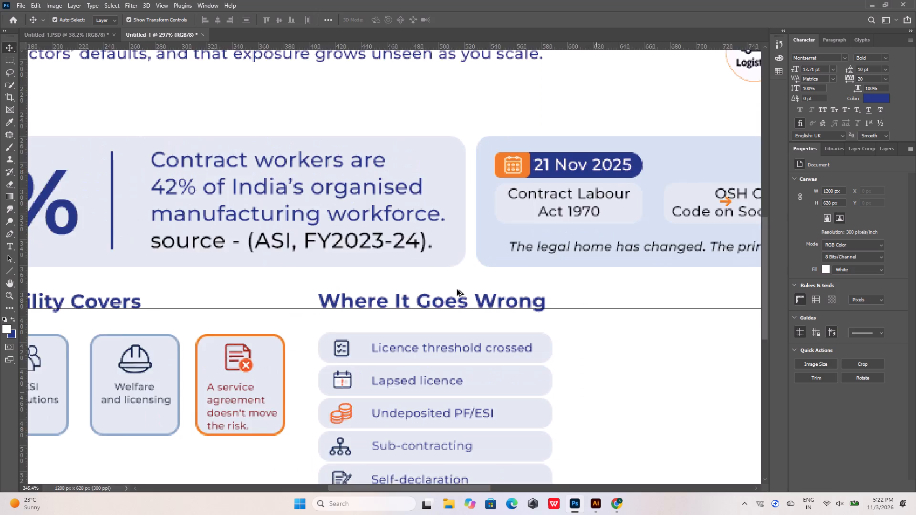
Compare the spacing of the Photoshop layout's rows and sections with the infographic reference in Chrome.
scroll(457, 289, "down", 11, "alt")
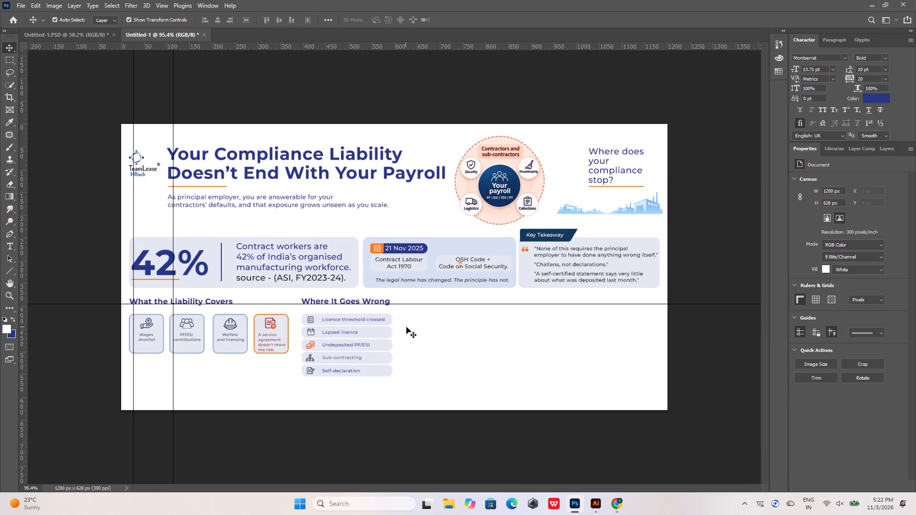
left_click(615, 505)
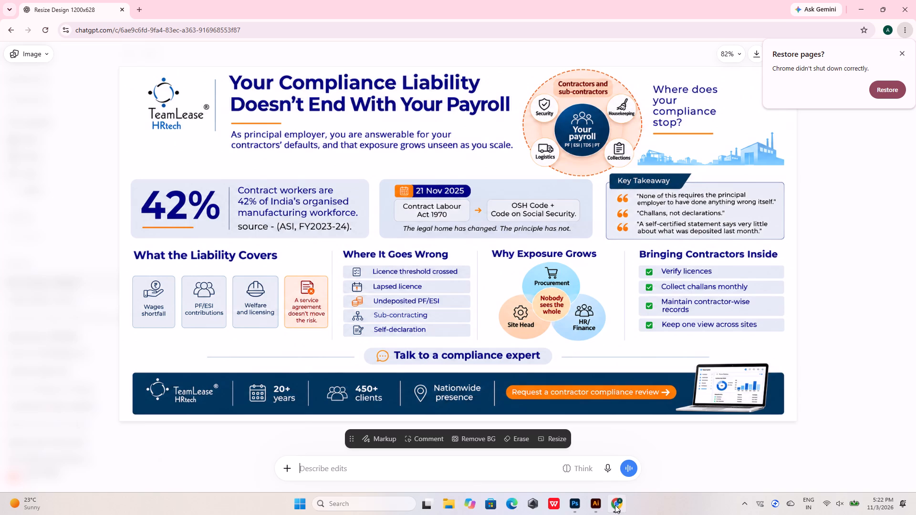
left_click(615, 505)
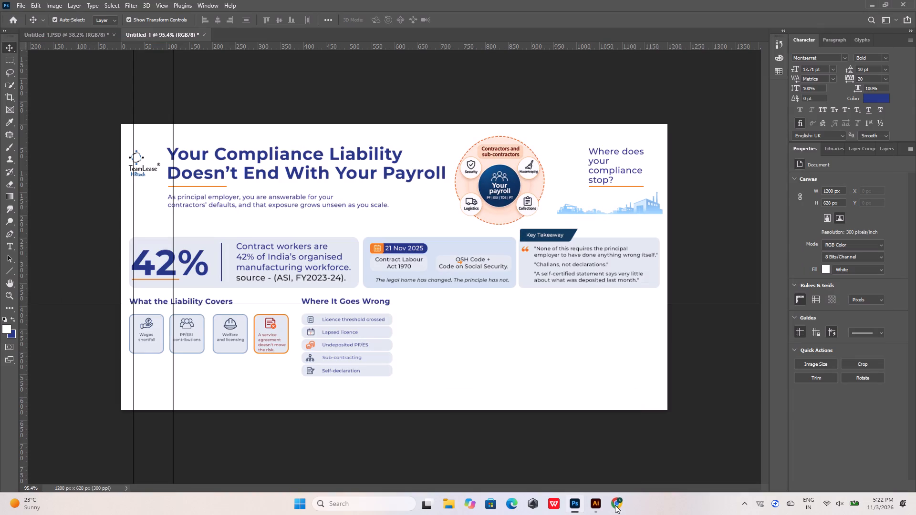
left_click(615, 505)
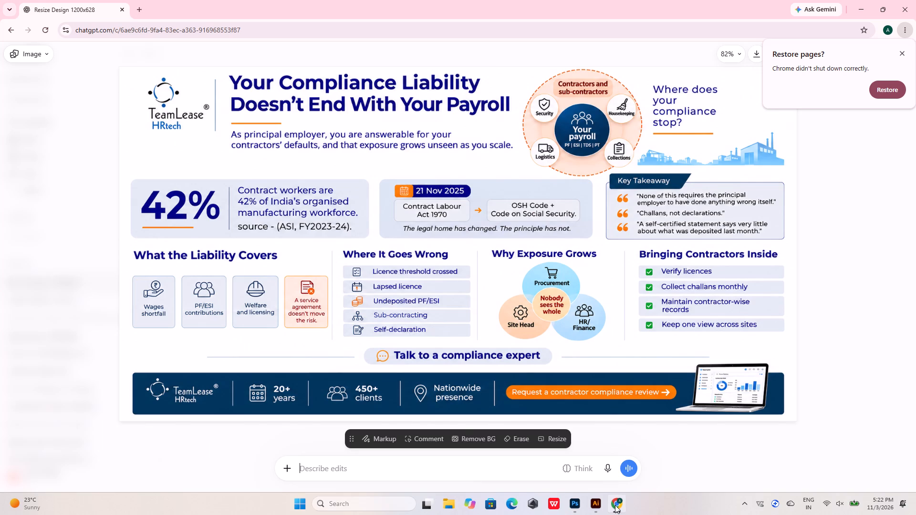
left_click(615, 505)
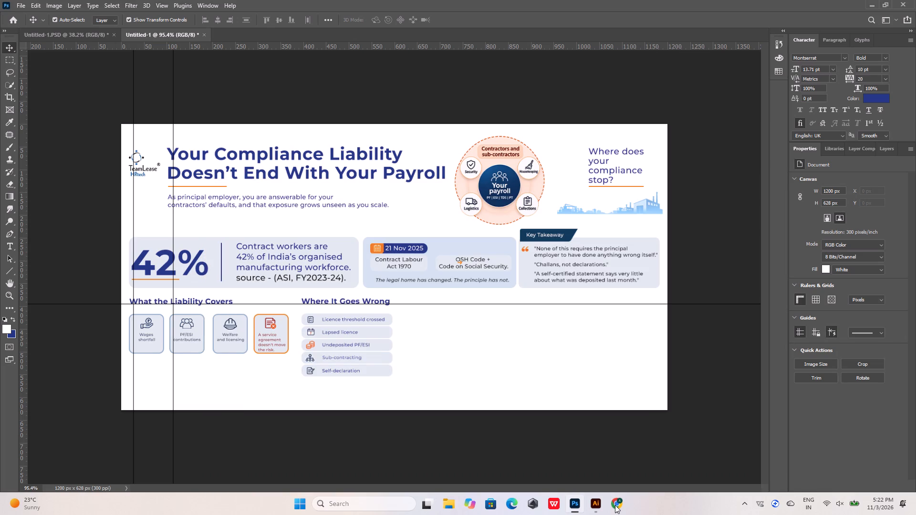
left_click(615, 505)
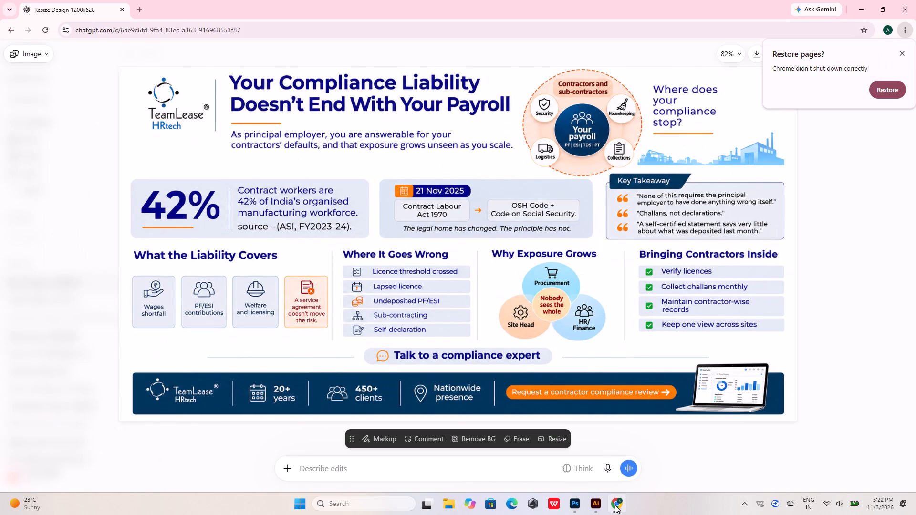
left_click(615, 505)
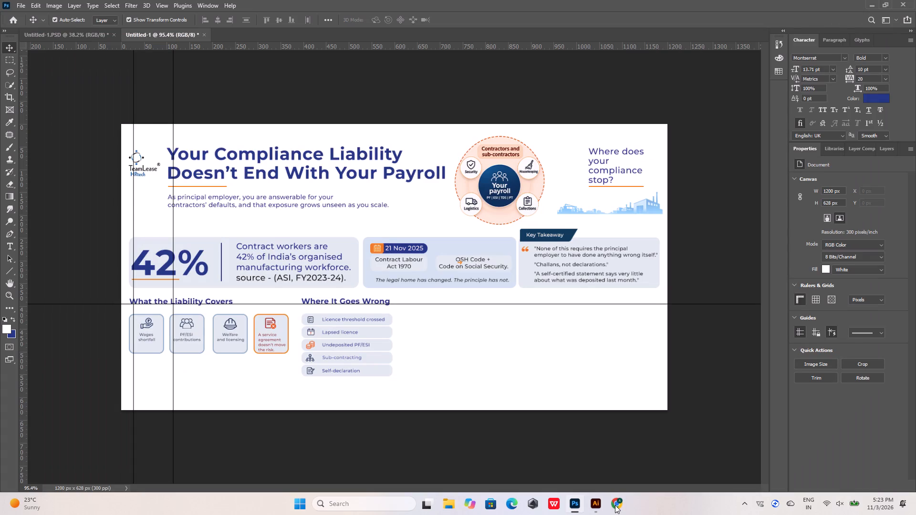
left_click(615, 505)
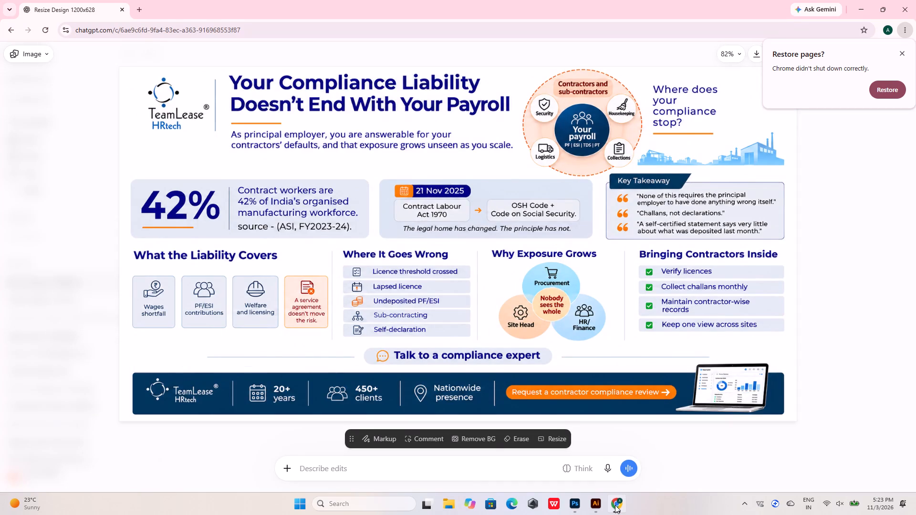
left_click(615, 505)
Move the whole middle card row and the two lower sections up 10 px together.
left_click_drag(708, 406, 138, 271)
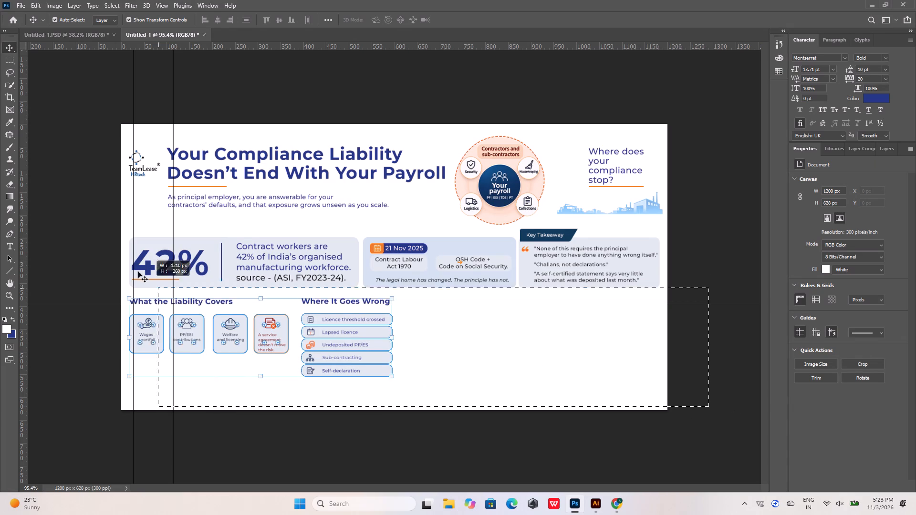
left_click_drag(138, 271, 108, 228)
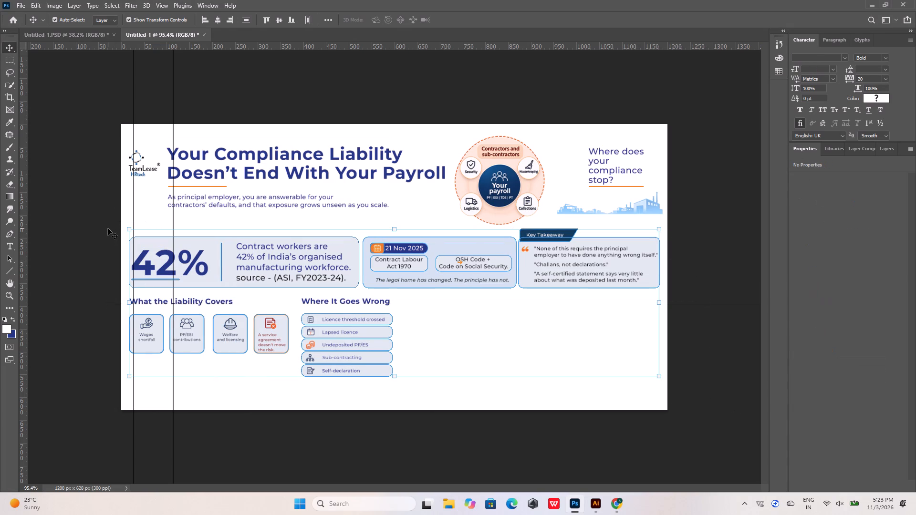
key("shift+Up")
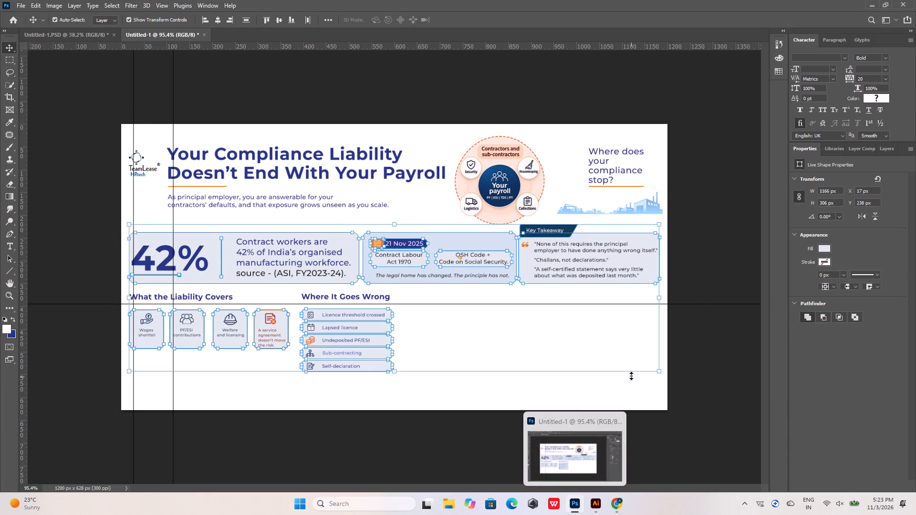
left_click(687, 351)
Copy the "Why Exposure Grows" heading and Venn diagram from Untitled-1.PSD and paste them into the 1200 x 628 px layout.
left_click(94, 34)
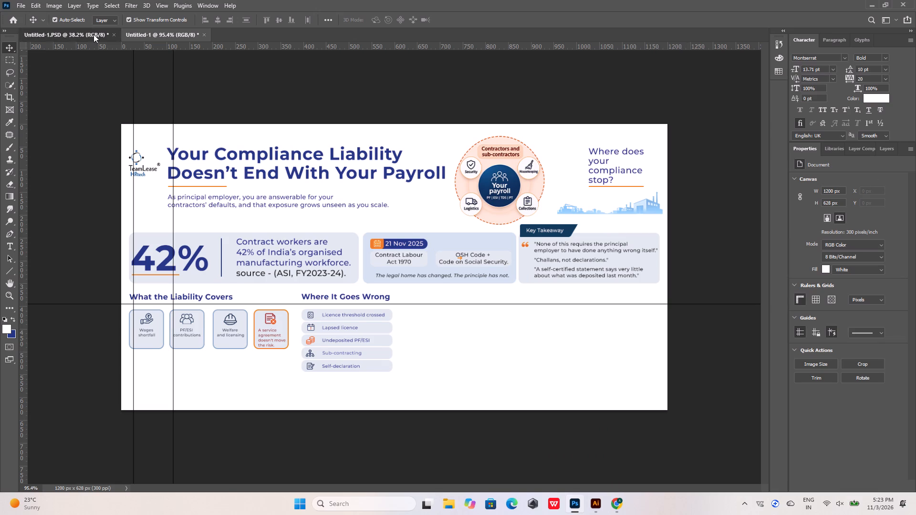
left_click_drag(383, 313, 386, 323)
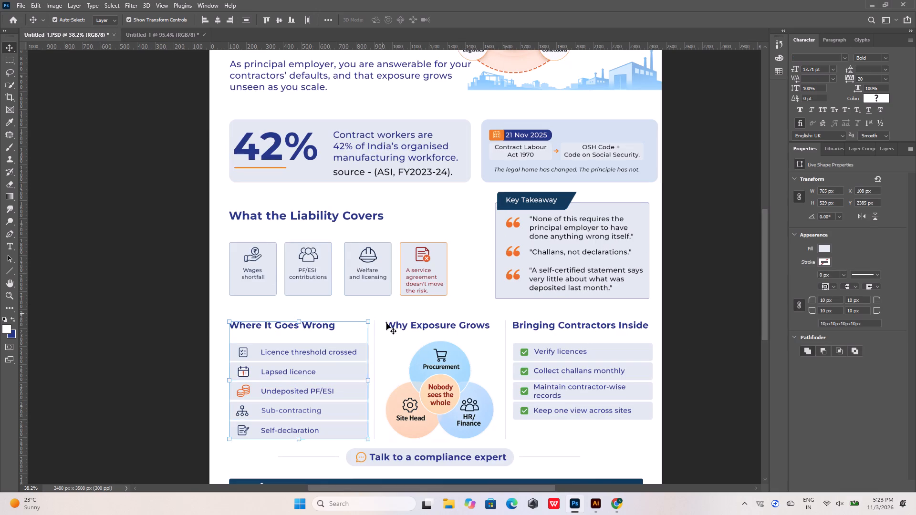
left_click_drag(386, 323, 472, 433)
key("ctrl+c")
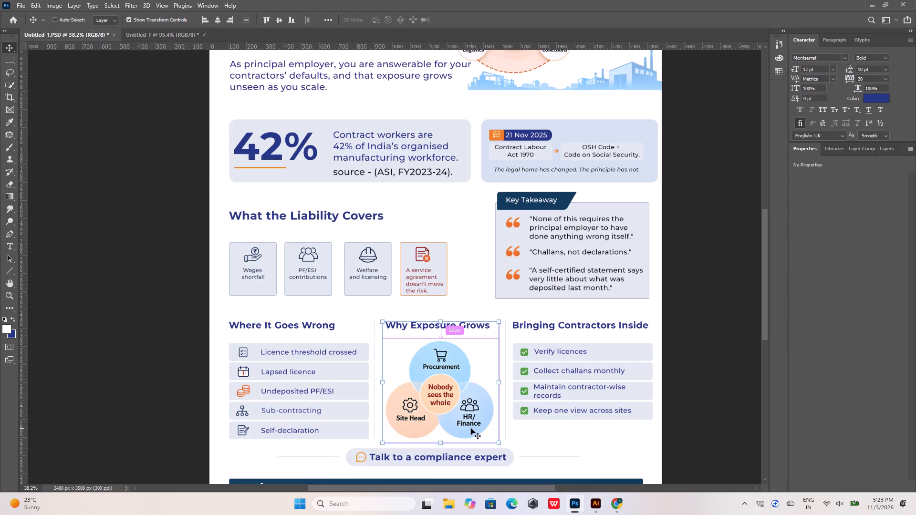
left_click(176, 36)
left_click(459, 330)
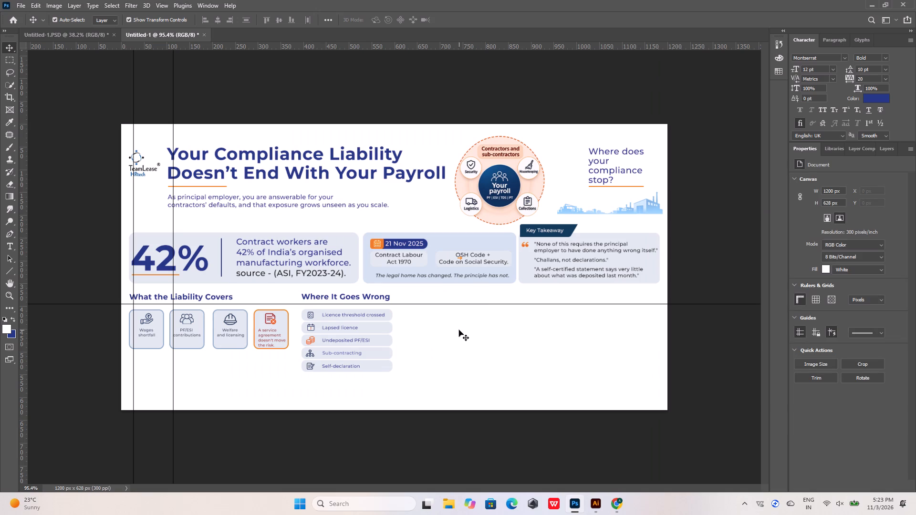
key("ctrl+shift+v")
Scale the pasted "Why Exposure Grows" section to 32.18% and place it beside the "Where It Goes Wrong" list.
scroll(436, 206, "down", 4, "alt")
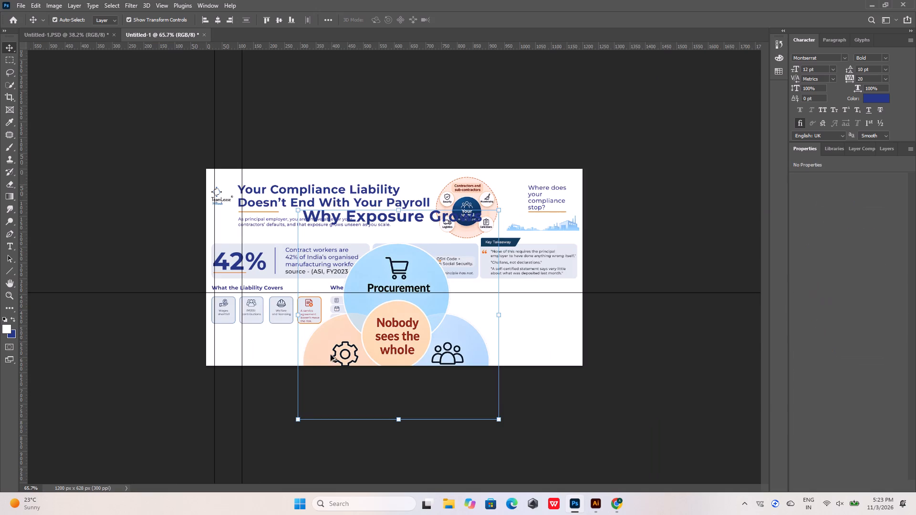
left_click_drag(299, 422, 433, 279)
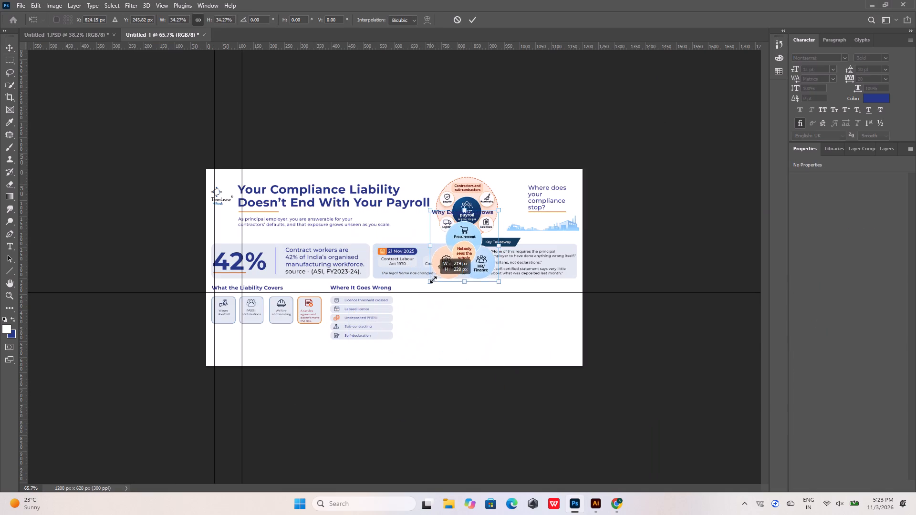
left_click_drag(433, 279, 434, 278)
left_click_drag(465, 249, 429, 328)
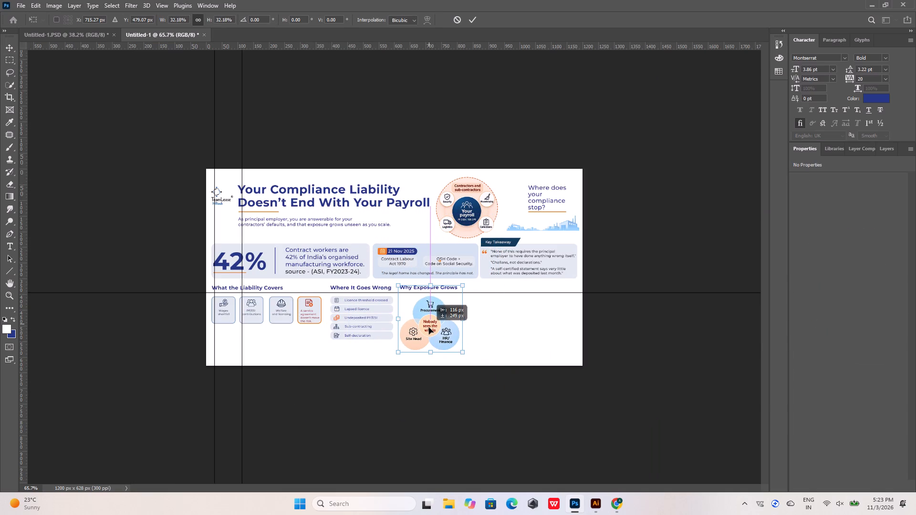
left_click_drag(429, 328, 429, 326)
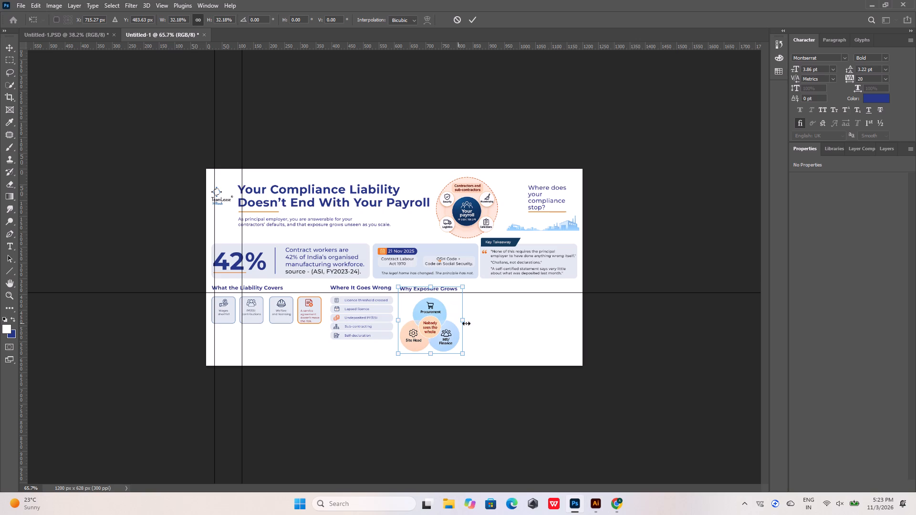
left_click(479, 323)
scroll(471, 324, "up", 4, "alt")
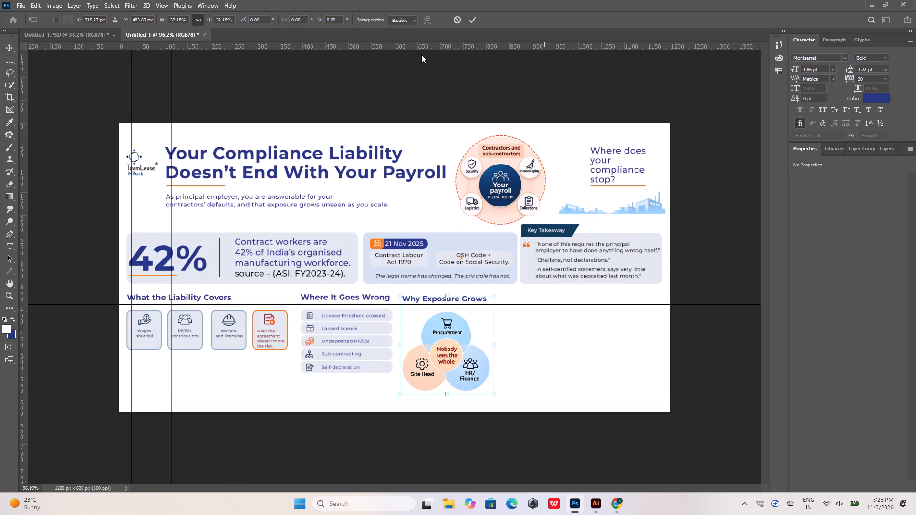
left_click(473, 20)
Nudge the "Why Exposure Grows" heading and diagram 11 px right and 4 px up, level with the neighbouring heading.
left_click(507, 330)
scroll(427, 355, "up", 4, "alt")
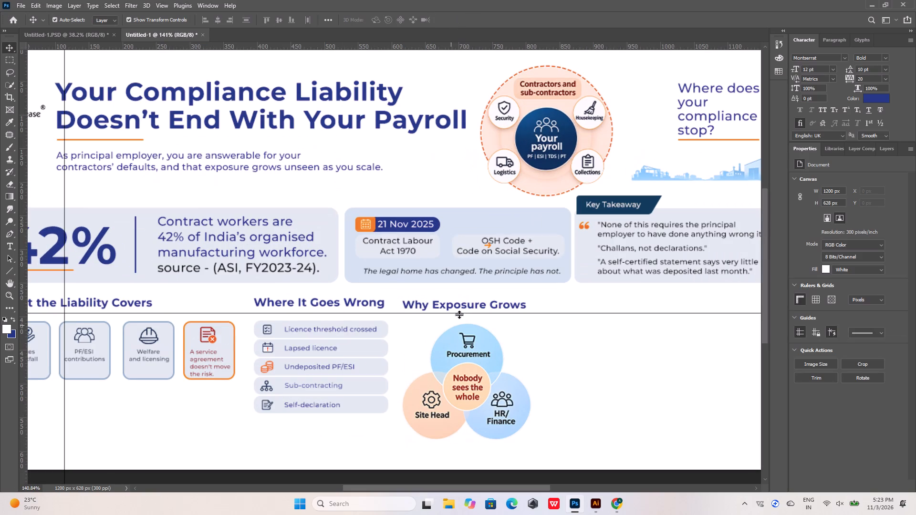
left_click(465, 303)
left_click(467, 345, "shift")
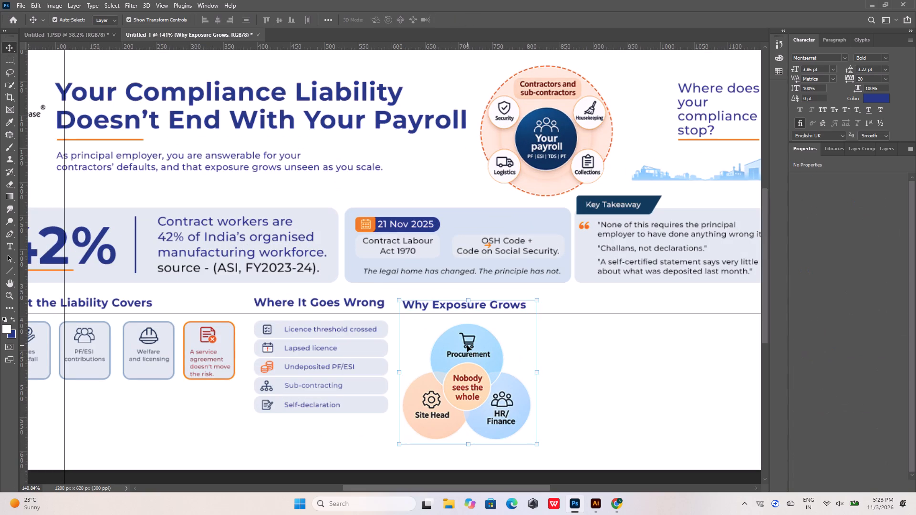
key("Right")
key("Right")
key("Up")
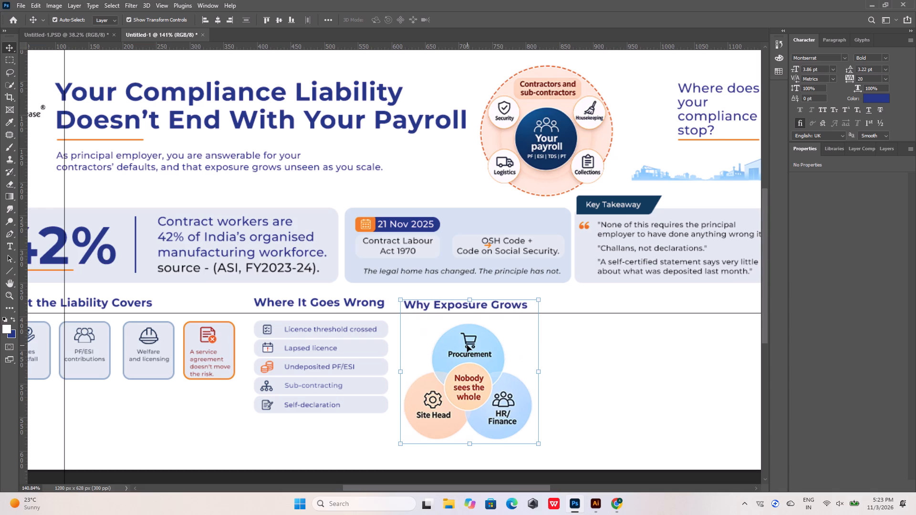
key("Up")
key("Up")
key("Up")
key("Right")
key("Right")
key("Right")
key("Right")
key("Right")
key("Right")
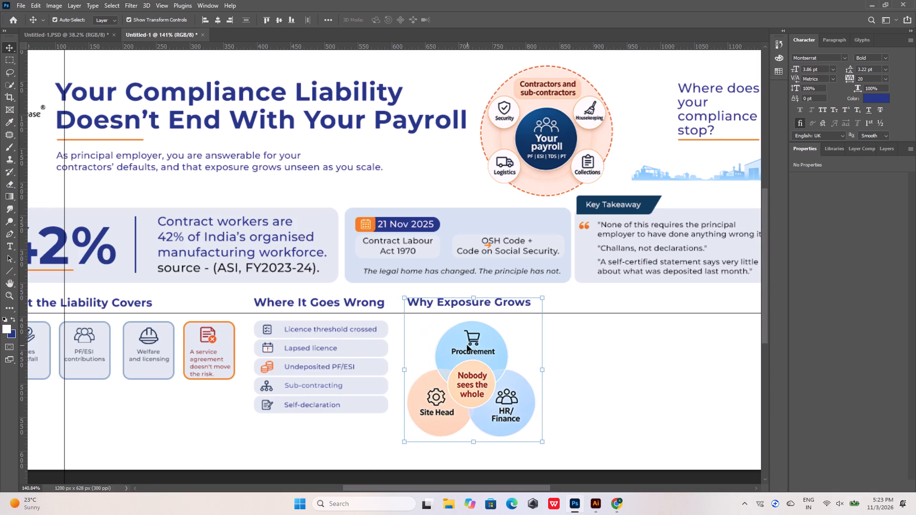
key("Right")
key("Right")
key("Right")
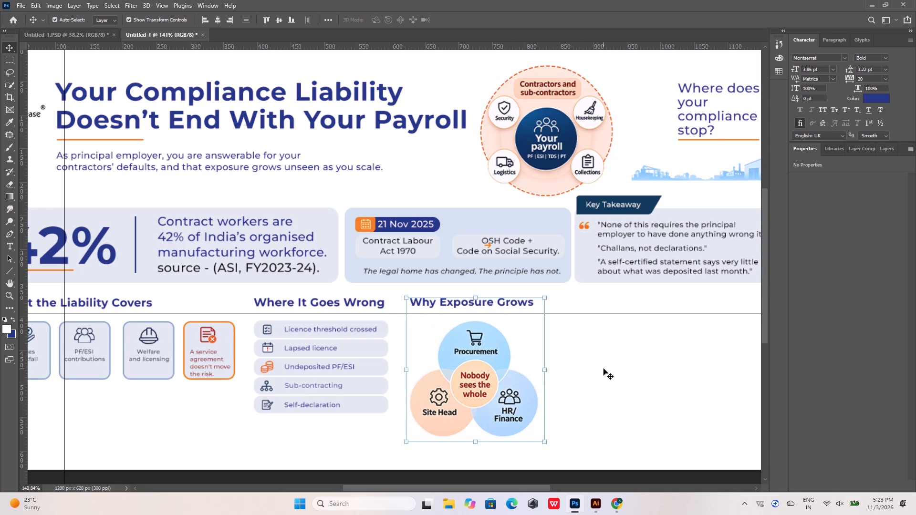
left_click(604, 369)
Scale the Venn diagram alone down to 2.91% and shift it 14 px right, centring it under its heading.
left_click(495, 378)
left_click_drag(546, 444, 528, 429)
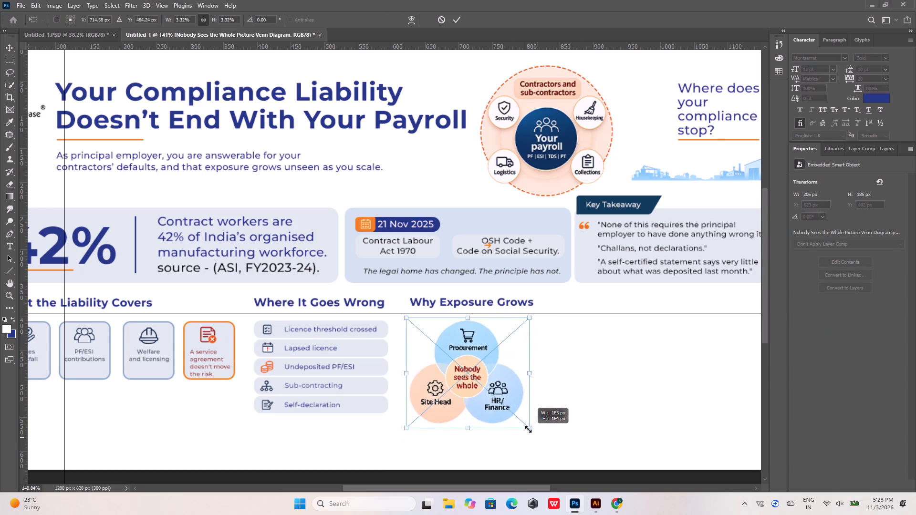
left_click_drag(528, 429, 514, 418)
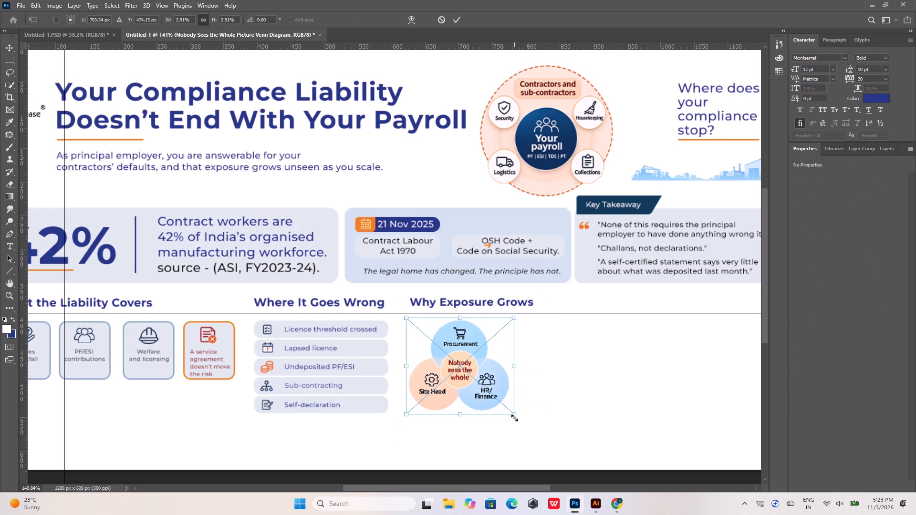
key("shift+Right")
key("Right")
key("Right")
key("Right")
key("Right")
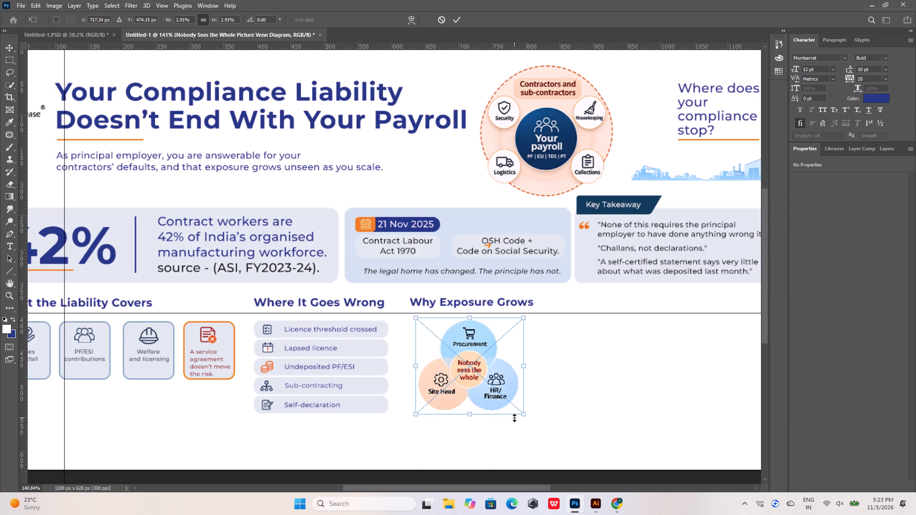
Move the horizontal guide up to the baseline of the lower-row section headings.
left_click_drag(346, 314, 352, 309)
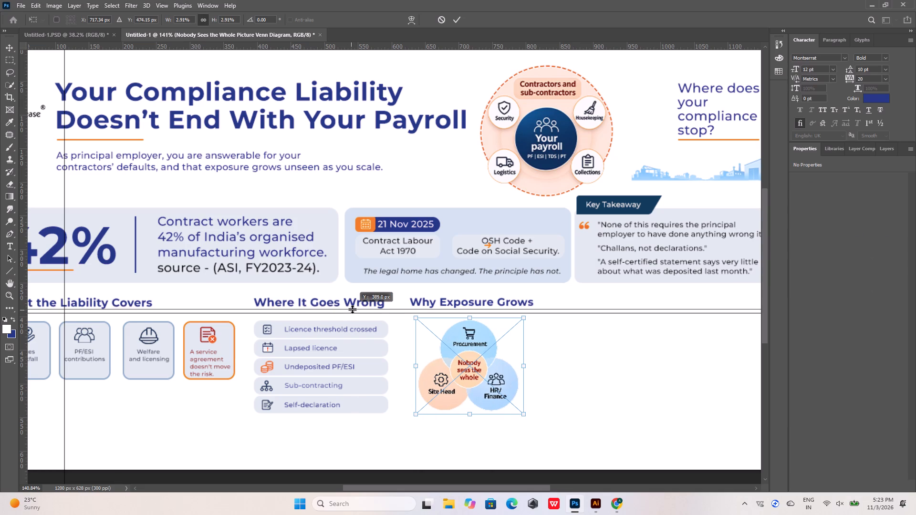
left_click_drag(352, 309, 356, 306)
scroll(499, 301, "up", 11, "alt")
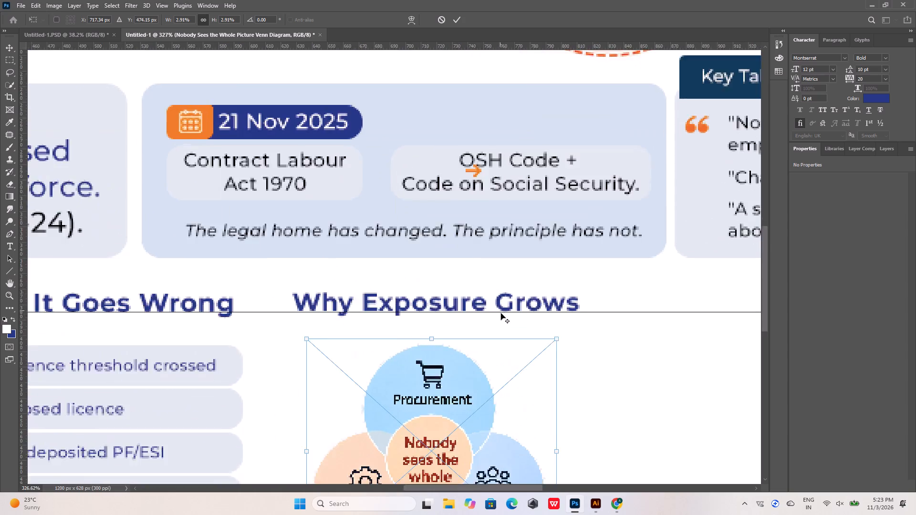
scroll(501, 313, "up", 2, "alt")
left_click(525, 301)
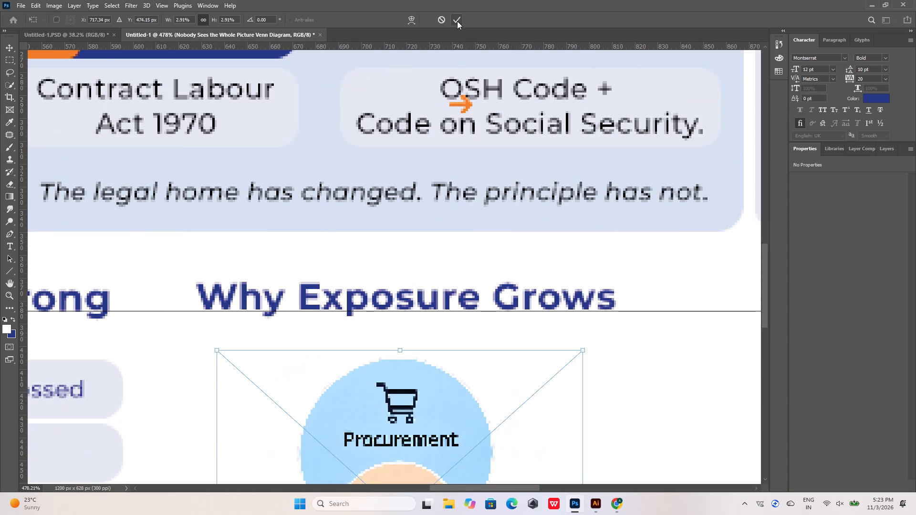
left_click(457, 21)
Nudge the "Why Exposure Grows" heading down 1 px to sit level with the "Where It Goes Wrong" heading.
left_click(507, 286)
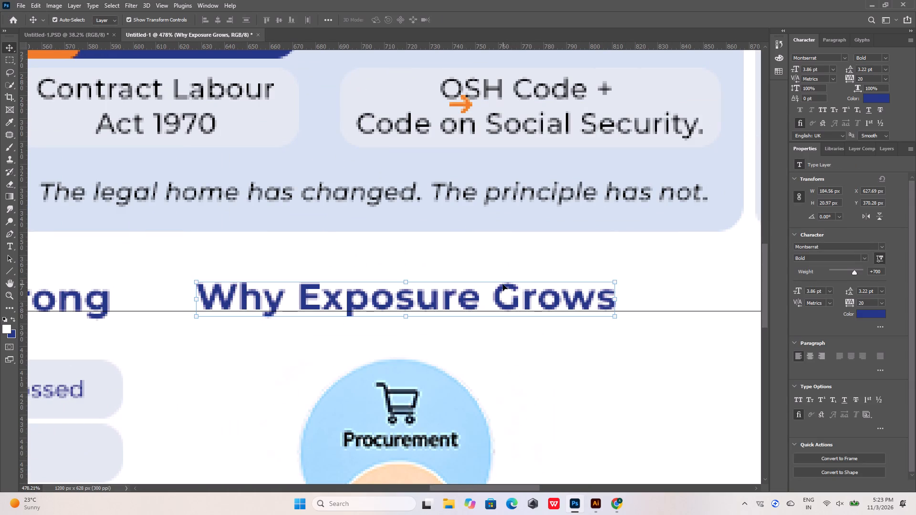
key("Down")
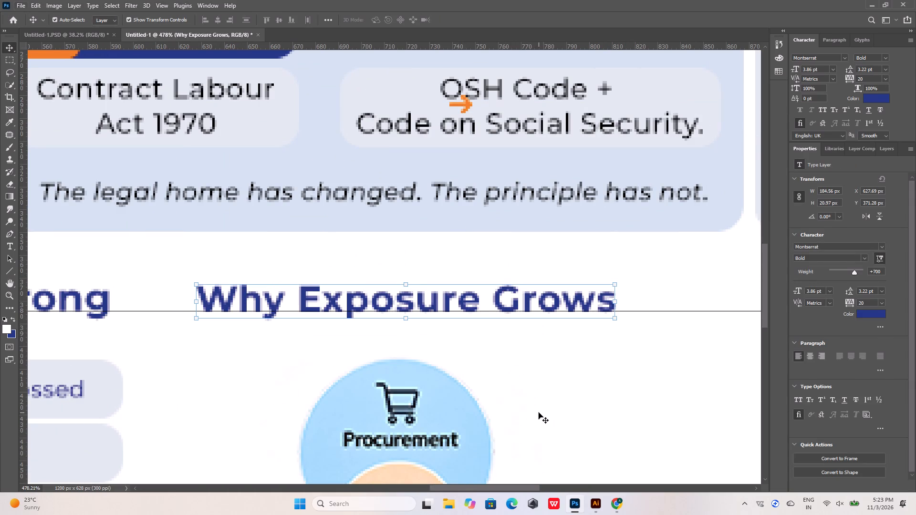
left_click(539, 412)
Copy the "Bringing Contractors Inside" heading and checklist from the source Untitled-1.PSD and paste them in place into the 1200 x 628 px layout.
scroll(367, 306, "down", 15, "alt")
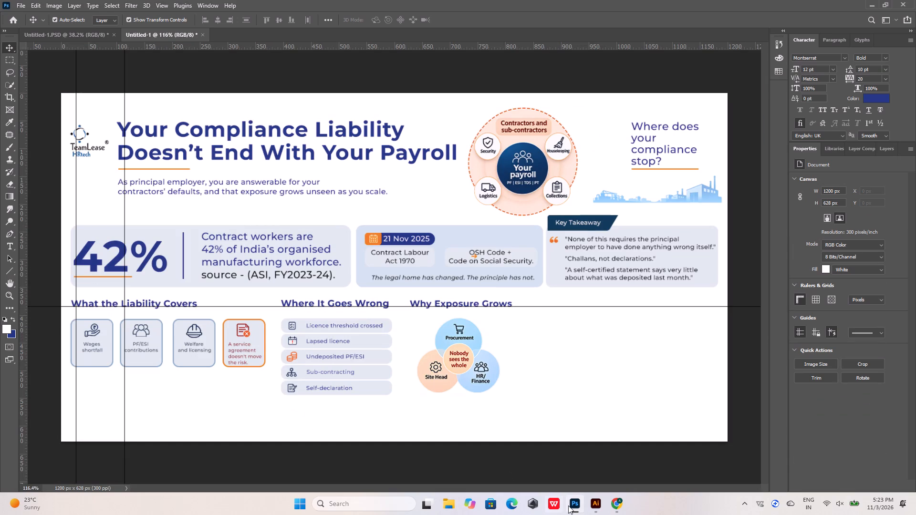
left_click(617, 505)
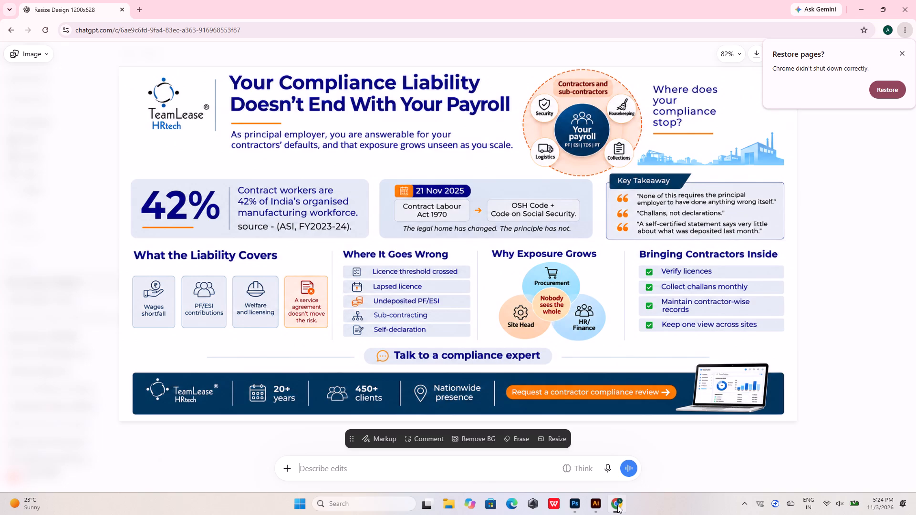
left_click(576, 504)
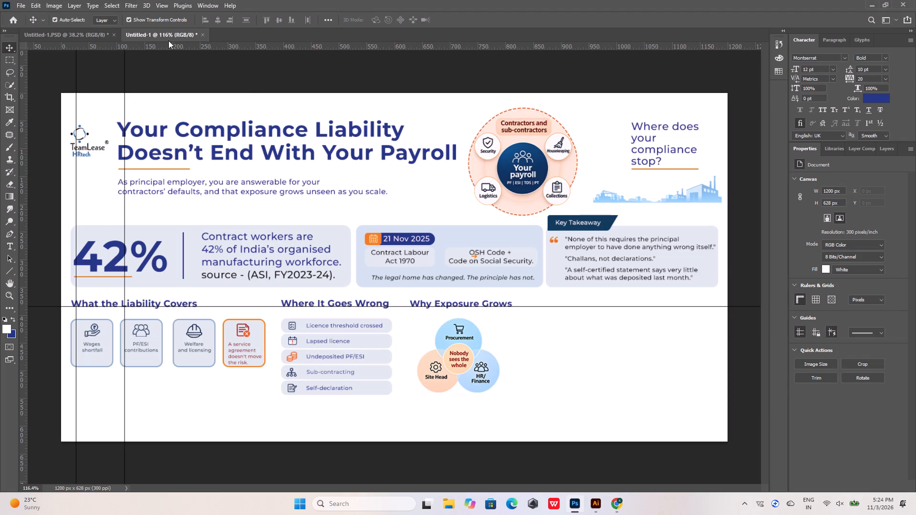
left_click(66, 33)
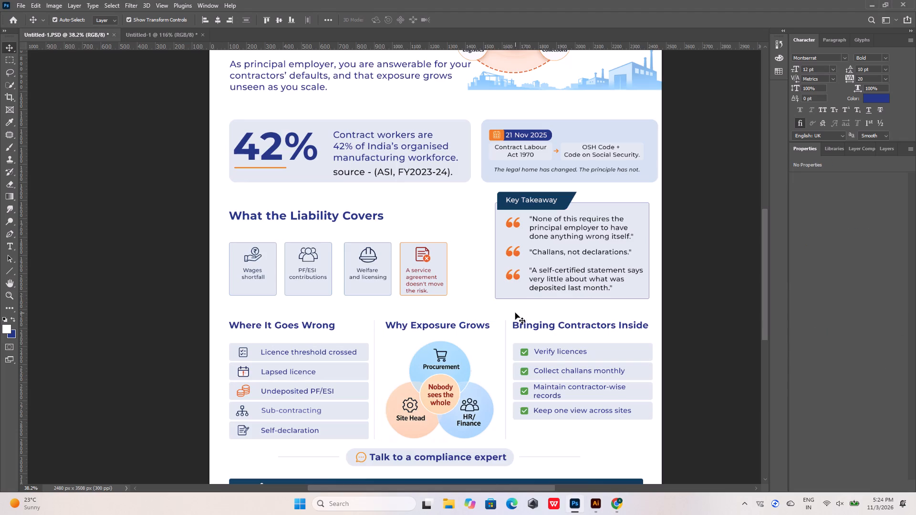
left_click(515, 313)
left_click_drag(514, 319, 621, 424)
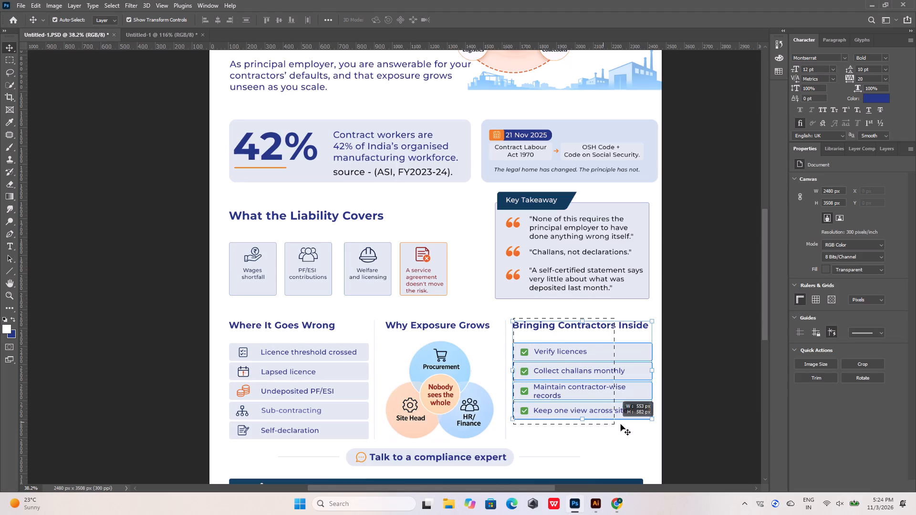
left_click_drag(621, 424, 644, 424)
key("ctrl+c")
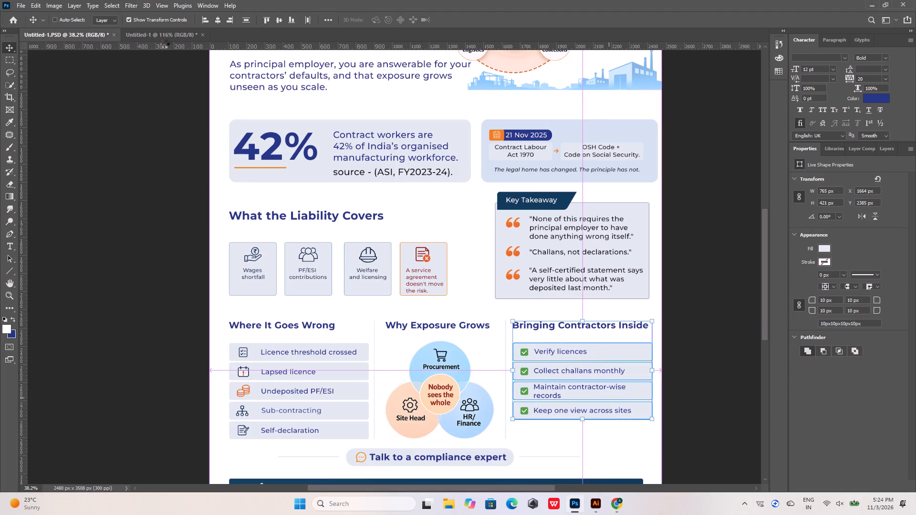
left_click(169, 35)
left_click(547, 354)
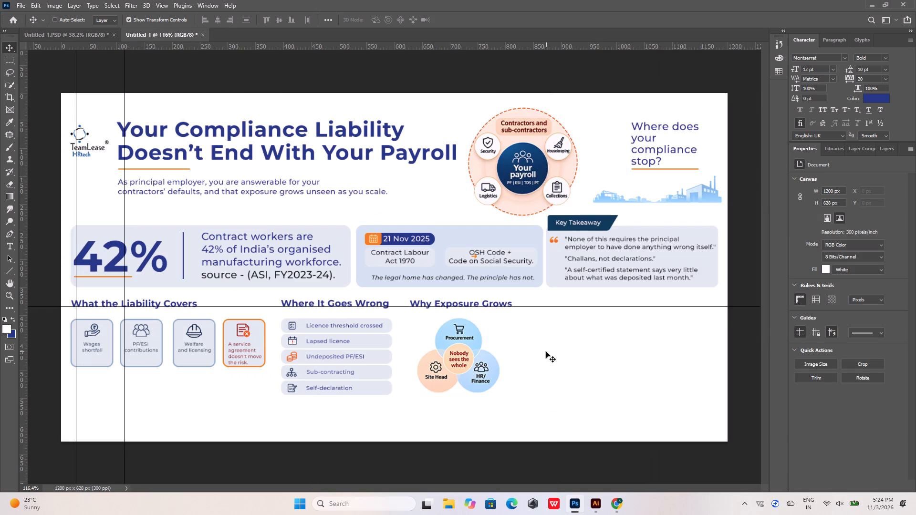
key("ctrl+shift+v")
Scale the pasted "Bringing Contractors Inside" section to 25.88% and place it right of the Venn diagram, roughly level with the other headings.
scroll(294, 191, "down", 8, "alt")
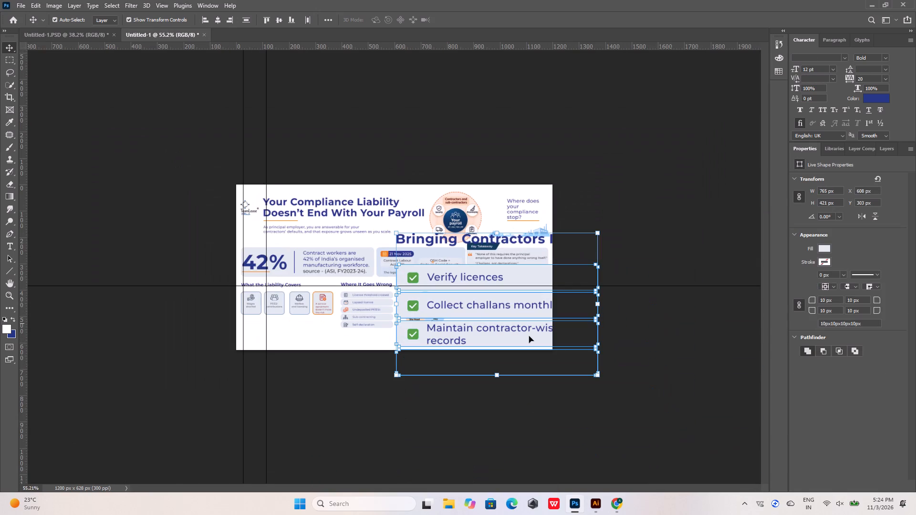
left_click_drag(600, 377, 462, 288)
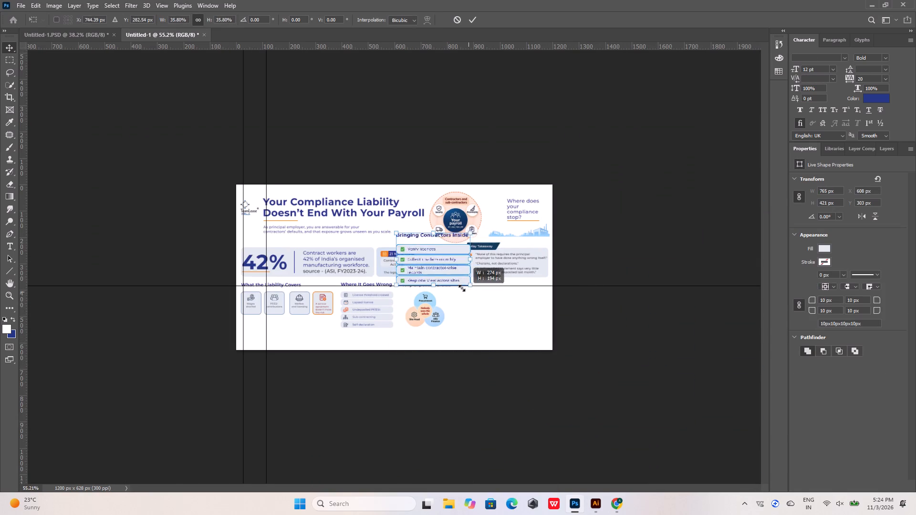
left_click_drag(462, 288, 447, 276)
left_click_drag(428, 246, 505, 296)
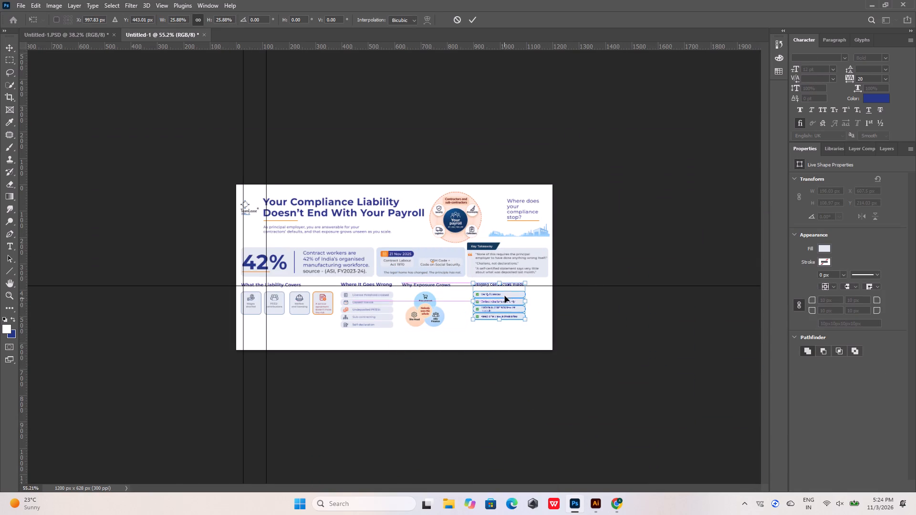
scroll(489, 288, "up", 8, "alt")
scroll(615, 335, "up", 12, "alt")
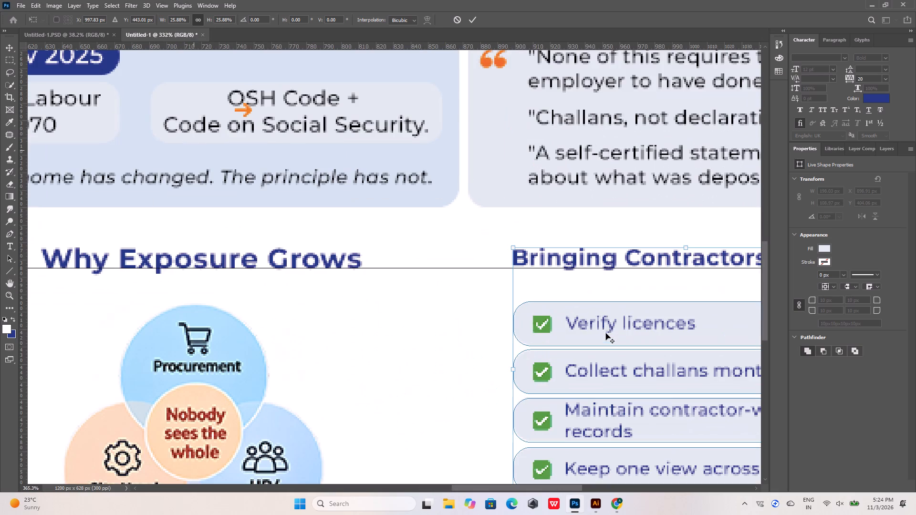
key("Down")
key("Down")
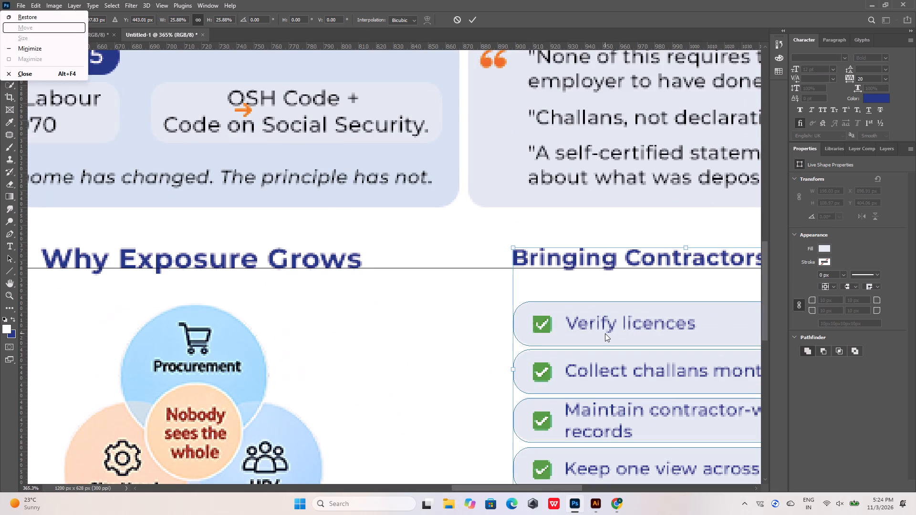
left_click(474, 19)
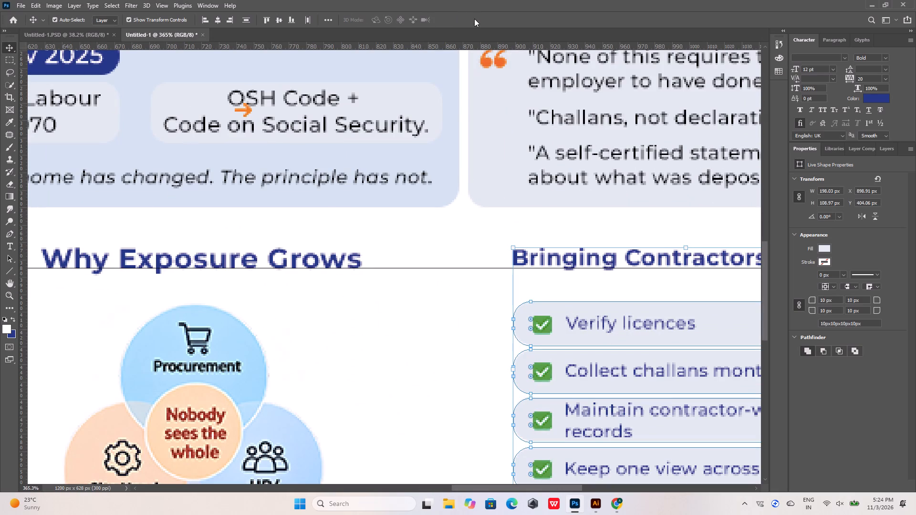
Nudge the "Bringing Contractors Inside" section down 2 px.
key("Down")
key("Down")
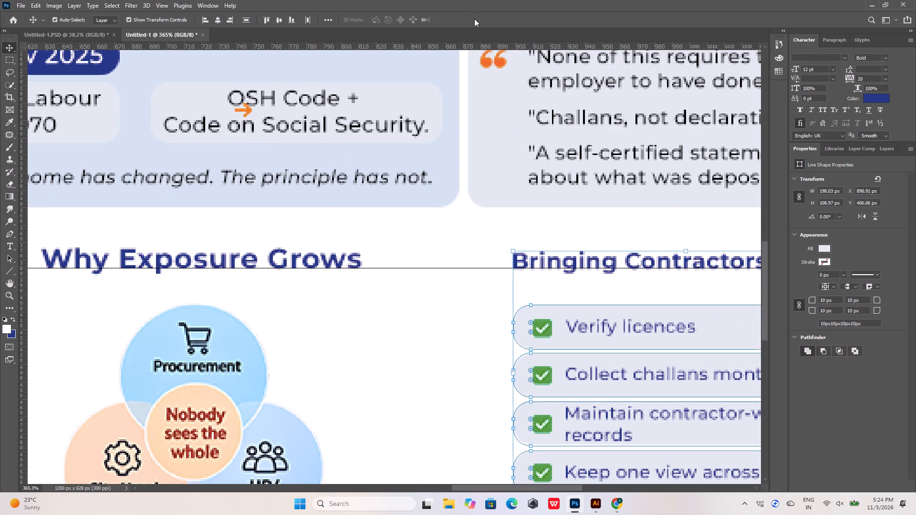
left_click(375, 286)
Shift the "Bringing Contractors Inside" heading and its checklist 30 px to the right.
scroll(375, 286, "down", 10, "alt")
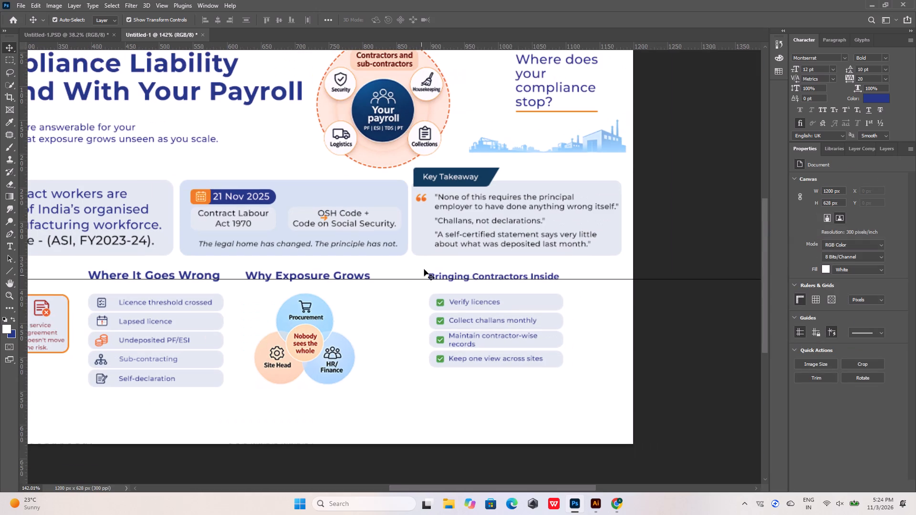
left_click_drag(420, 269, 504, 384)
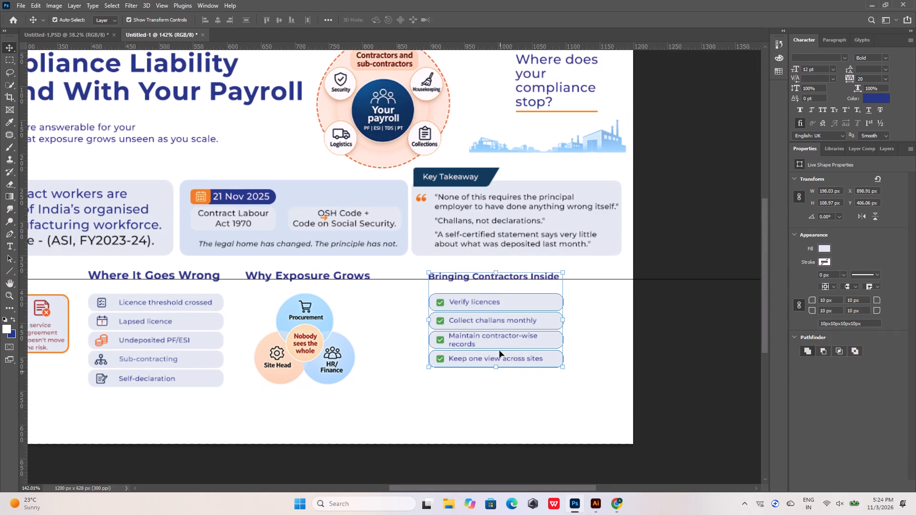
key("shift+Right")
key("shift+Right")
key("shift+Right")
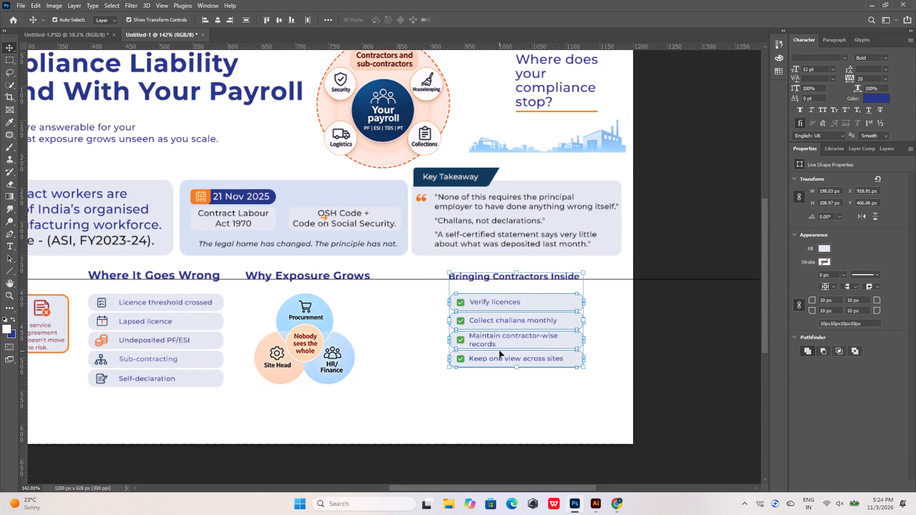
left_click(726, 388)
Shift the "Why Exposure Grows" heading together with its Venn diagram 32 px to the right.
left_click_drag(311, 266, 301, 310)
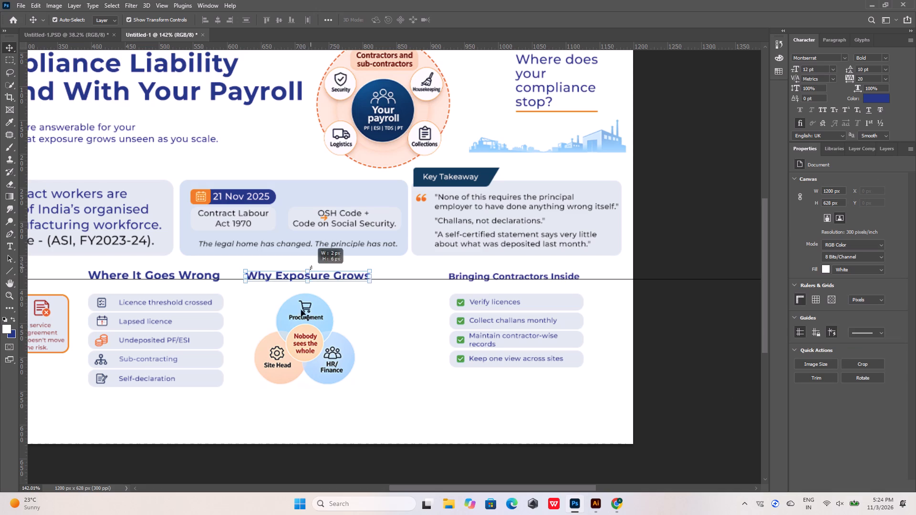
left_click_drag(301, 310, 301, 342)
key("Right")
key("Right")
key("shift+Right")
key("shift+Right")
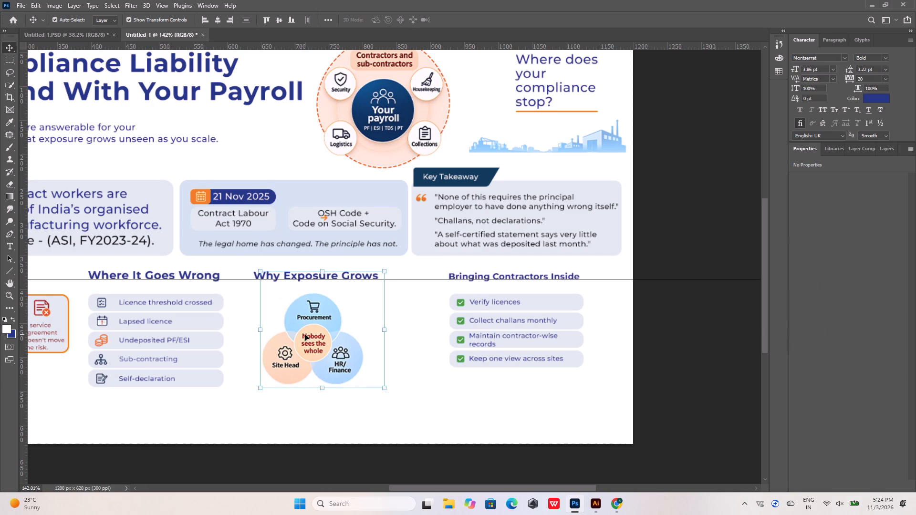
key("shift+Right")
left_click(665, 323)
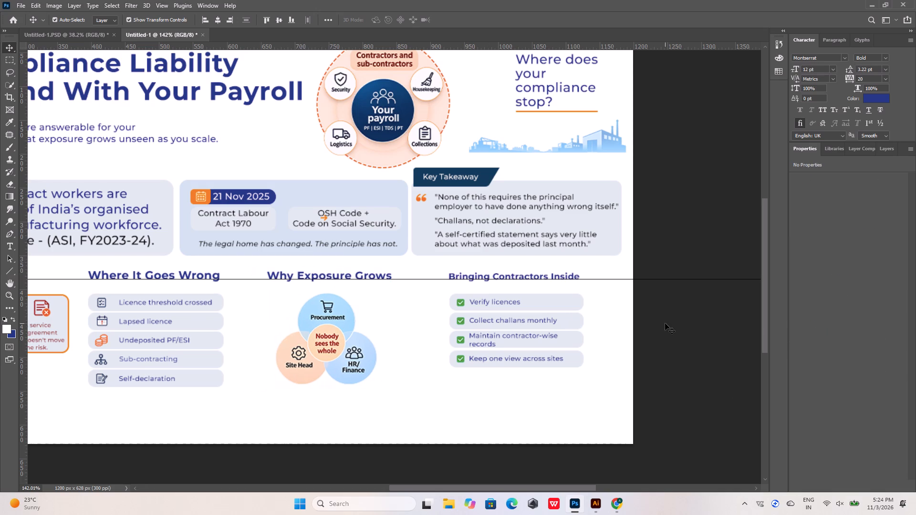
Compare the whole layout with the source document and the browser reference, checking section spacing and what follows the lower row.
scroll(635, 308, "down", 7)
scroll(535, 254, "down", 5, "alt")
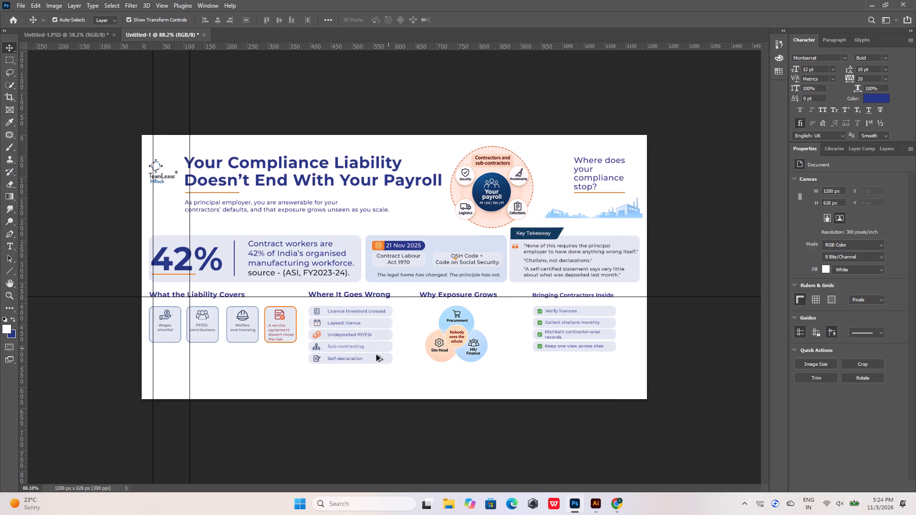
scroll(318, 370, "up", 2, "alt")
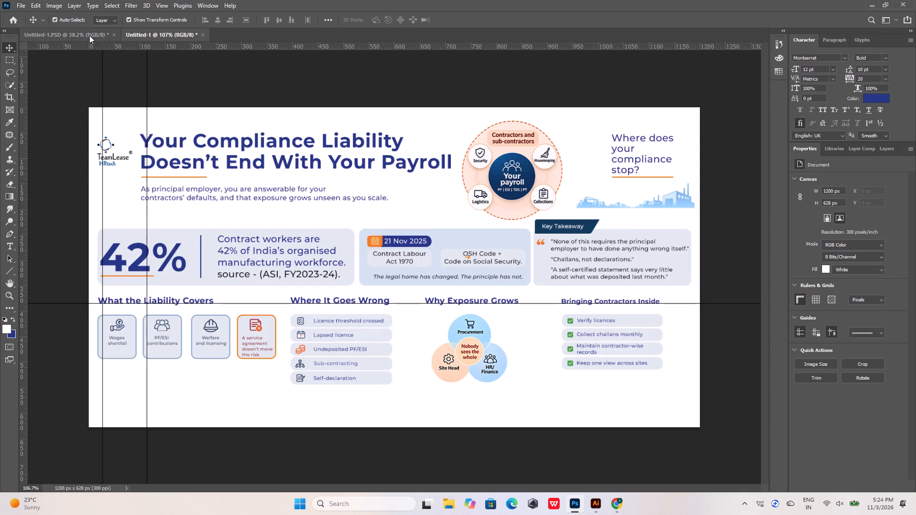
left_click(89, 35)
left_click(150, 33)
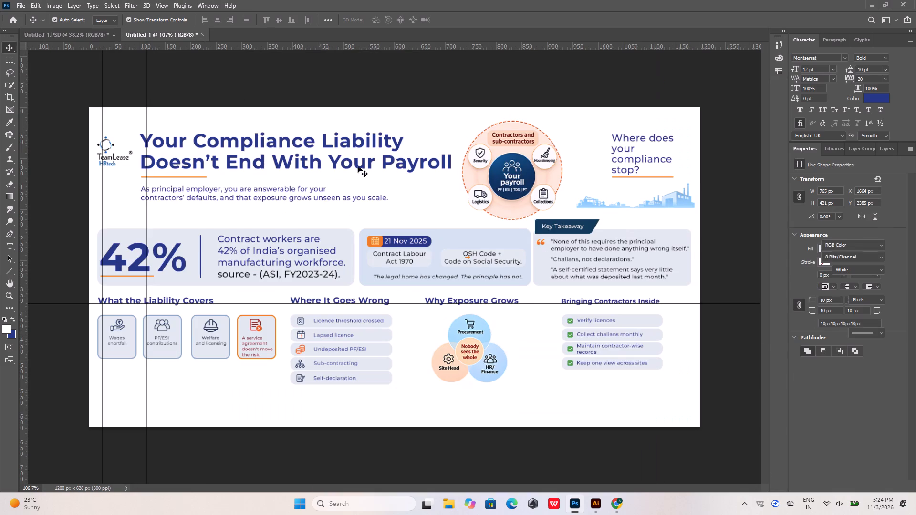
scroll(490, 288, "down", 4)
left_click(617, 508)
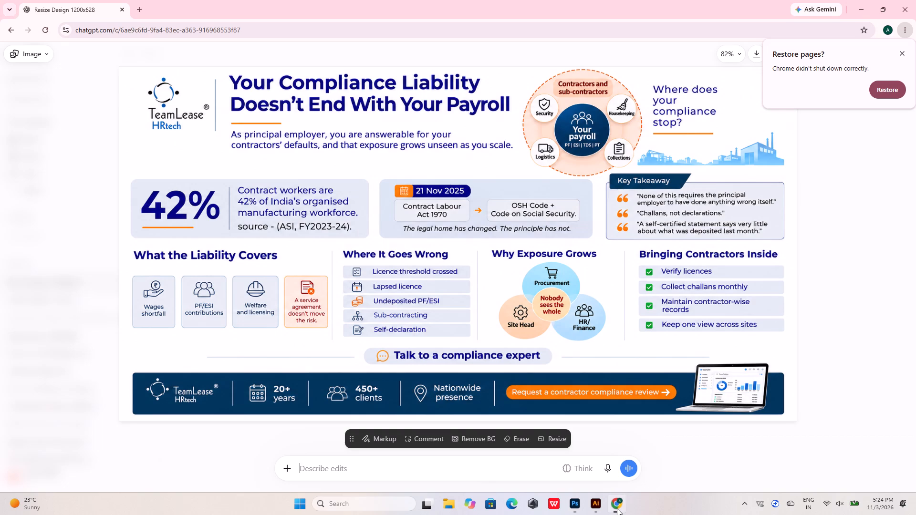
left_click(617, 508)
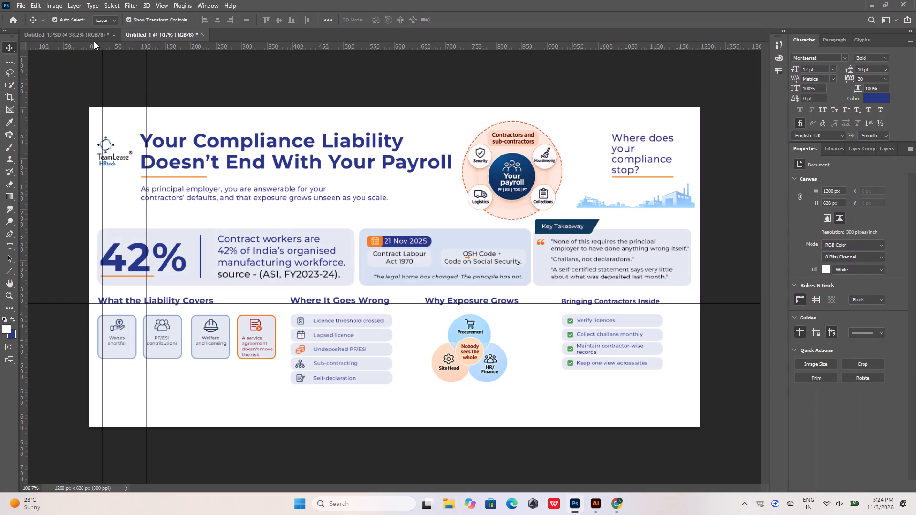
Copy the "Talk to a compliance expert" banner with its side lines from Untitled-1.PSD and paste it in place into the 1200 x 628 px layout.
left_click(82, 34)
scroll(419, 391, "down", 5)
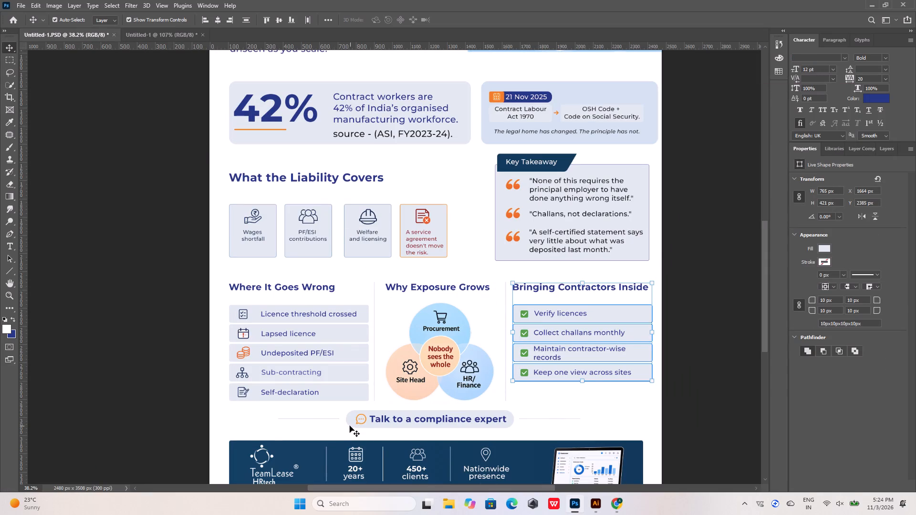
left_click_drag(270, 412, 570, 426)
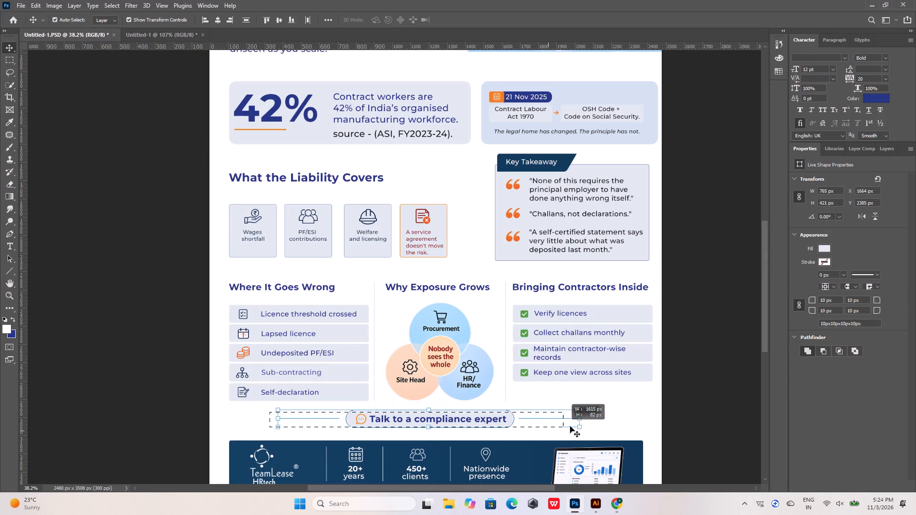
left_click_drag(570, 426, 577, 426)
key("ctrl+c")
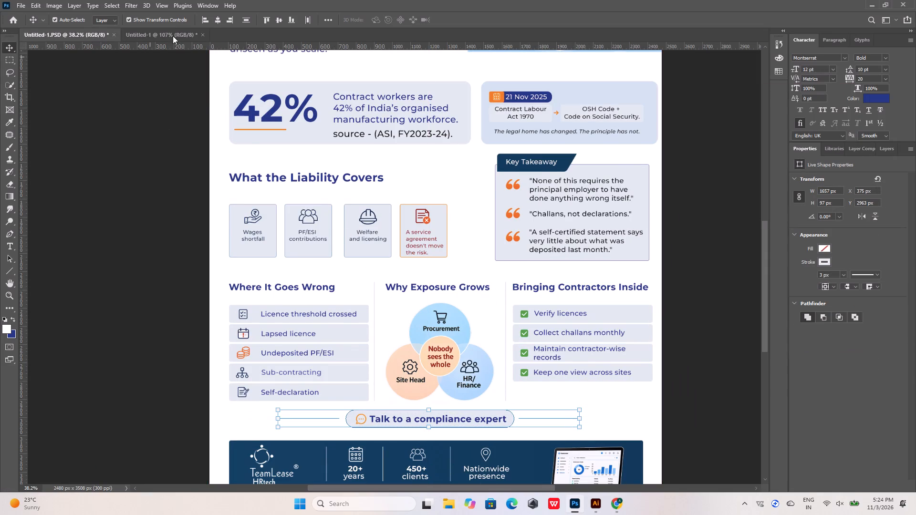
left_click(173, 31)
left_click(395, 383)
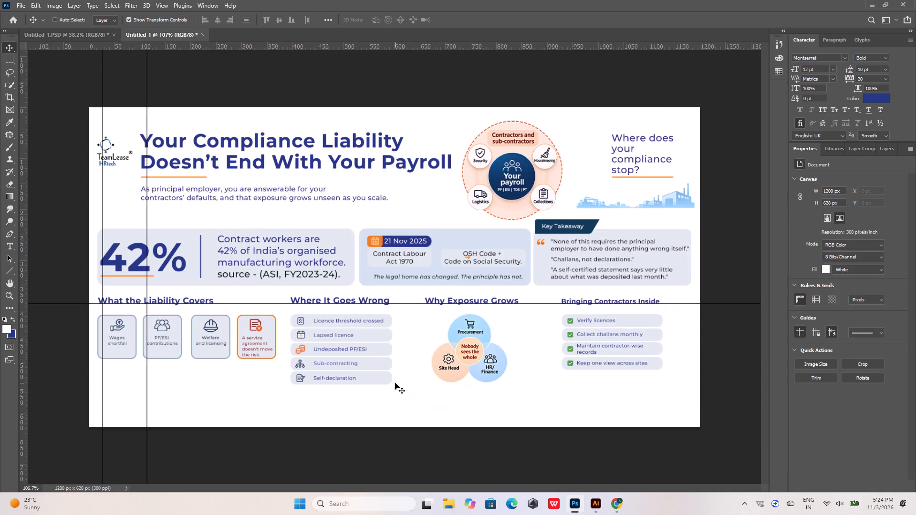
key("ctrl+shift+v")
Scale the pasted "Talk to a compliance expert" banner and its side lines down to 26.94%.
scroll(324, 326, "down", 5, "alt")
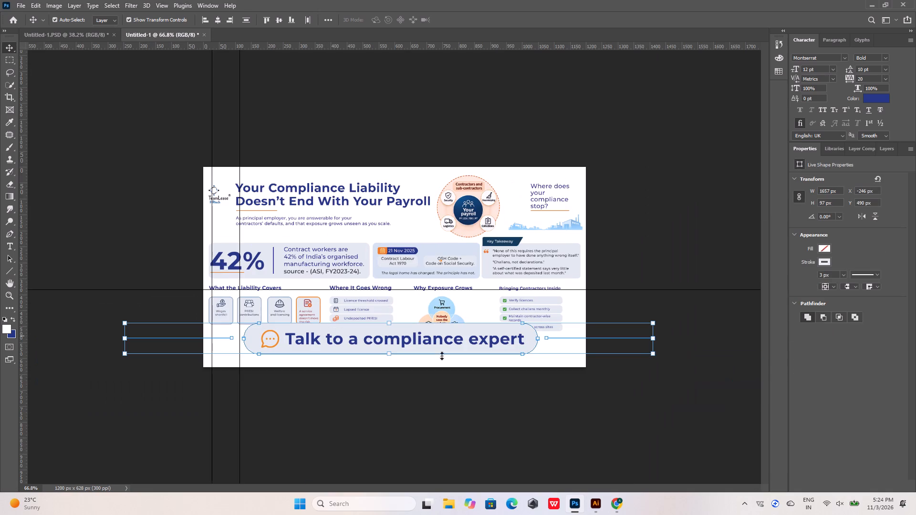
left_click_drag(655, 355, 560, 325)
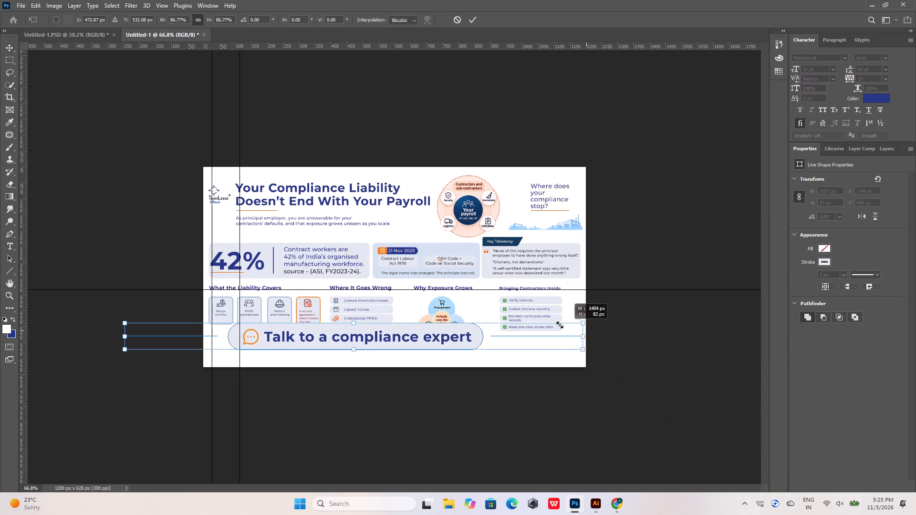
left_click_drag(560, 325, 272, 291)
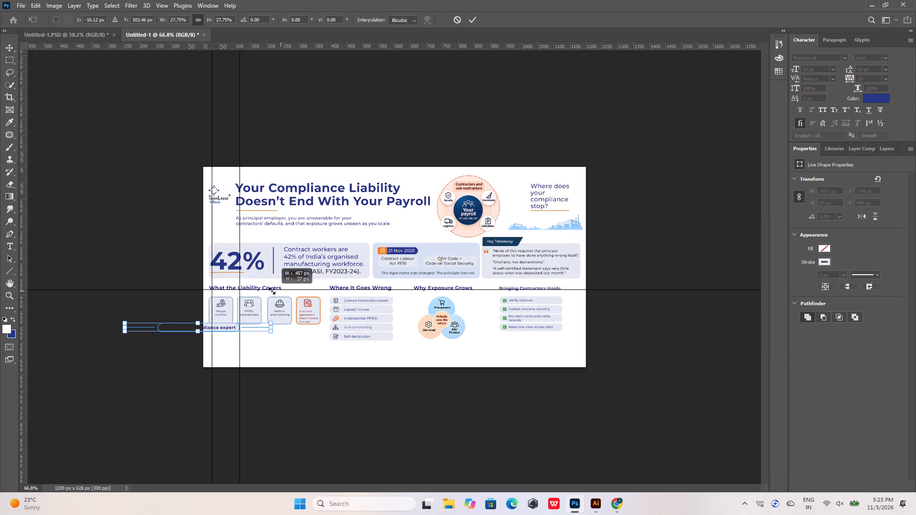
left_click_drag(272, 291, 271, 291)
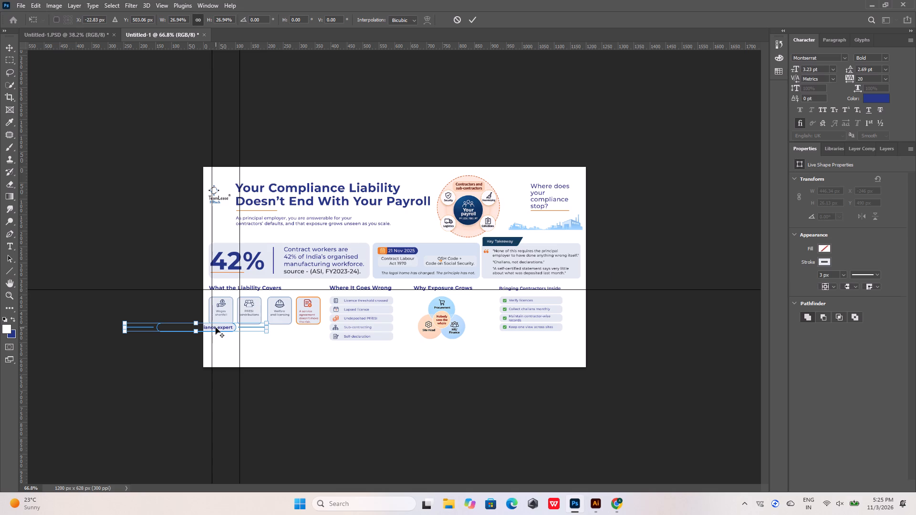
Move the scaled "Talk to a compliance expert" banner with its side lines beneath the lower row, at about X 602, Y 568 px.
scroll(216, 328, "up", 4, "alt")
left_click_drag(138, 354, 332, 390)
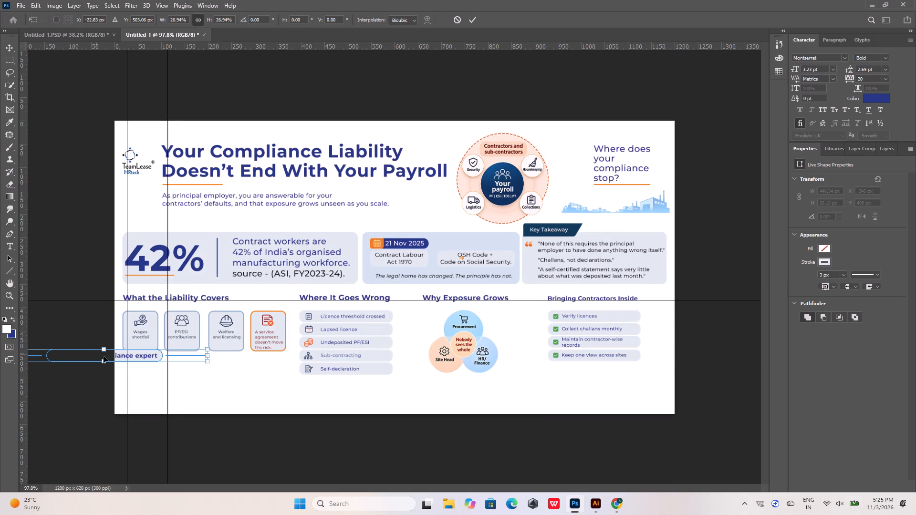
left_click_drag(126, 356, 199, 370)
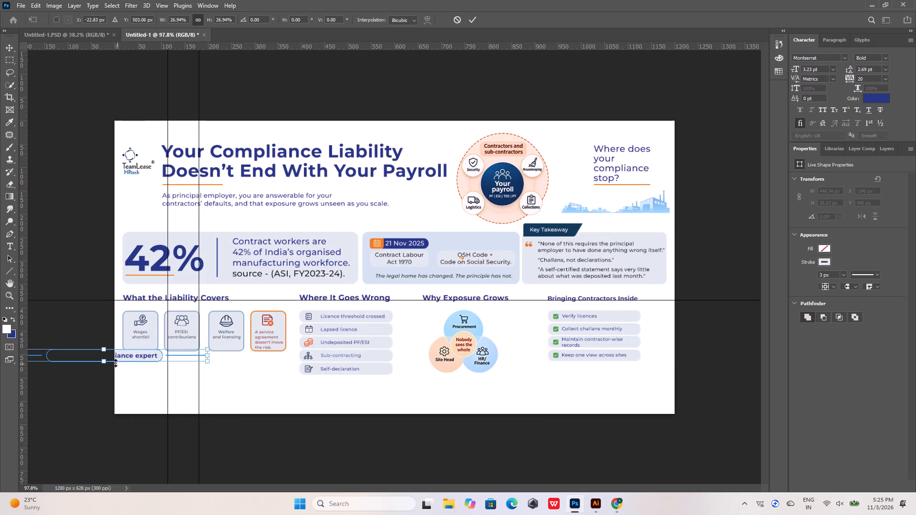
left_click_drag(130, 356, 421, 387)
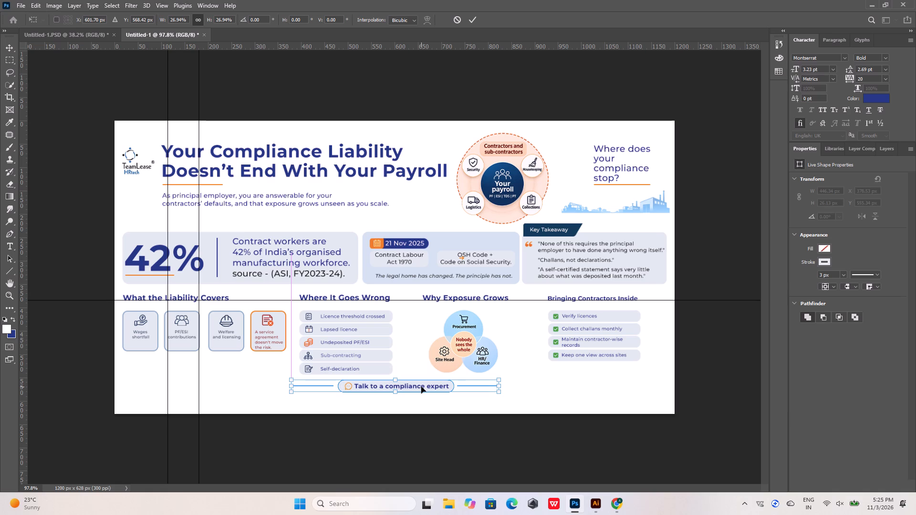
key("ctrl+g")
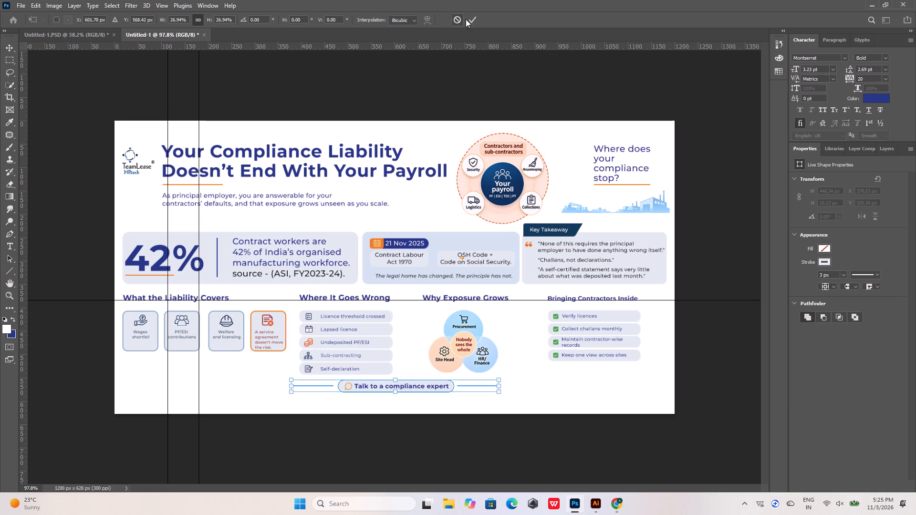
left_click(471, 13)
Group the "Talk to a compliance expert" banner, its icon and both side lines.
key("ctrl+g")
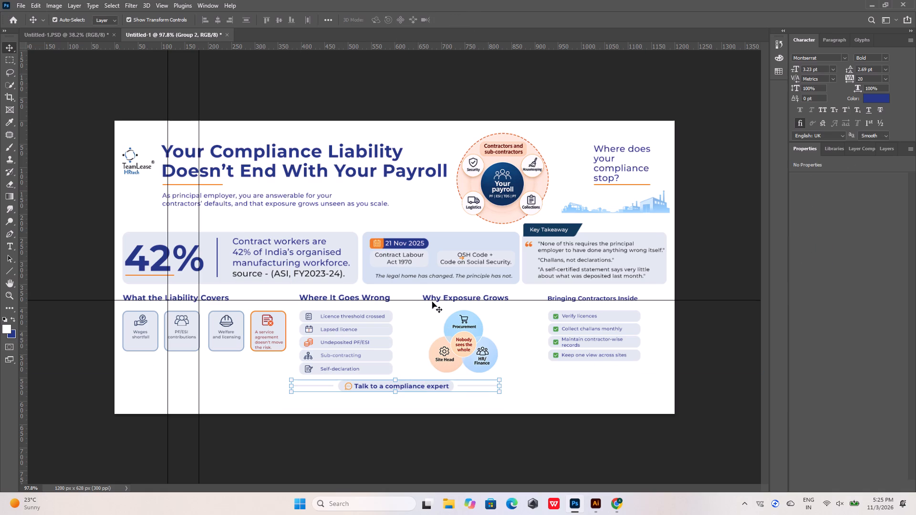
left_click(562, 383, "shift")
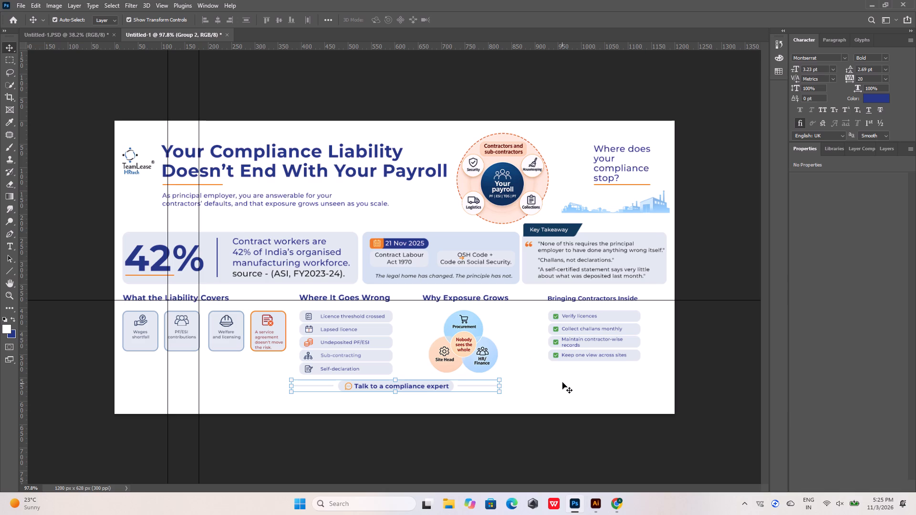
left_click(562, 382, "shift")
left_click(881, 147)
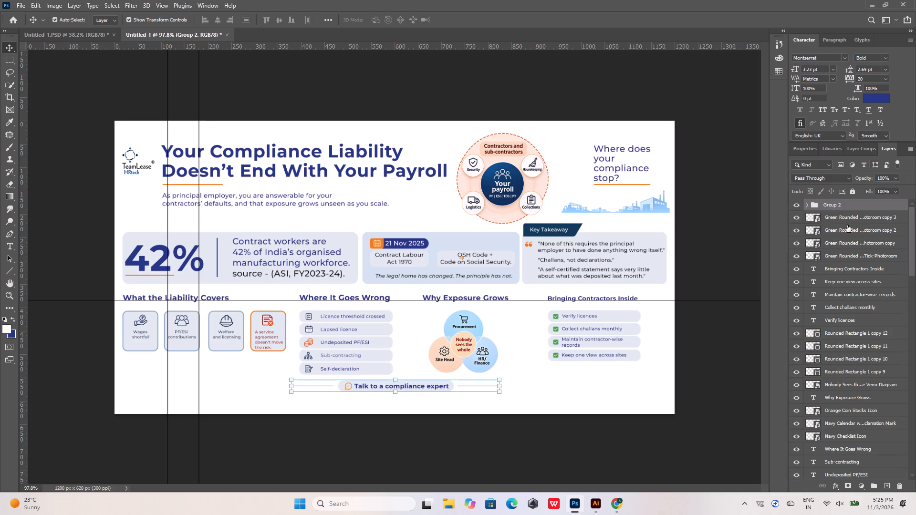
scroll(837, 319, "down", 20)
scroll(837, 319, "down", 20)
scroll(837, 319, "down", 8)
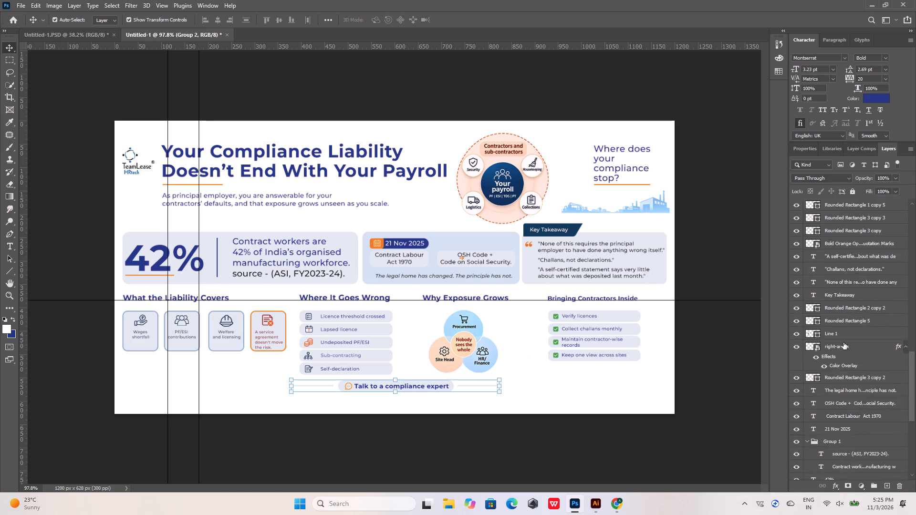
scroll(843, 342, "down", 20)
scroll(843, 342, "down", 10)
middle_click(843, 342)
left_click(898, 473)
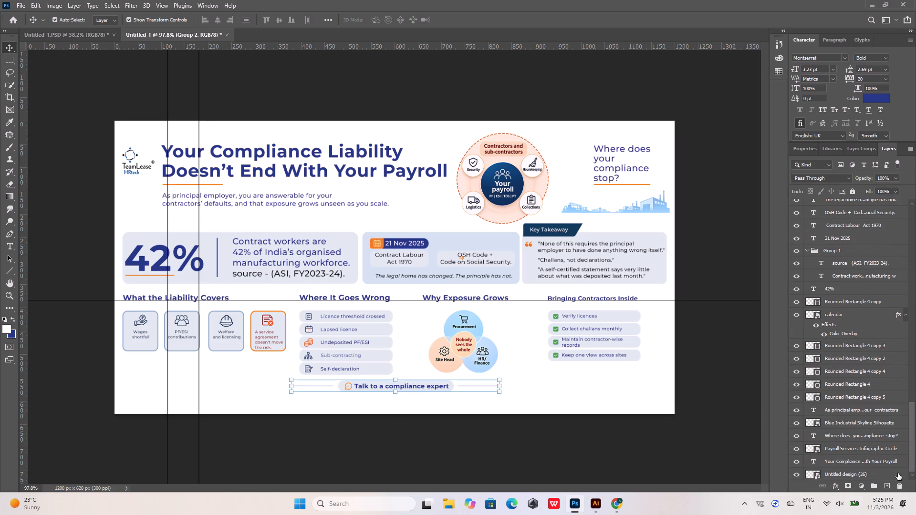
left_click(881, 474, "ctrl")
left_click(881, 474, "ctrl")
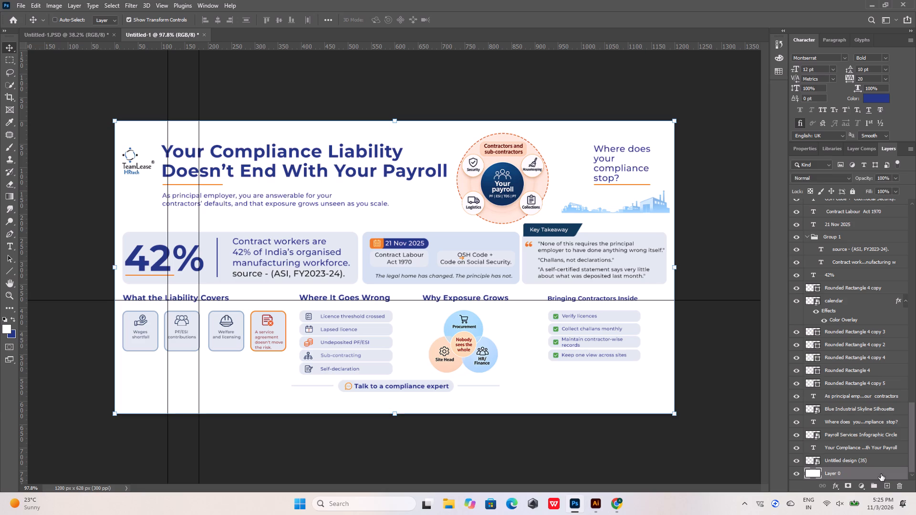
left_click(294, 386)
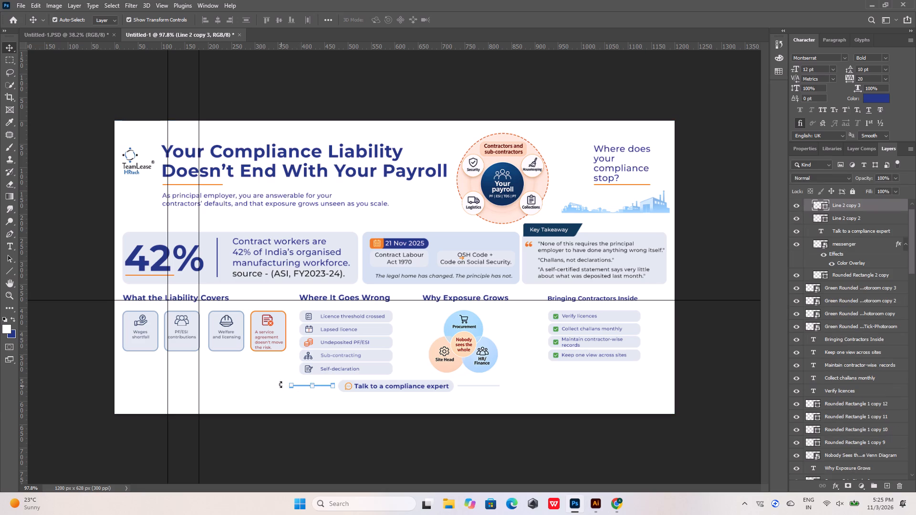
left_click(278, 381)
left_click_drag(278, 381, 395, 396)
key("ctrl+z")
Centre the grouped "Talk to a compliance expert" banner horizontally on the white background.
left_click(396, 384)
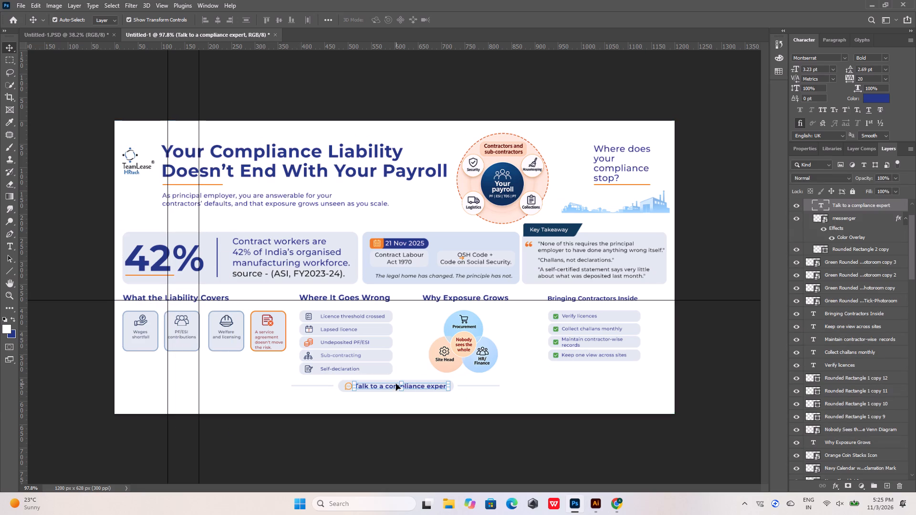
scroll(865, 248, "up", 5)
left_click(795, 206)
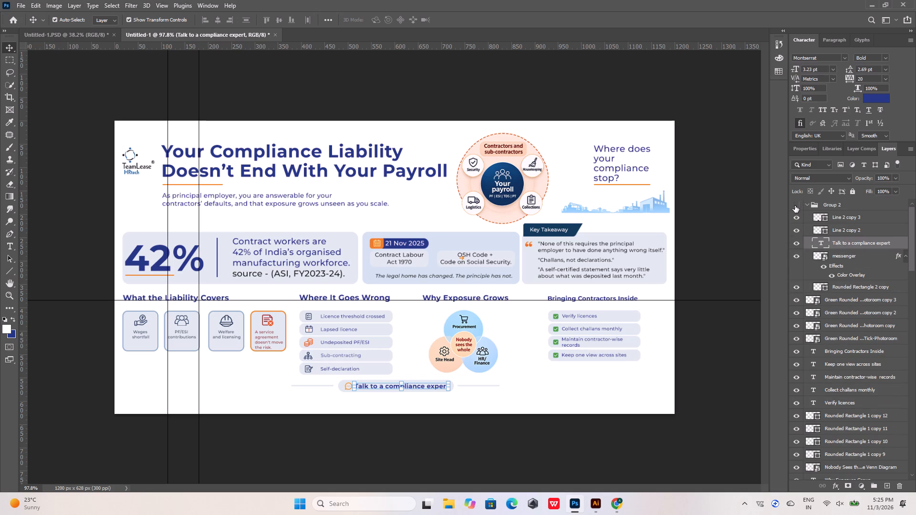
left_click(795, 206)
left_click(808, 204)
left_click(819, 204)
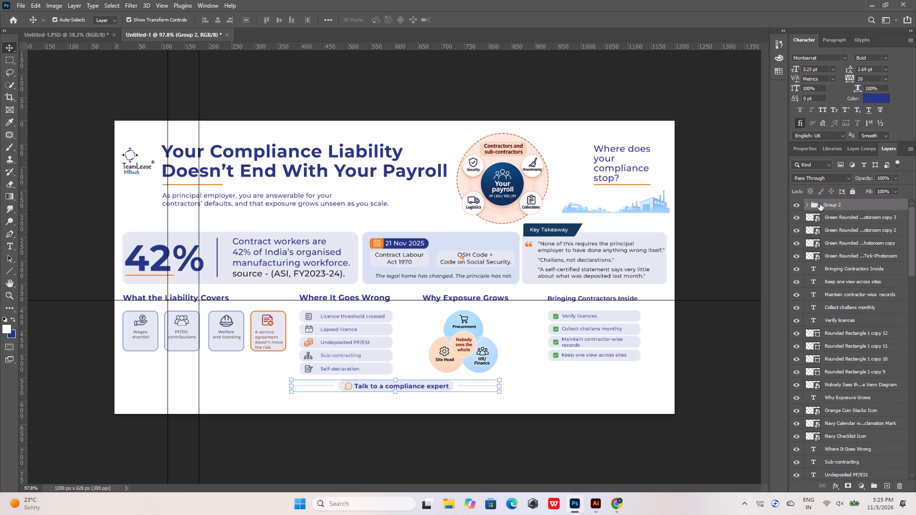
left_click_drag(909, 265, 914, 351)
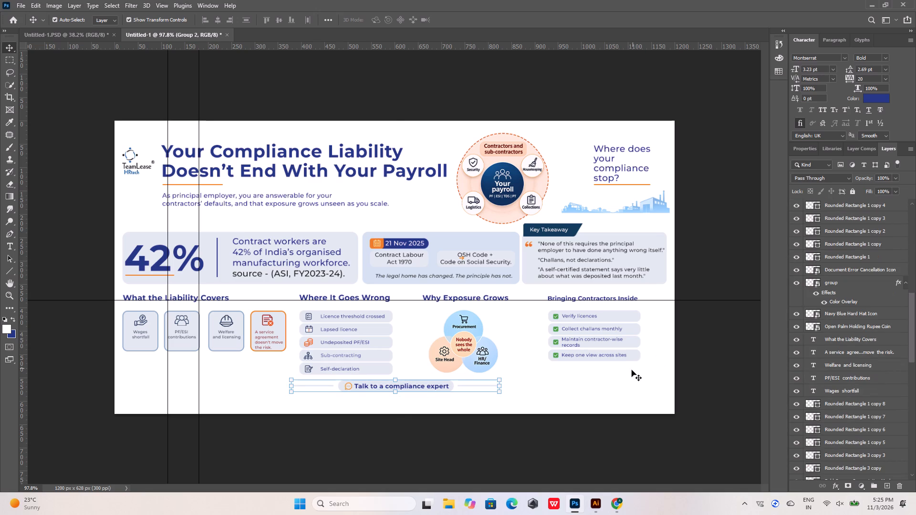
left_click(632, 371, "shift")
left_click(216, 19)
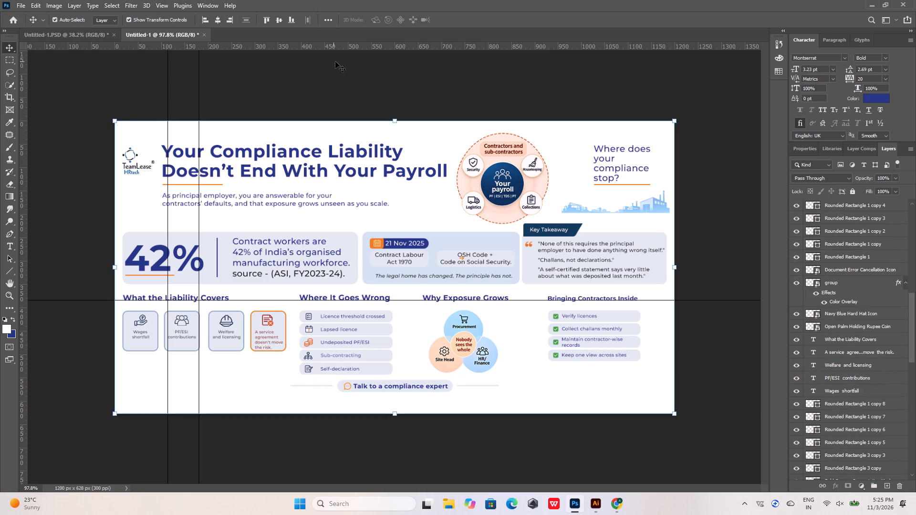
left_click(344, 78)
Examine the whole layout up close and at full view, checking spacing and alignment of the sections.
scroll(341, 365, "up", 4, "alt")
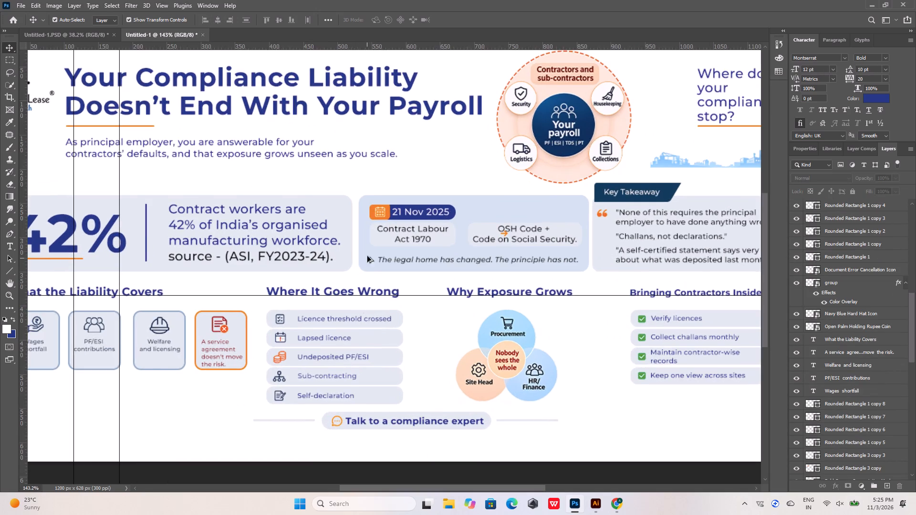
scroll(369, 240, "down", 6, "alt")
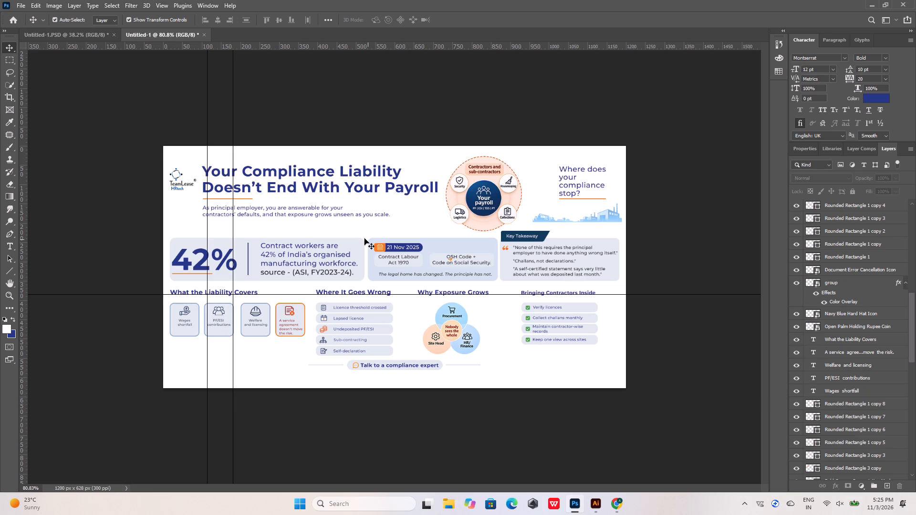
left_click(652, 261)
scroll(464, 275, "up", 4, "alt")
scroll(453, 201, "down", 3, "alt")
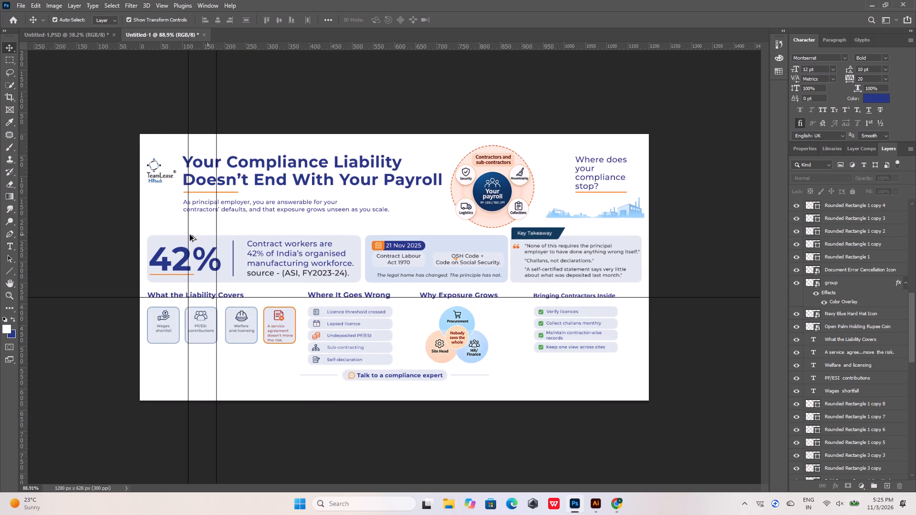
scroll(179, 321, "up", 5, "alt")
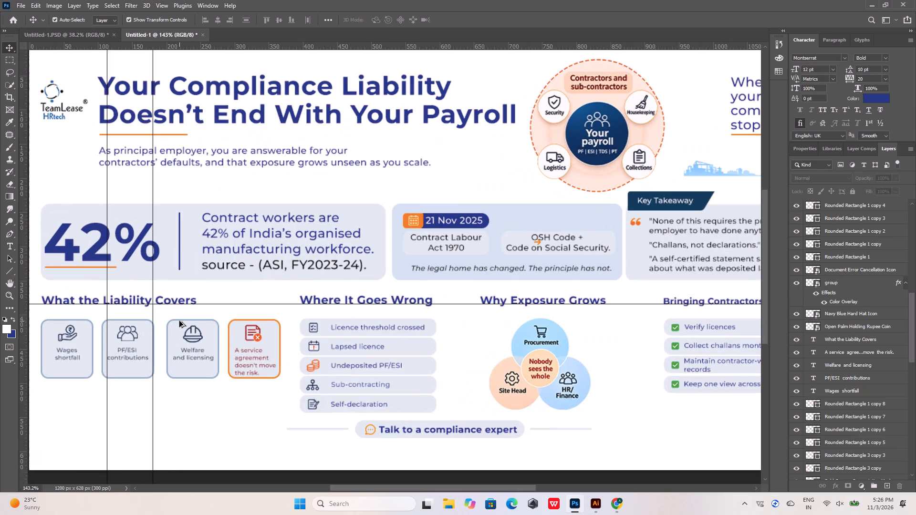
scroll(333, 344, "up", 8, "alt")
scroll(314, 299, "down", 3, "alt")
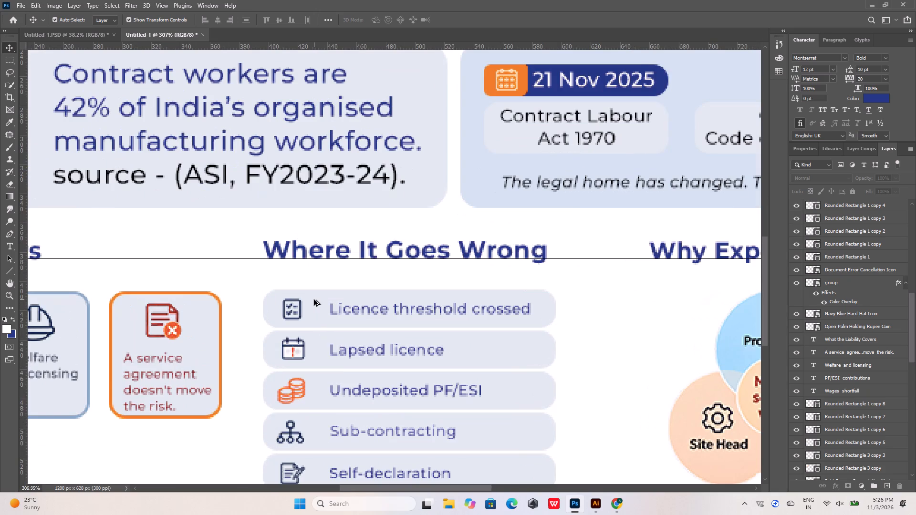
scroll(314, 299, "down", 8, "alt")
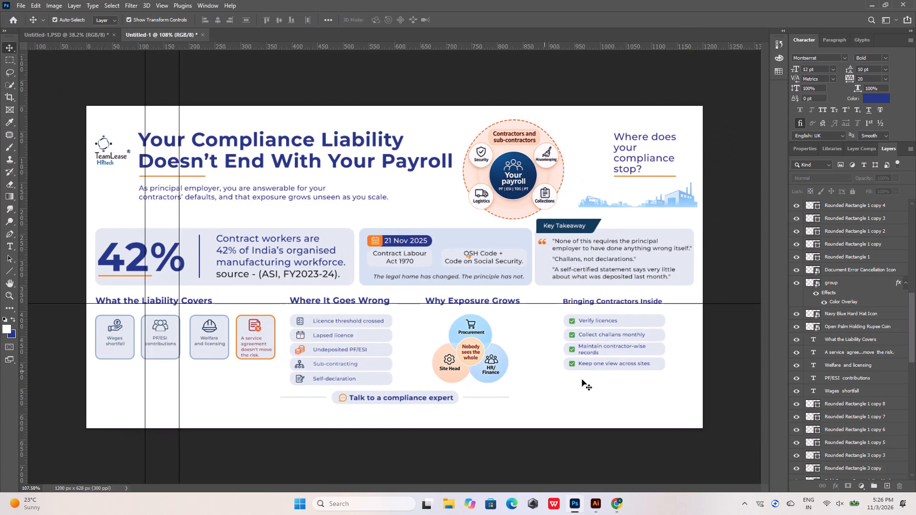
Undo the background's displacement and lock the white background layer, Layer 0.
left_click_drag(673, 391, 359, 341)
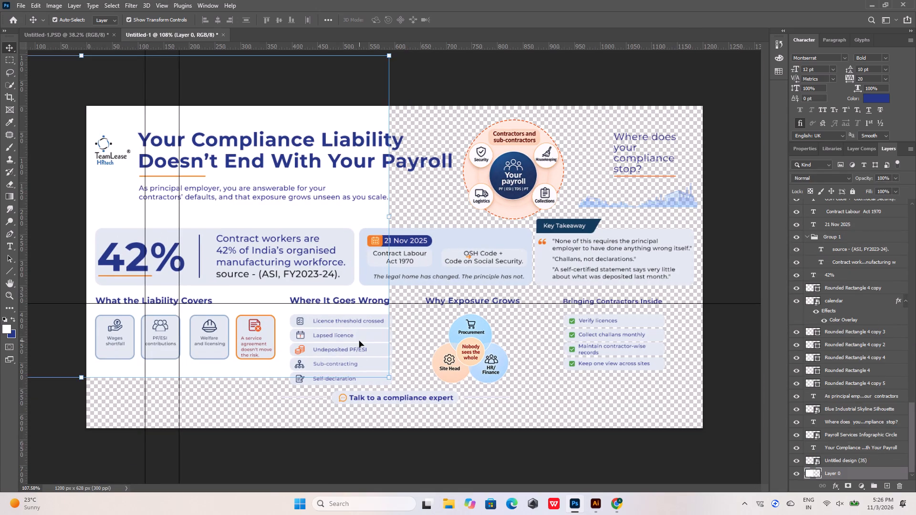
key("ctrl+z")
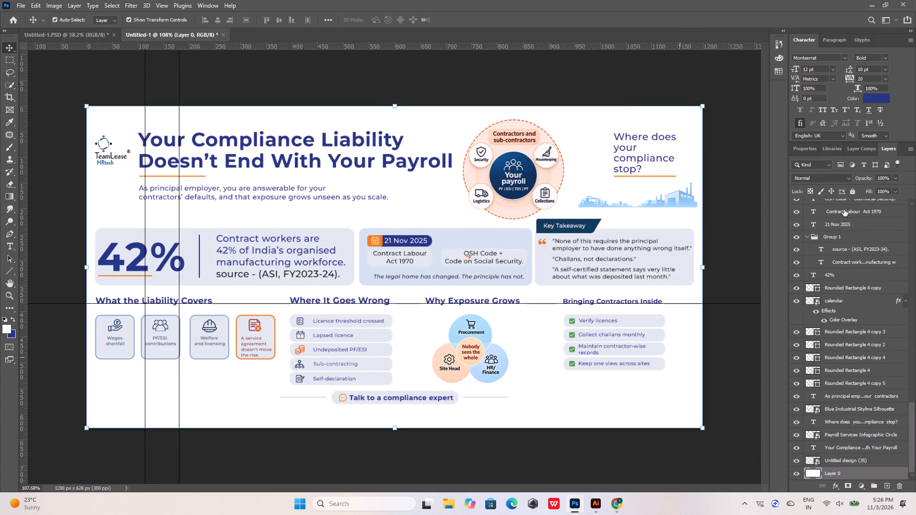
left_click(854, 192)
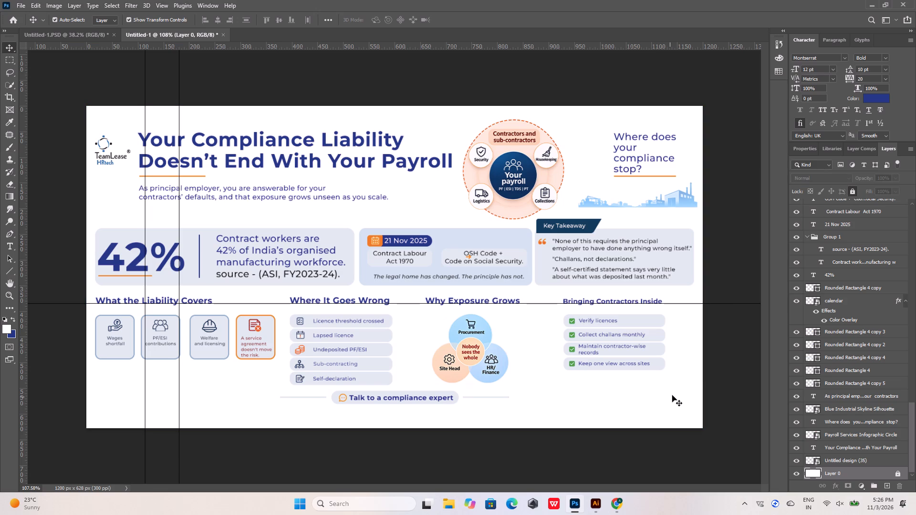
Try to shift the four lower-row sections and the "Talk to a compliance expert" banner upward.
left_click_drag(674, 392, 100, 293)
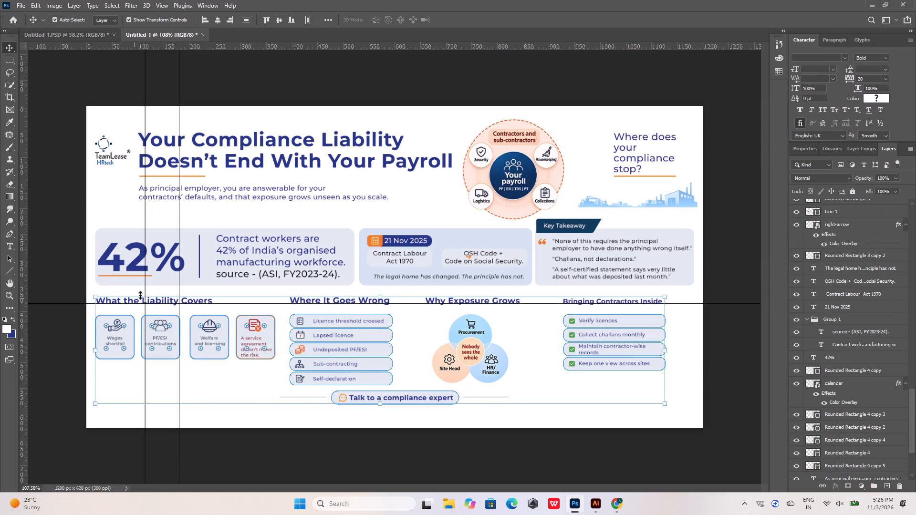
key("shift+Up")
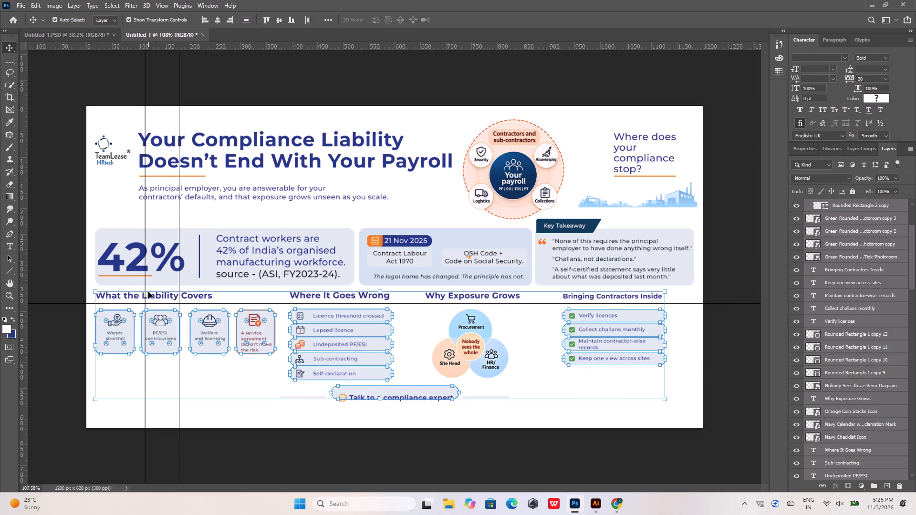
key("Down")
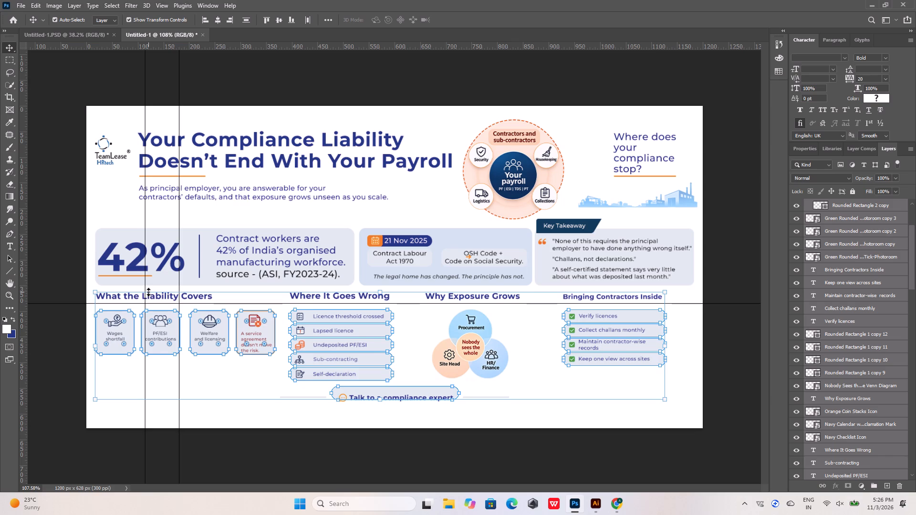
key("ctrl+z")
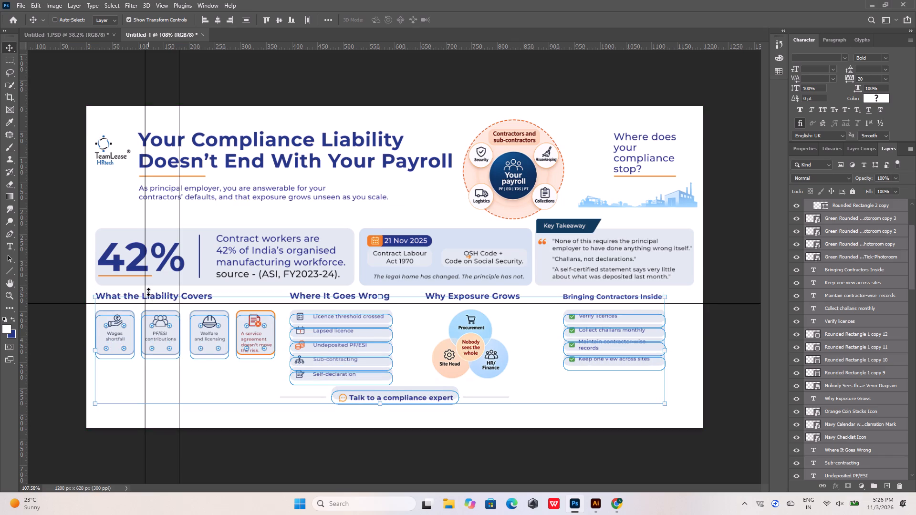
Shift all four lower-row sections together with the complete "Talk to a compliance expert" banner and its side lines up 4 px.
left_click_drag(708, 461, 194, 295)
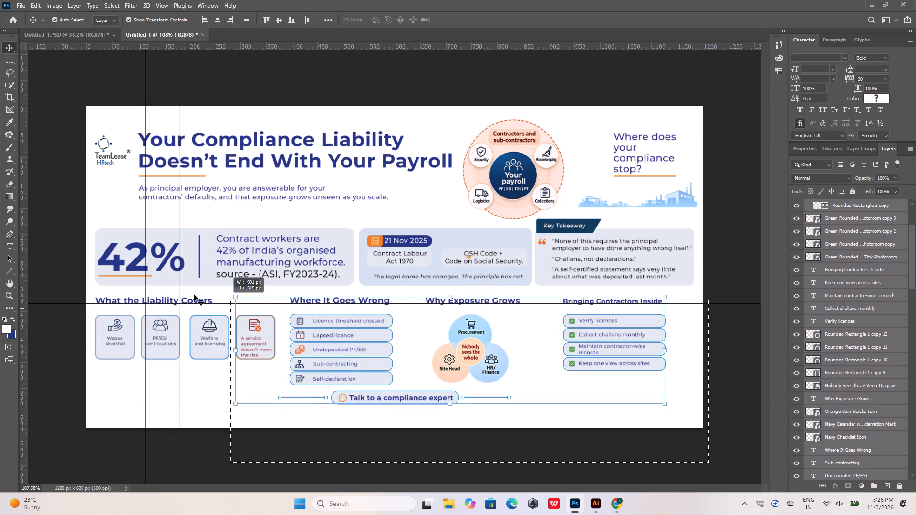
left_click_drag(194, 295, 79, 292)
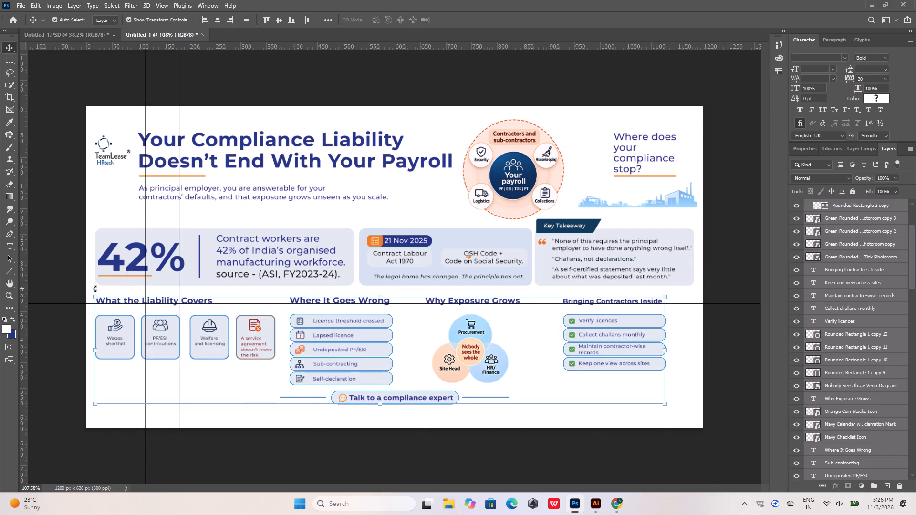
key("Up")
key("Up")
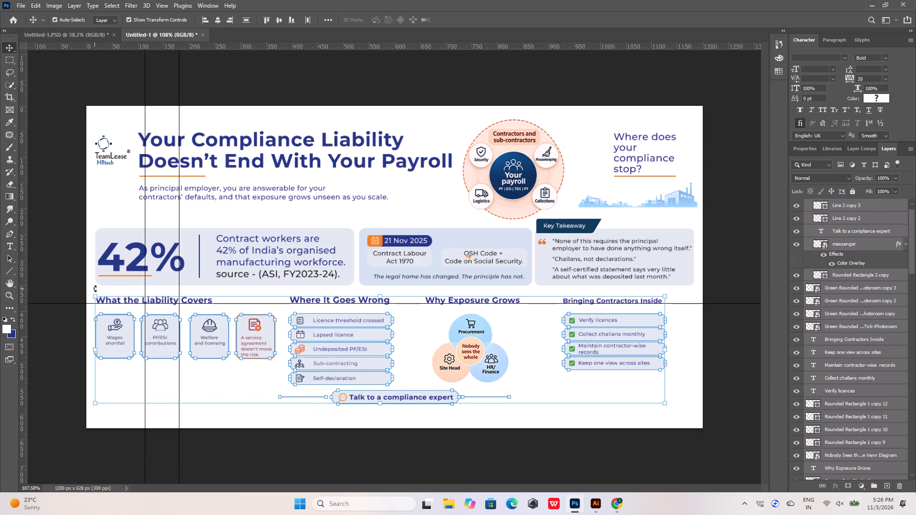
key("Up")
key("Up")
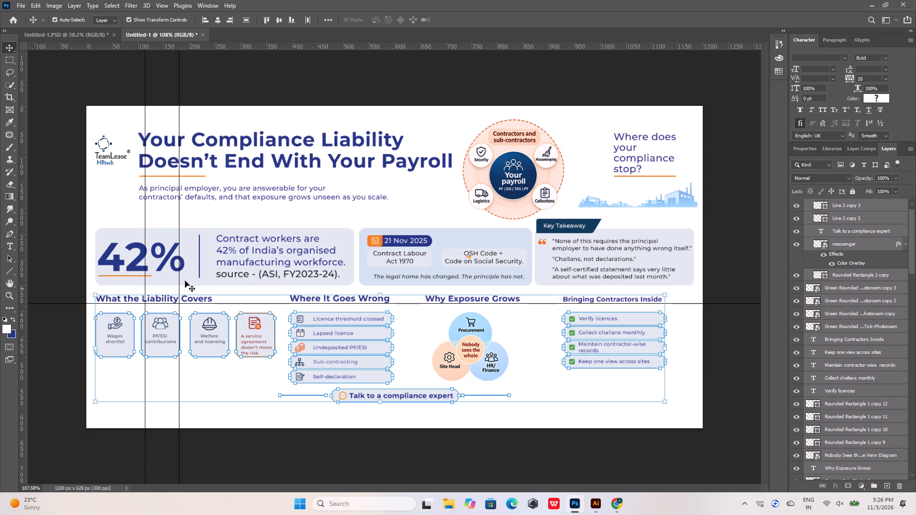
Scale the "Your payroll" circle graphic down to 3.16% and place it at about X 825 px, Y 101 px, beside the headline.
left_click(499, 165)
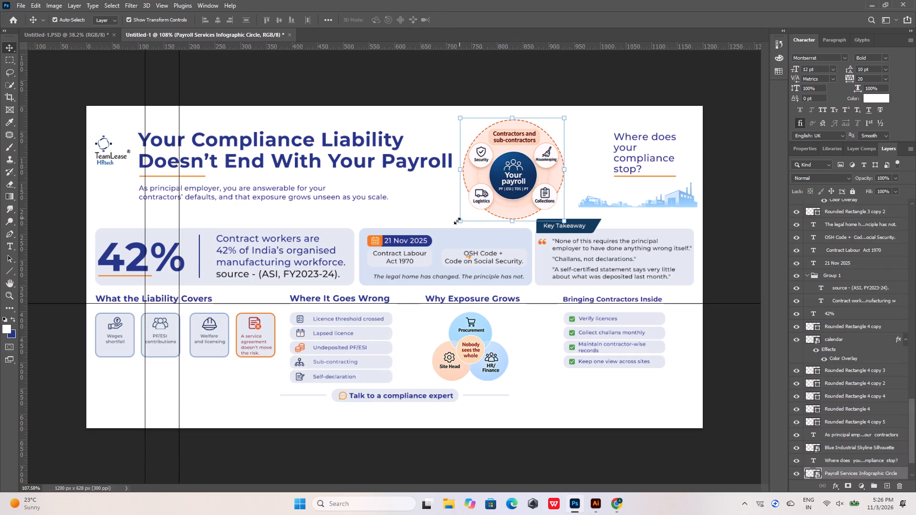
left_click_drag(457, 221, 475, 196)
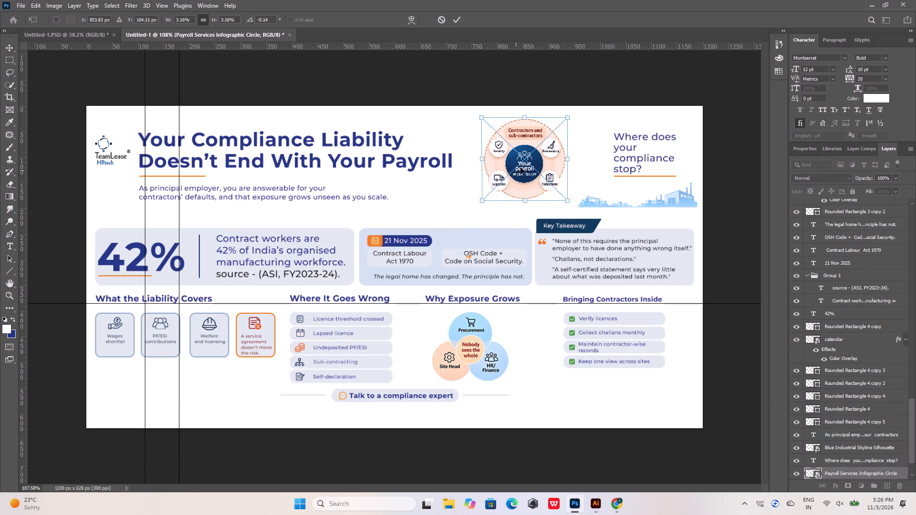
left_click_drag(521, 167, 507, 165)
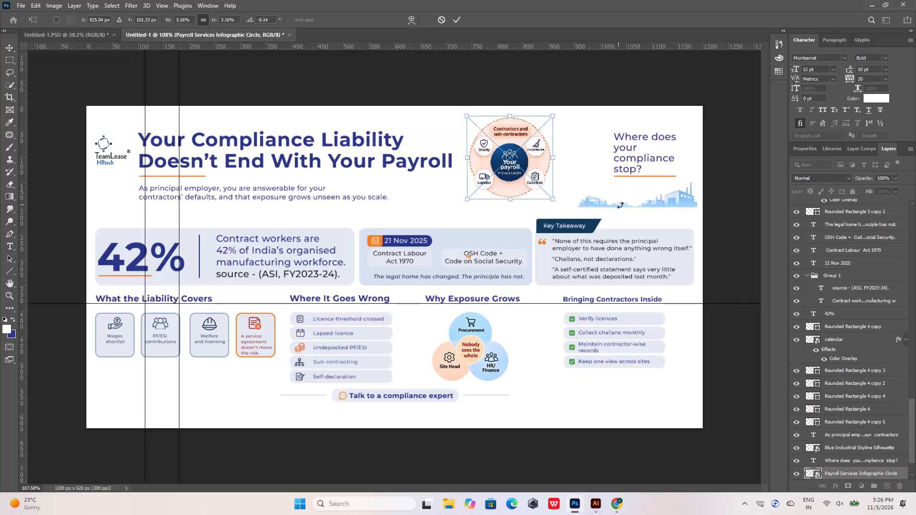
left_click(673, 198)
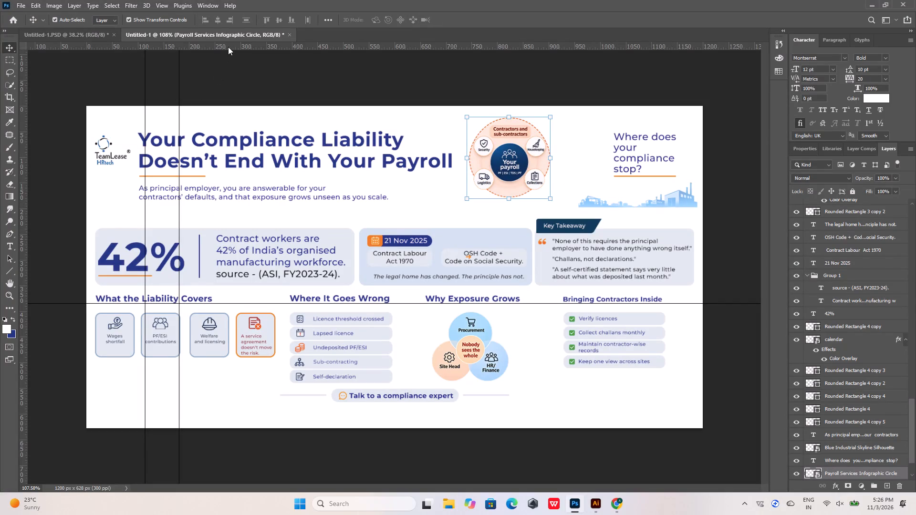
Place a horizontal guide at about 182 px along the bottom of the subheading's last text line.
left_click_drag(228, 47, 228, 200)
scroll(291, 209, "up", 1, "alt")
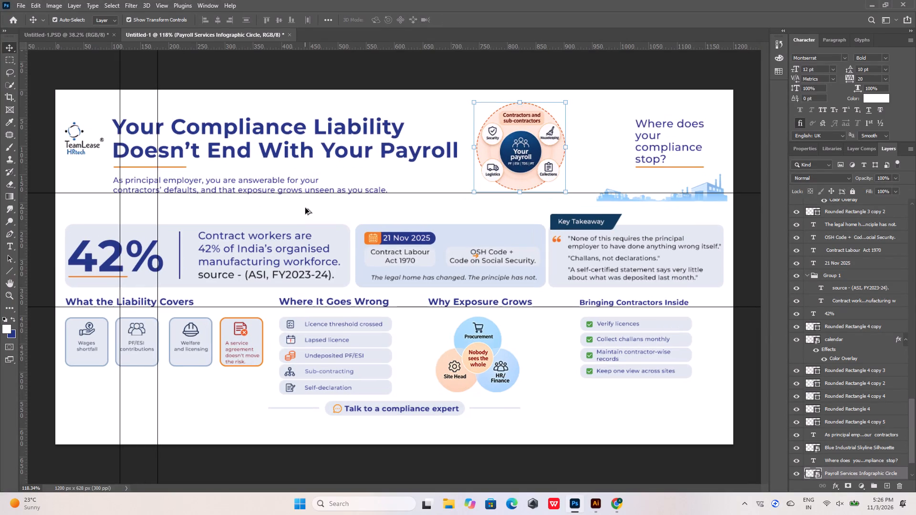
scroll(334, 201, "up", 15, "alt")
left_click(395, 189)
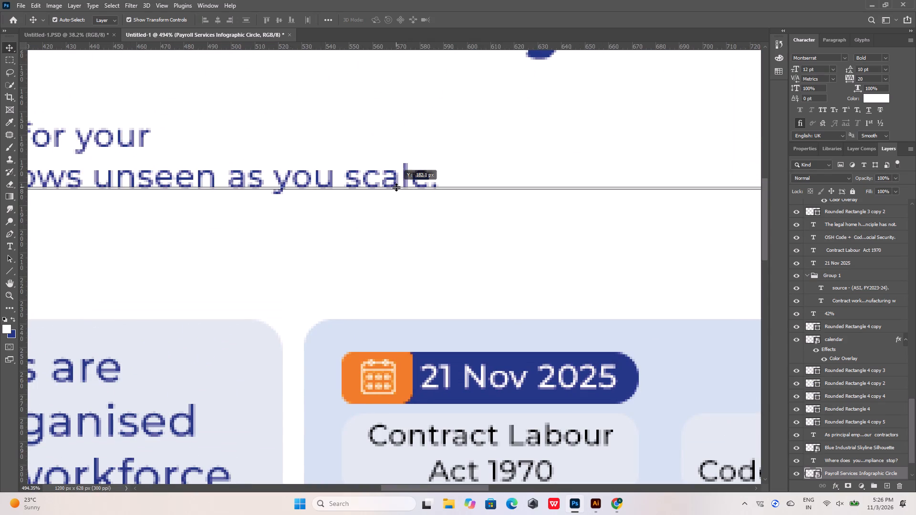
Move the blue industrial skyline up 16 px so its base meets the horizontal guide.
scroll(293, 201, "down", 15, "alt")
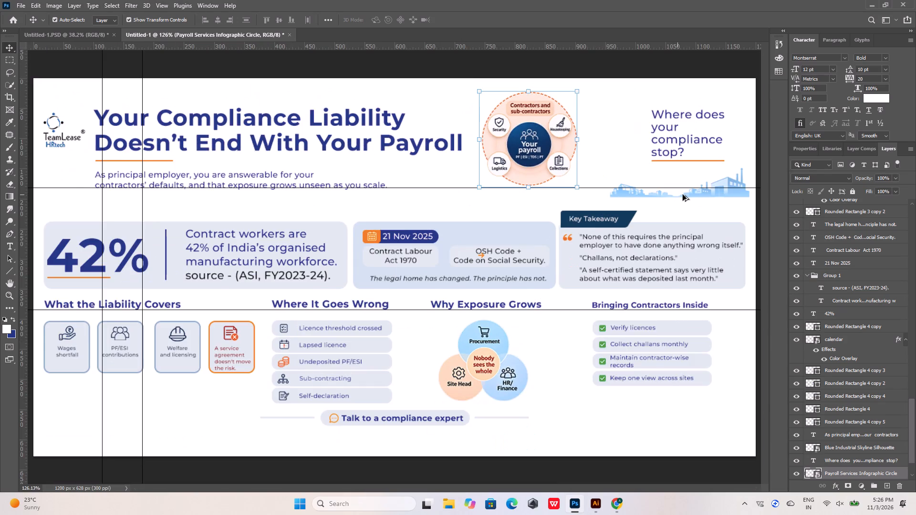
scroll(683, 195, "up", 3, "alt")
left_click(696, 195)
key("shift+Up")
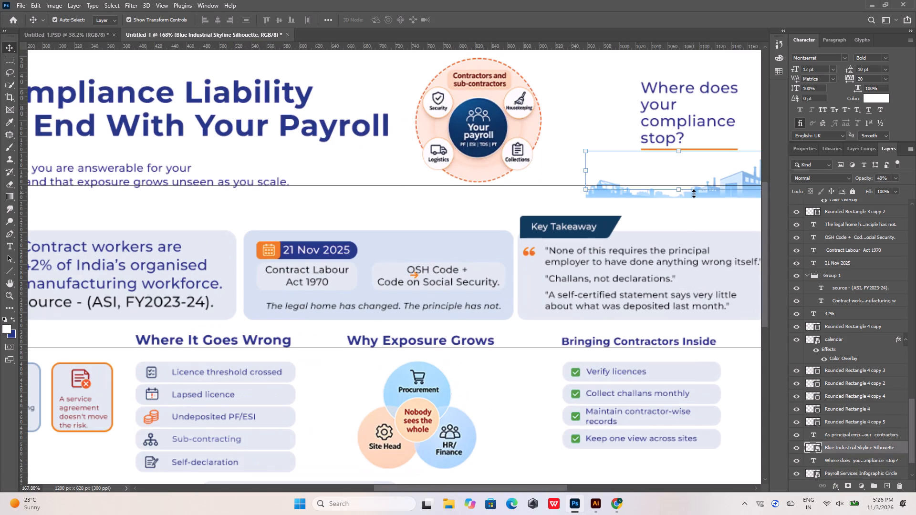
key("Up")
key("Up")
key("Up")
key("Up")
key("Up")
key("Up")
key("Up")
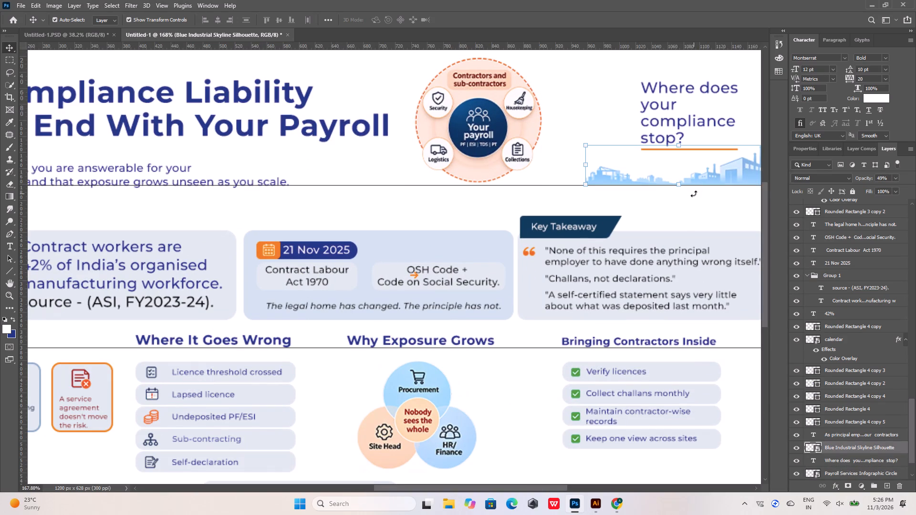
key("Down")
left_click(689, 203)
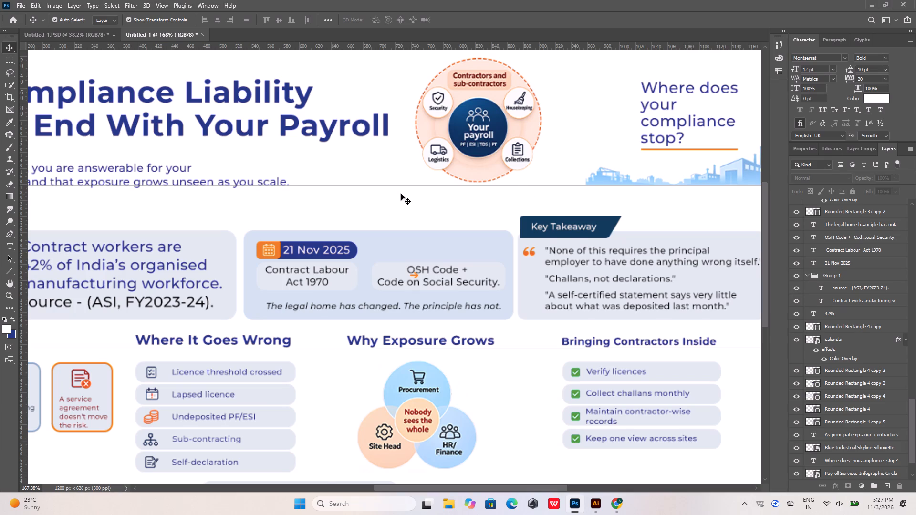
Shift everything below the header, from the 42% row to the compliance expert banner, up about 31 px together.
scroll(400, 206, "down", 7, "alt")
left_click_drag(664, 424, 275, 237)
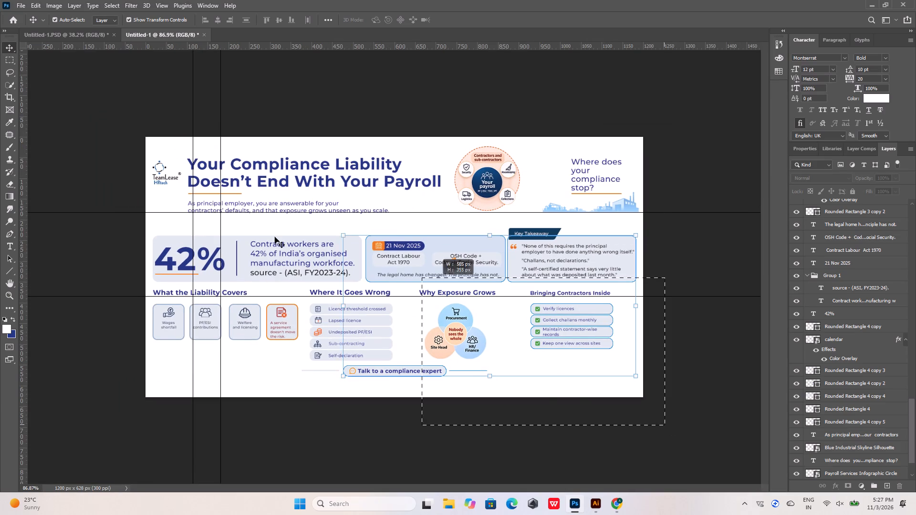
left_click_drag(275, 237, 128, 229)
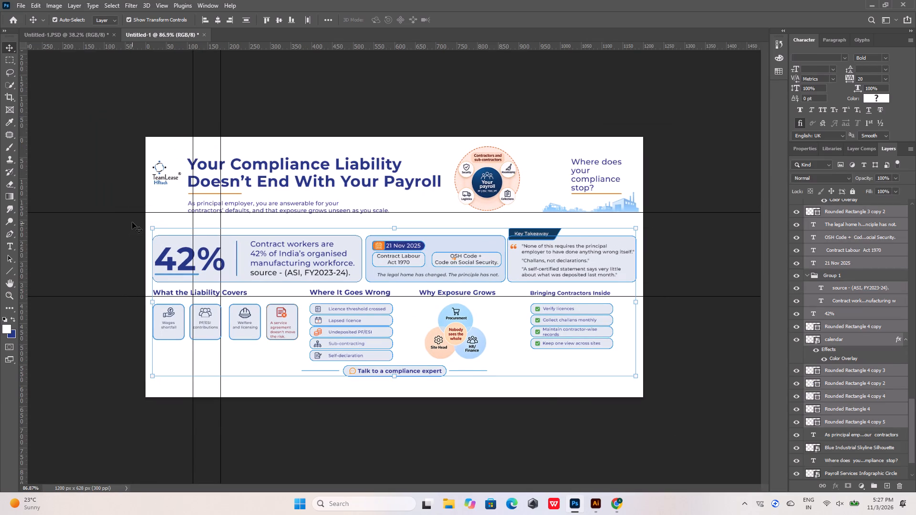
key("shift+Up")
key("shift+Up")
key("shift+Up")
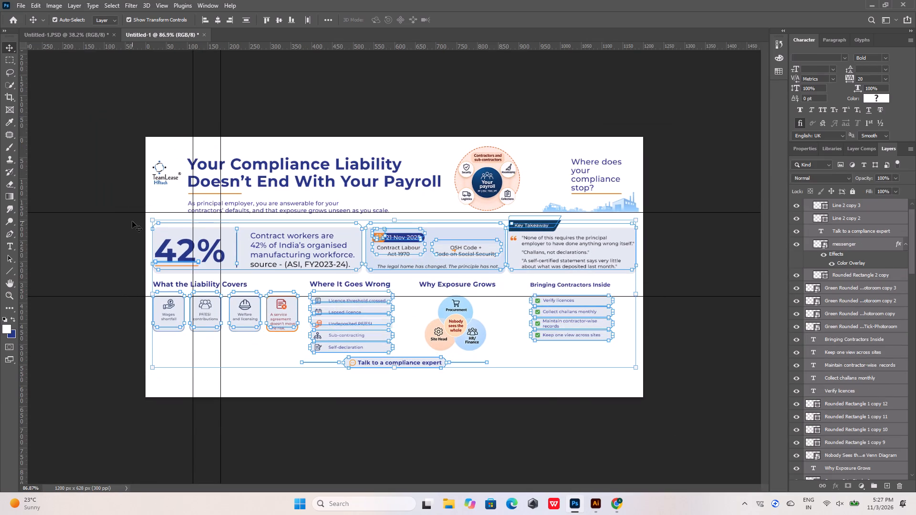
key("Up")
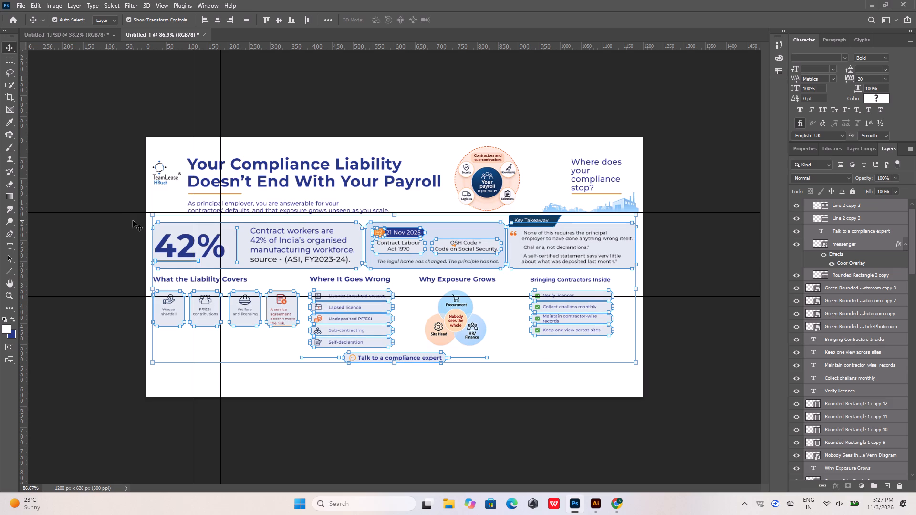
left_click(310, 110)
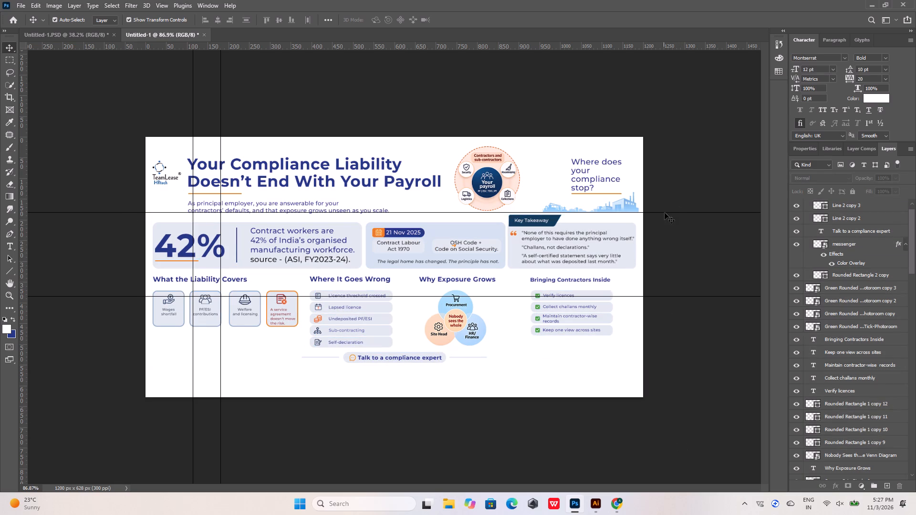
Remove all horizontal and vertical guides from the layout.
left_click_drag(670, 212, 674, 35)
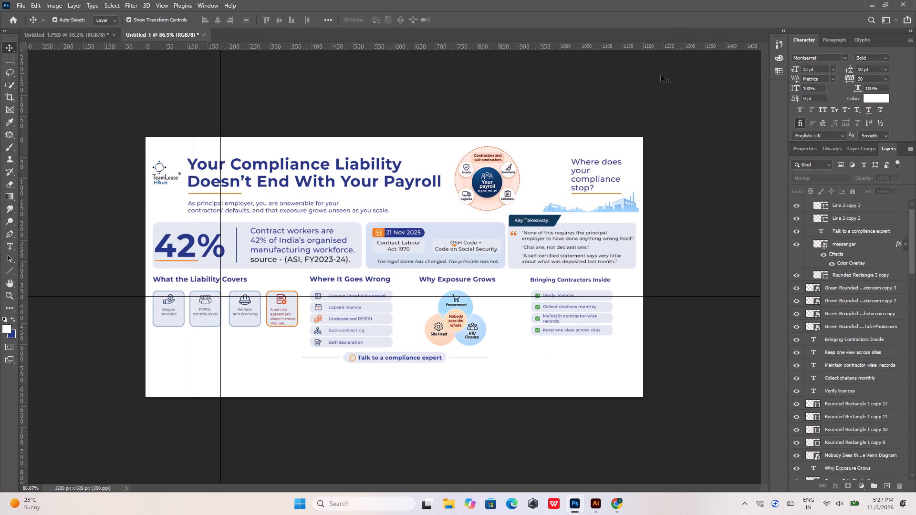
left_click_drag(219, 85, 2, 83)
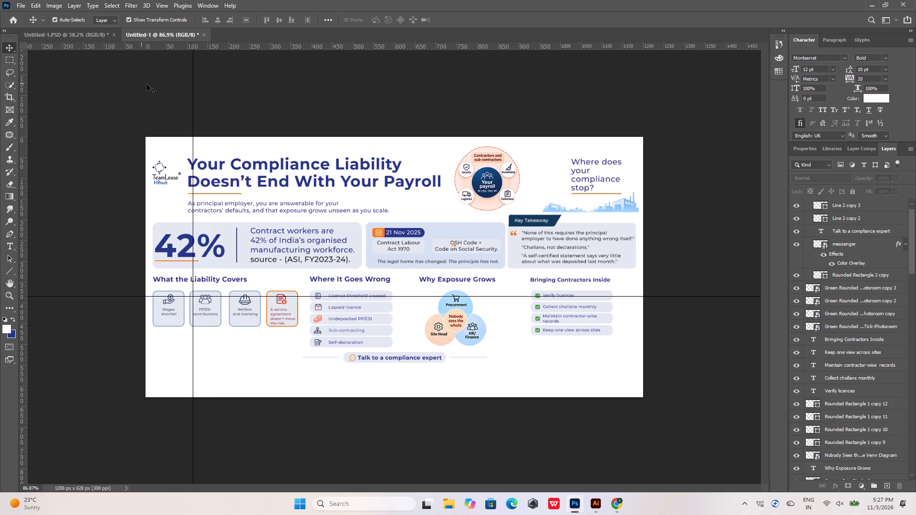
left_click_drag(186, 92, 0, 113)
left_click_drag(194, 108, 0, 116)
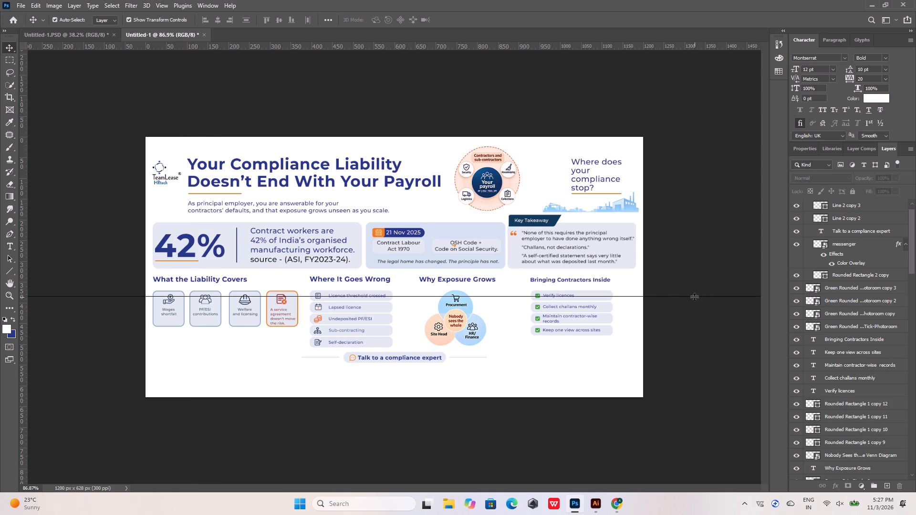
left_click_drag(694, 296, 669, 0)
left_click(676, 243)
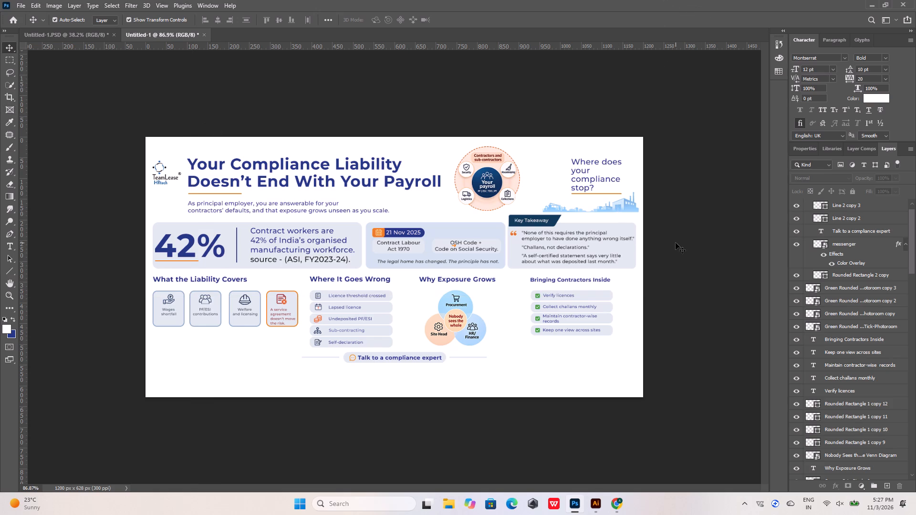
Copy the complete navy TeamLease closing banner from Untitled-1.PSD and paste it in place into the 1200 x 628 px layout.
left_click(90, 37)
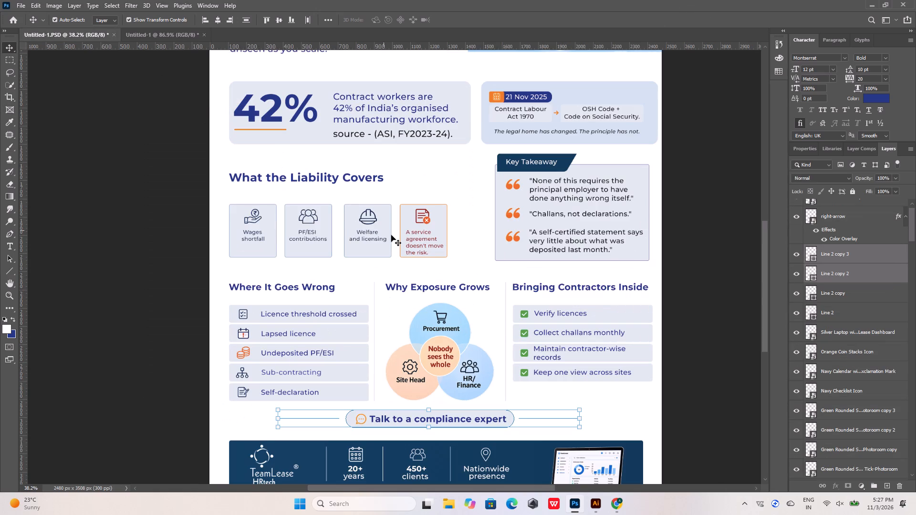
scroll(394, 231, "down", 10)
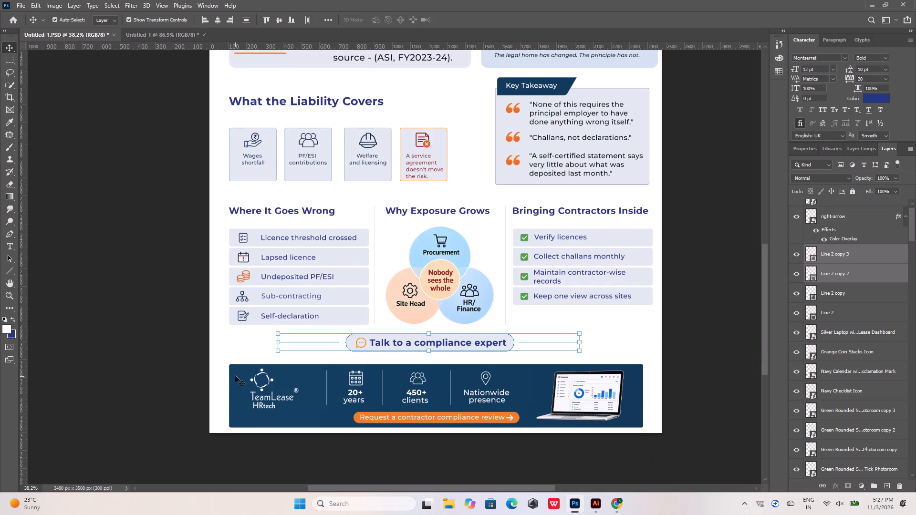
left_click_drag(223, 367, 648, 422)
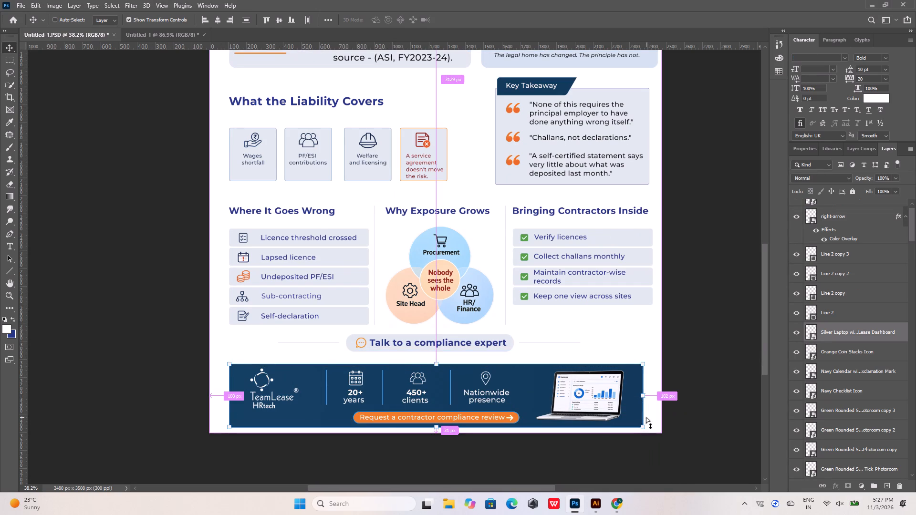
key("ctrl+c")
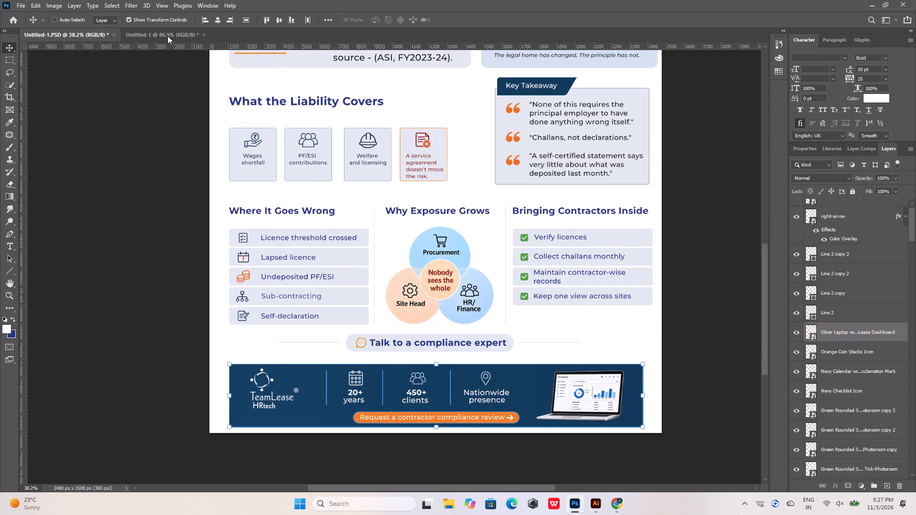
left_click(167, 35)
left_click(321, 370)
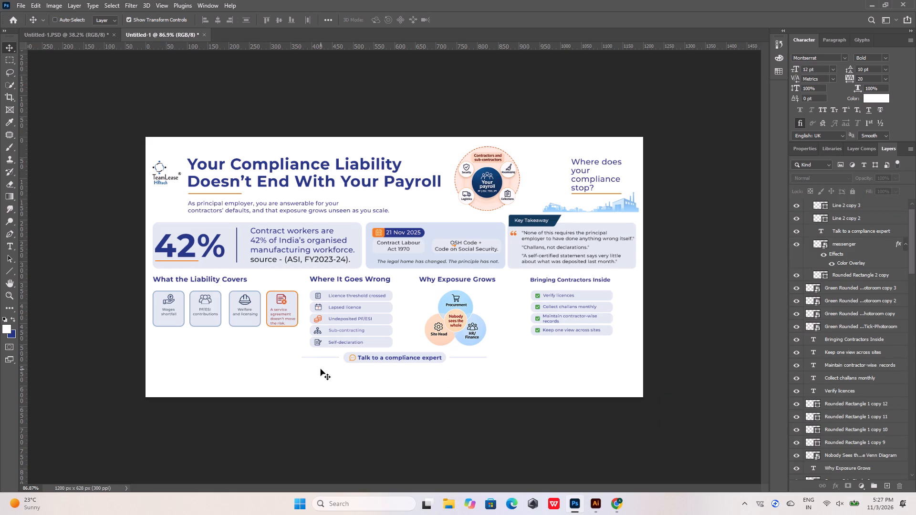
key("ctrl+shift+v")
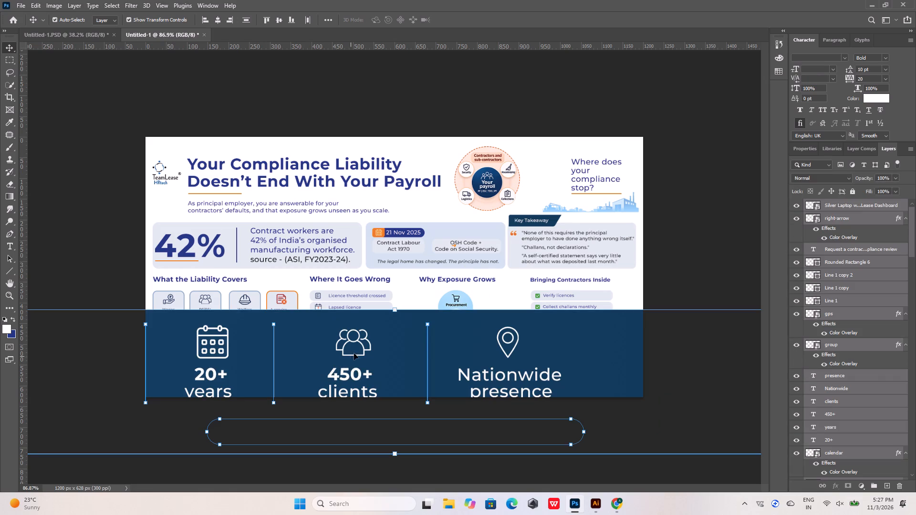
Scale the pasted closing banner proportionally to about 33.35% and place it along the canvas's bottom edge at about X 534 px, Y 574 px.
scroll(358, 322, "down", 8, "alt")
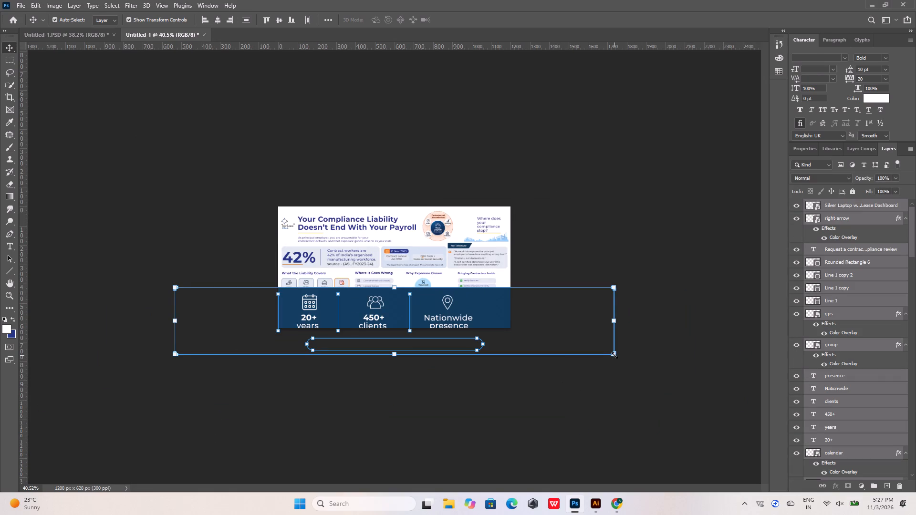
left_click_drag(614, 355, 467, 284)
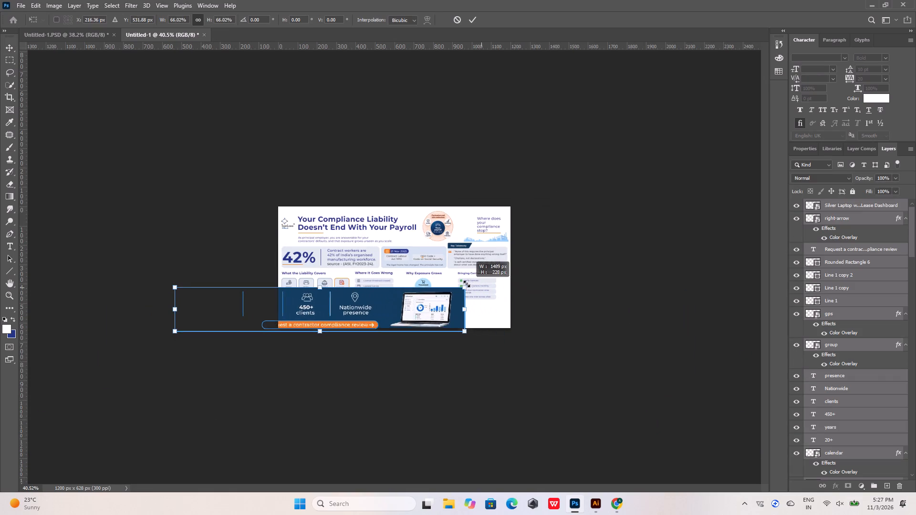
left_click_drag(467, 284, 448, 279)
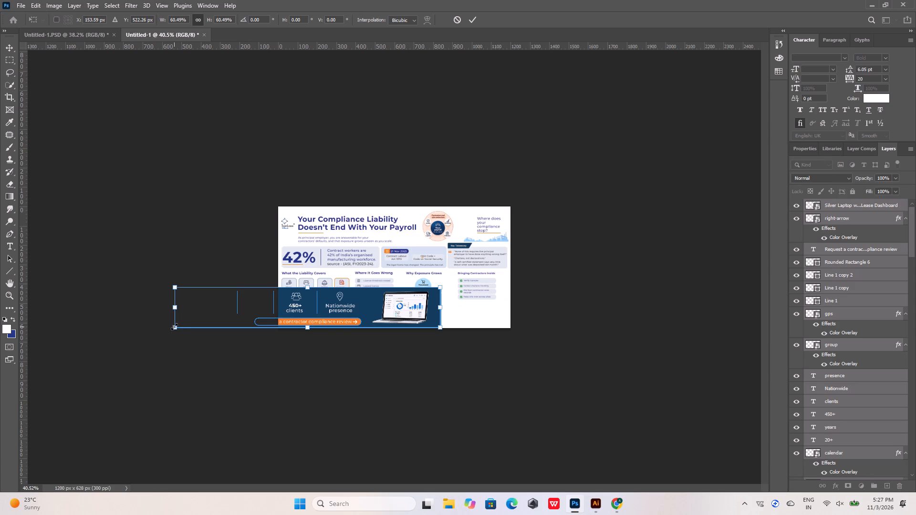
left_click_drag(174, 327, 276, 272)
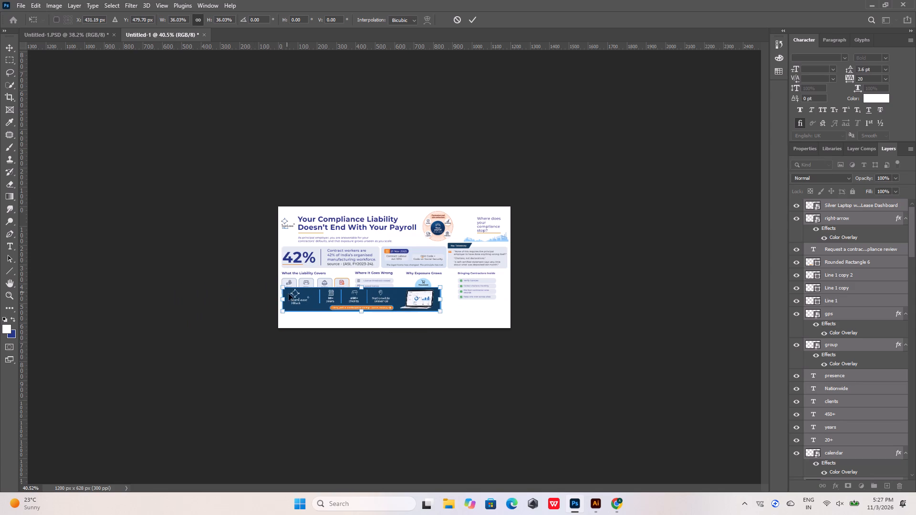
scroll(324, 348, "up", 4, "alt")
left_click_drag(342, 313, 347, 346)
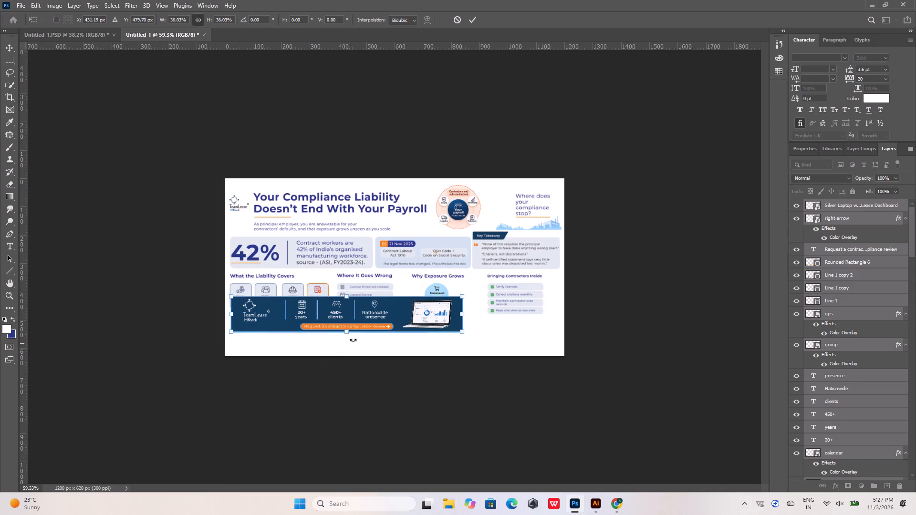
left_click_drag(401, 313, 421, 334)
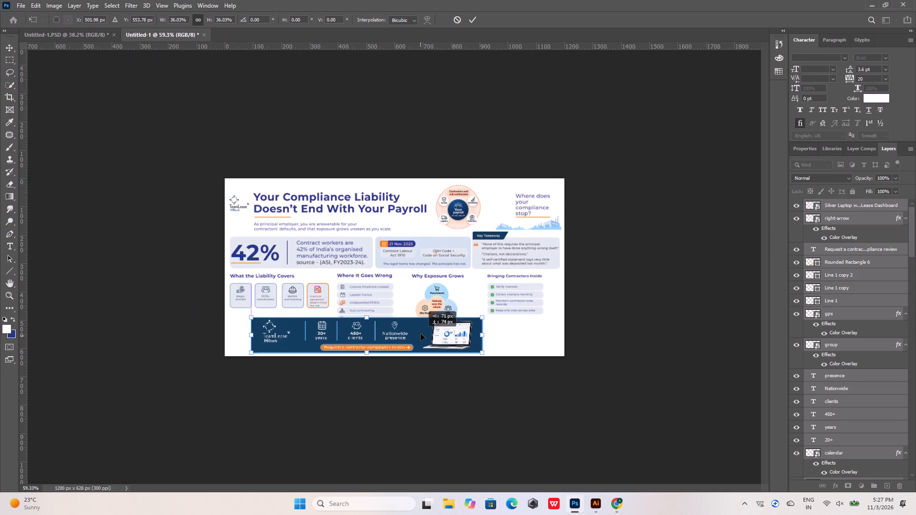
left_click_drag(421, 334, 421, 338)
scroll(353, 335, "up", 5, "alt")
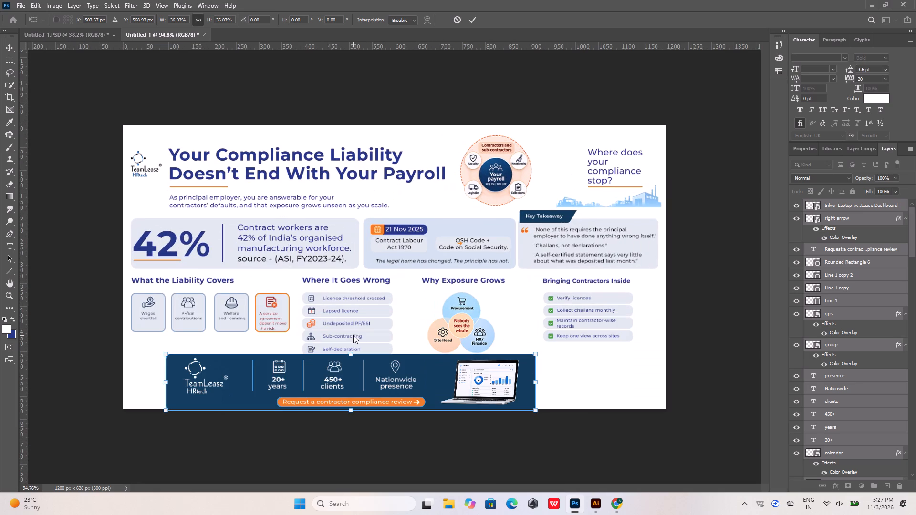
left_click(166, 352)
left_click_drag(166, 352, 190, 374)
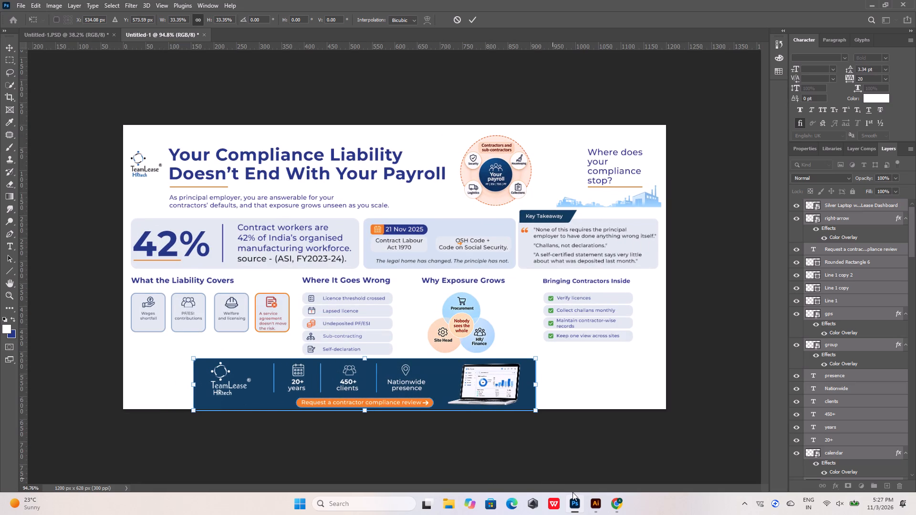
Switch to Chrome and examine the closing banner's arrangement in the 1200x628 reference design.
left_click(614, 503)
left_click(614, 503)
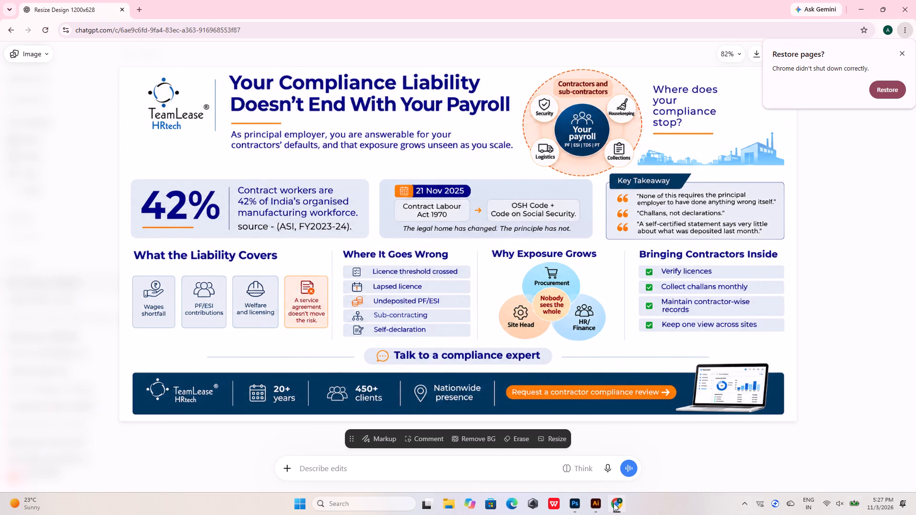
Scale the whole closing banner proportionally down to about 32.16%, centred at about X 521 px, Y 572 px.
scroll(463, 431, "up", 4, "alt")
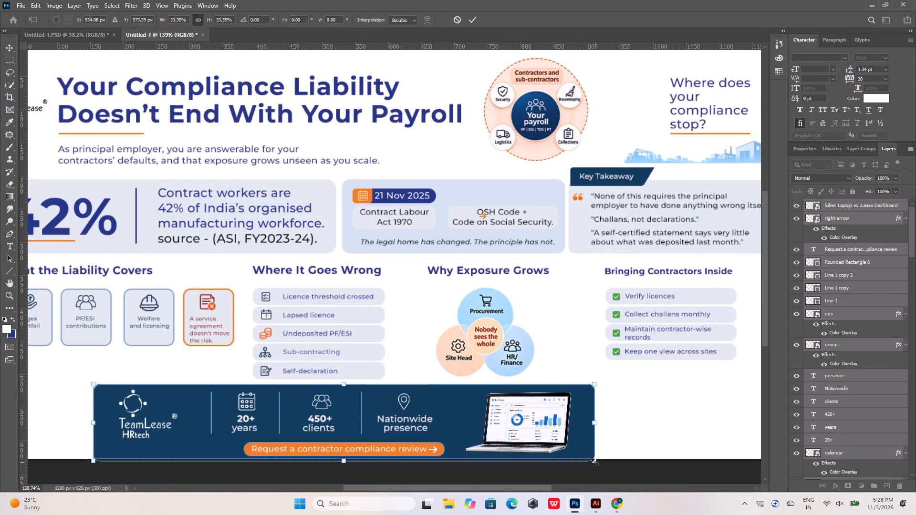
left_click(595, 462)
left_click_drag(595, 462, 580, 445)
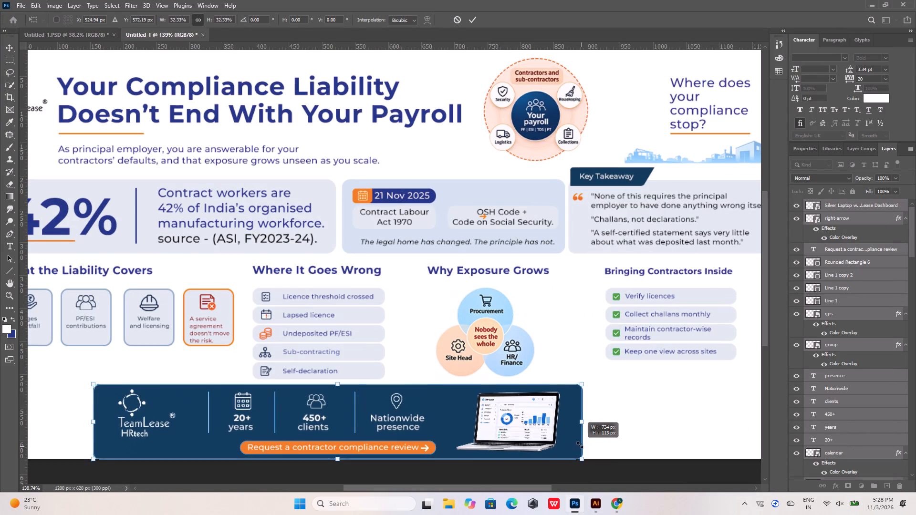
left_click_drag(580, 445, 579, 445)
left_click(610, 427)
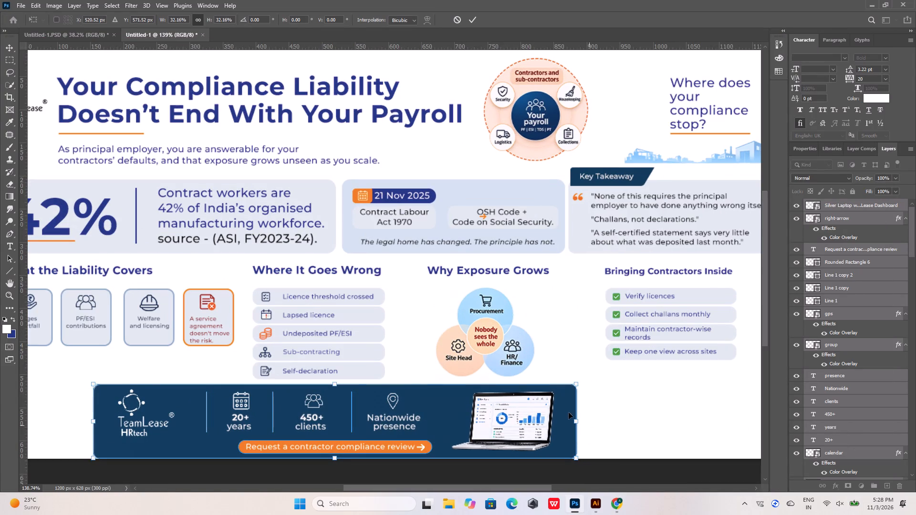
left_click(470, 14)
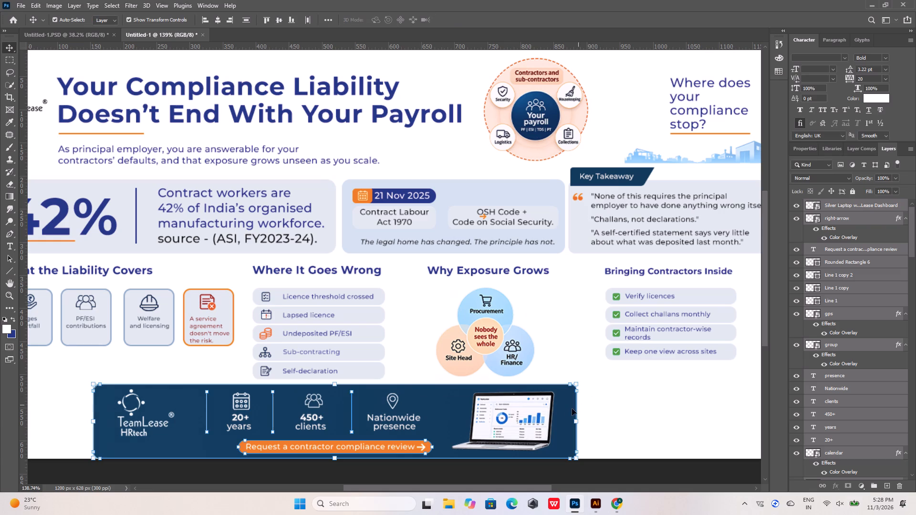
Stretch the banner's navy background rectangle to span the full canvas width, about 1200 px, keeping its height of about 112 px.
left_click(571, 409)
left_click(609, 396)
left_click(569, 410)
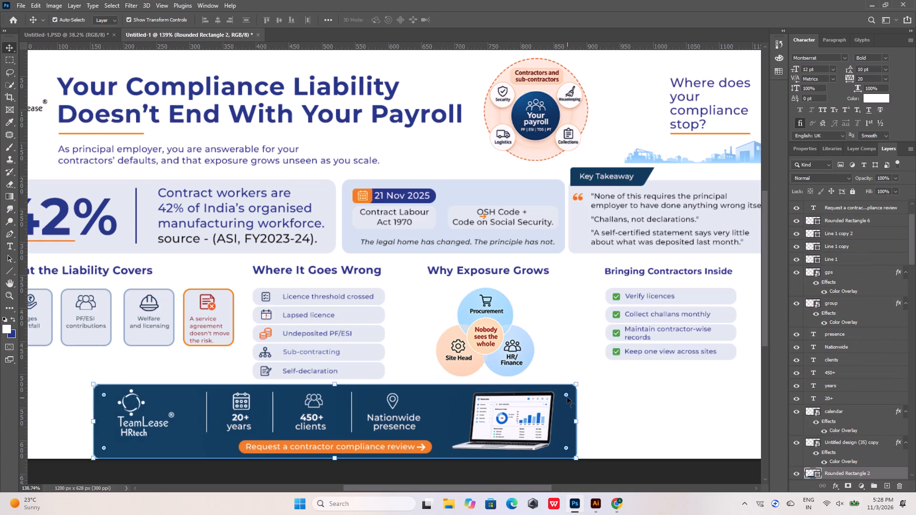
left_click_drag(567, 396, 619, 348)
scroll(308, 368, "down", 4, "alt")
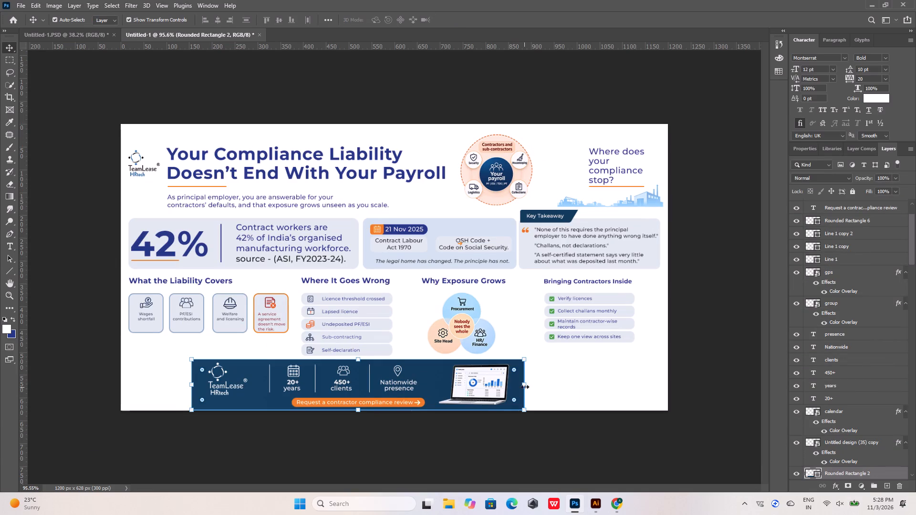
left_click_drag(526, 386, 669, 378, "shift")
left_click_drag(190, 382, 123, 379, "shift")
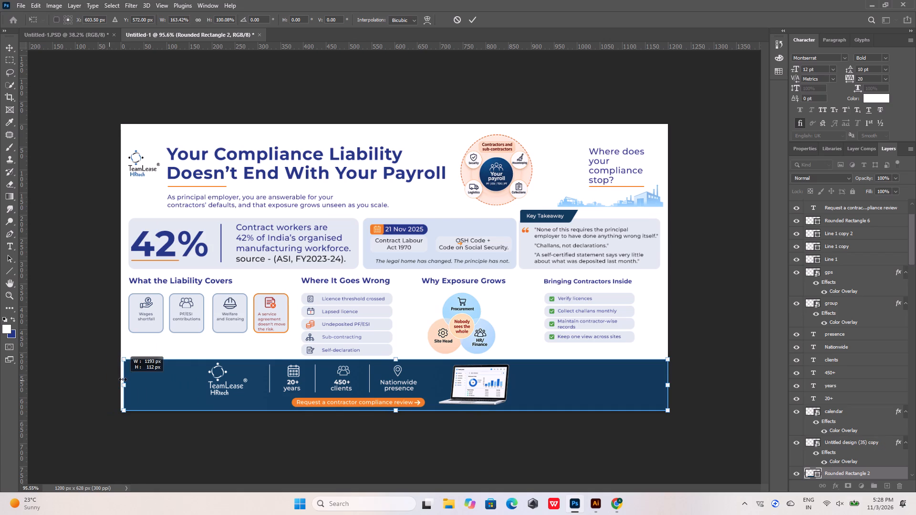
left_click_drag(123, 379, 119, 379, "shift")
left_click(250, 79)
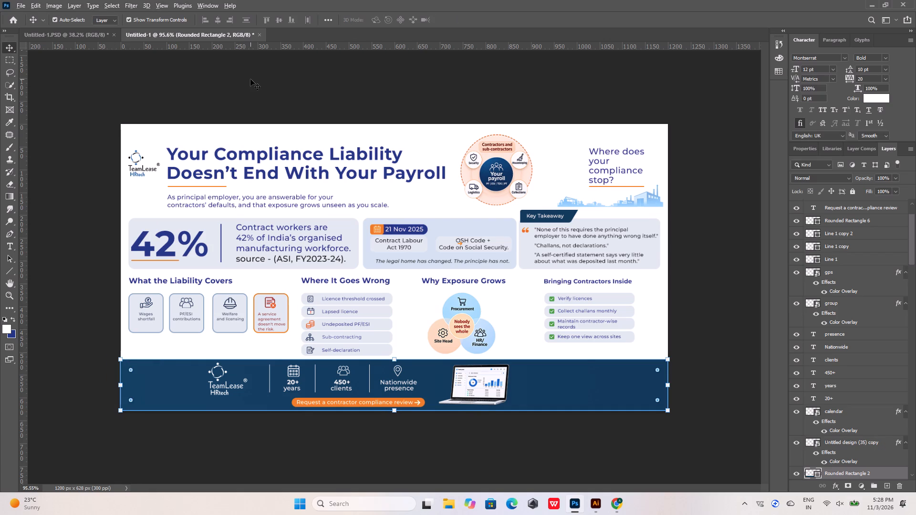
Move the white TeamLease HRtech logo to the banner's left end, in line with the left edge of the "Wages shortfall" card.
scroll(295, 166, "down", 7, "alt")
scroll(282, 349, "up", 8, "alt")
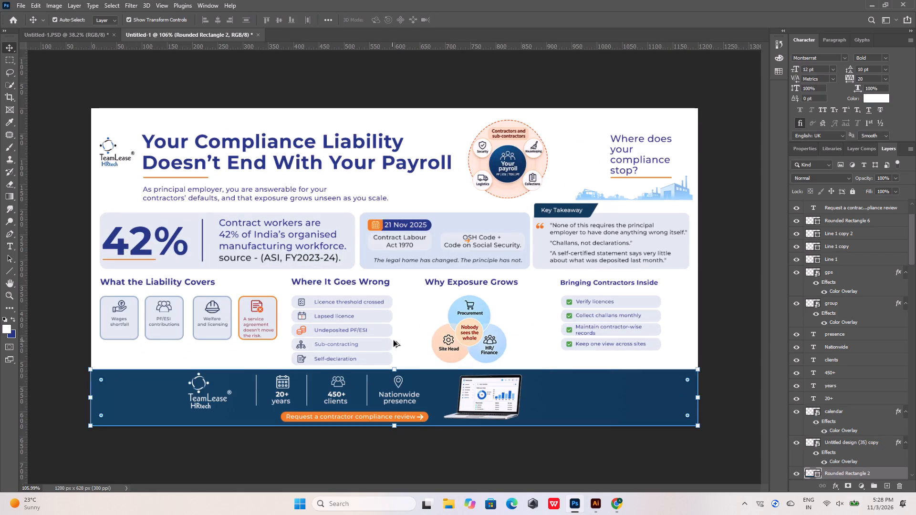
scroll(394, 340, "up", 3, "alt")
scroll(492, 197, "down", 6, "alt")
scroll(218, 367, "up", 3, "alt")
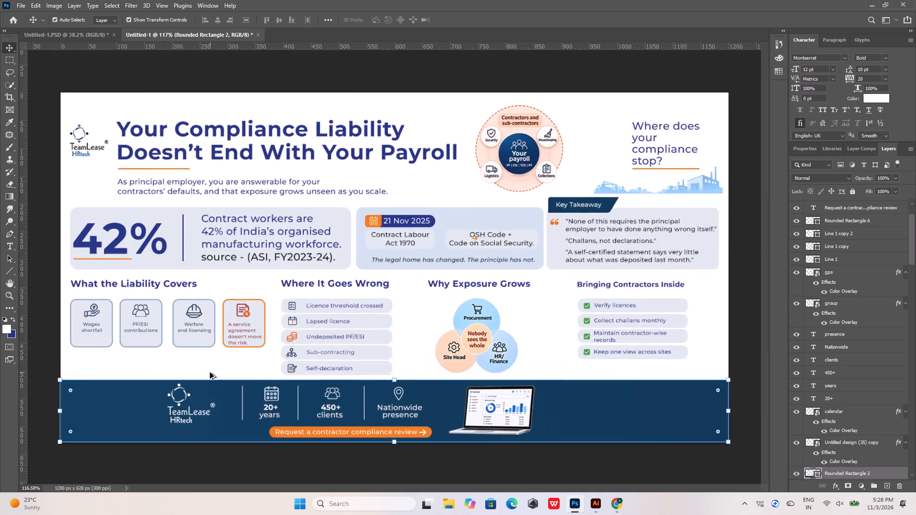
scroll(210, 372, "up", 5, "alt")
key("space")
key("space")
key("space")
key("space")
key("space")
key("space")
key("space")
key("space")
left_click_drag(191, 357, 460, 247)
left_click(435, 305)
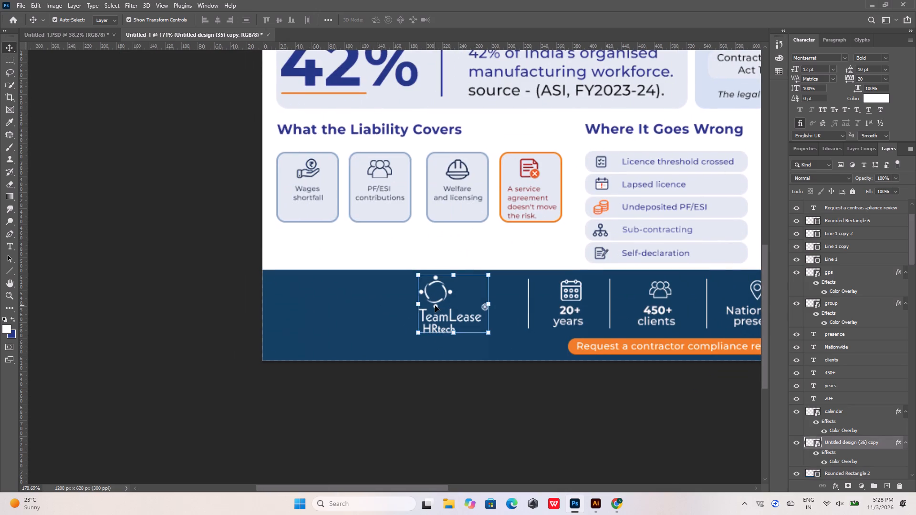
left_click_drag(436, 307, 307, 314)
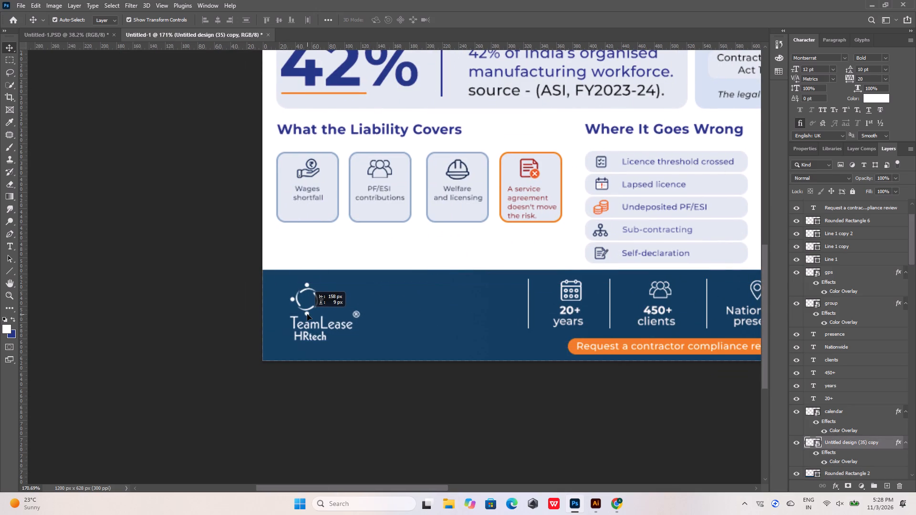
left_click_drag(307, 314, 308, 312)
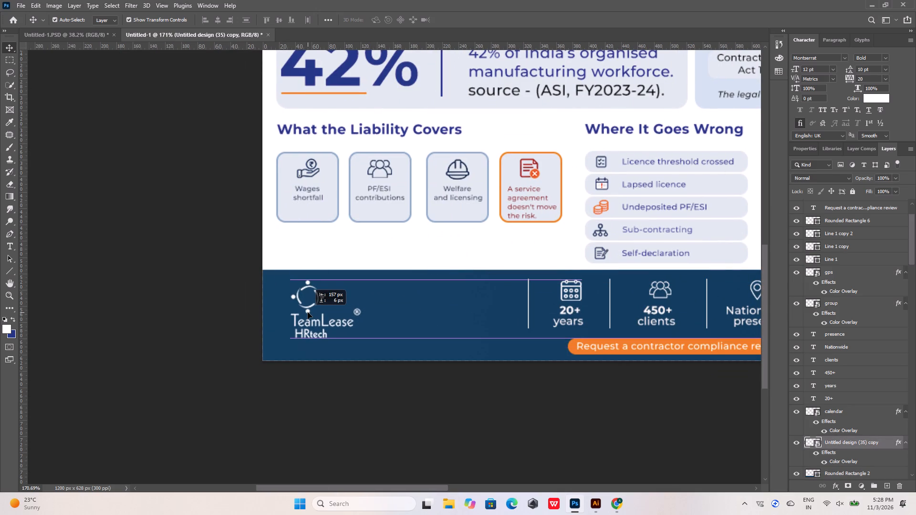
left_click_drag(308, 312, 299, 311)
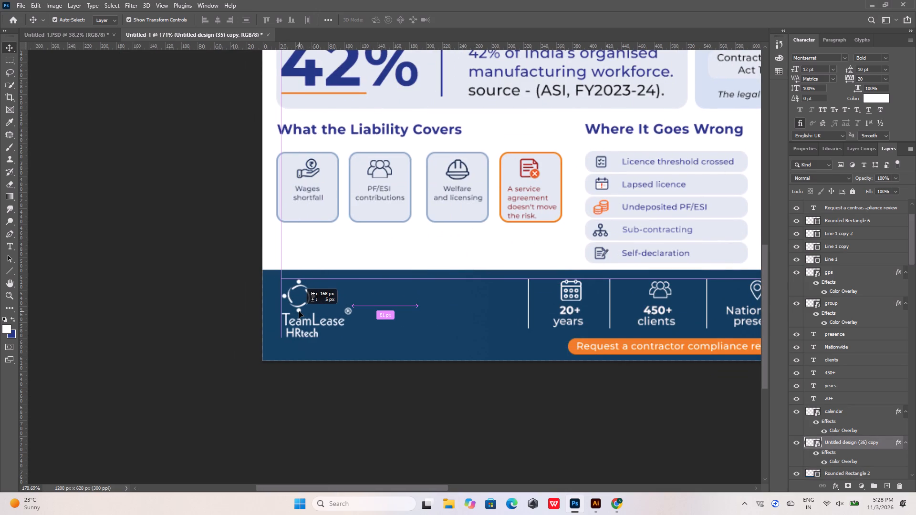
left_click_drag(299, 311, 294, 311)
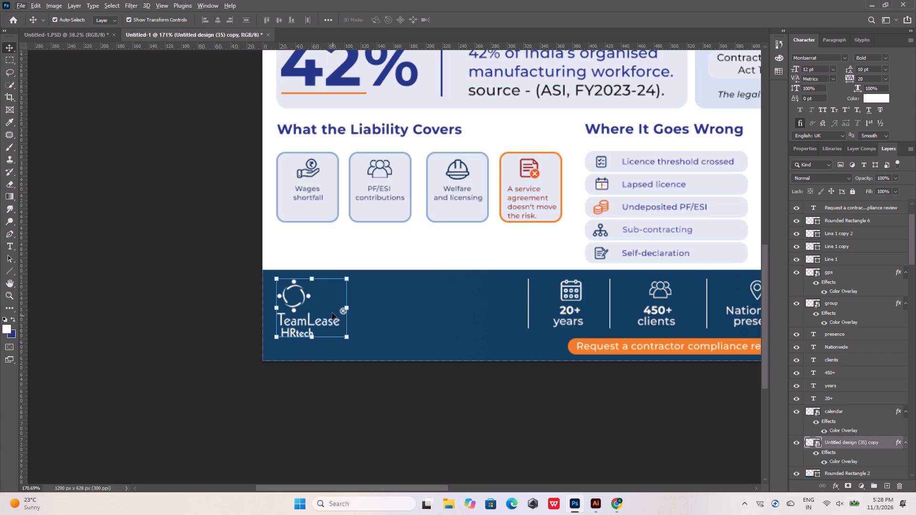
Centre the banner's TeamLease HRtech logo vertically on the navy background rectangle.
left_click(374, 301, "shift")
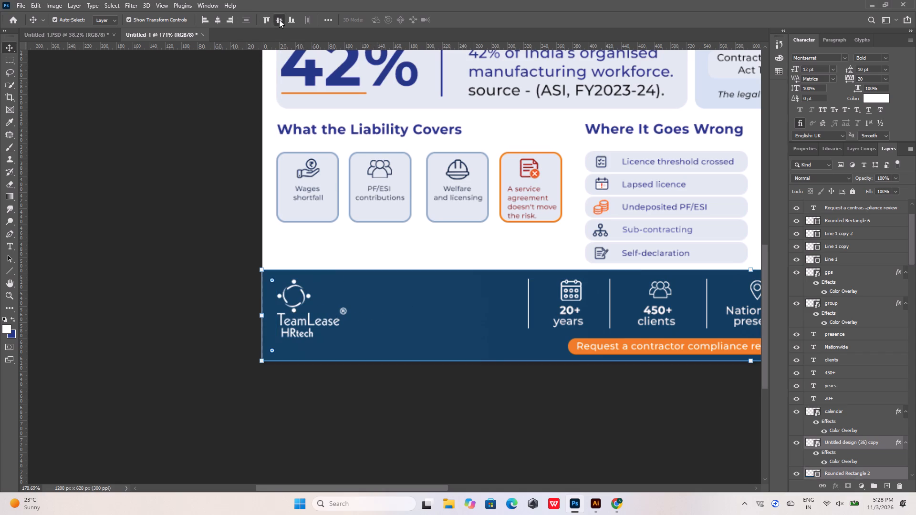
left_click(279, 20)
left_click(220, 115)
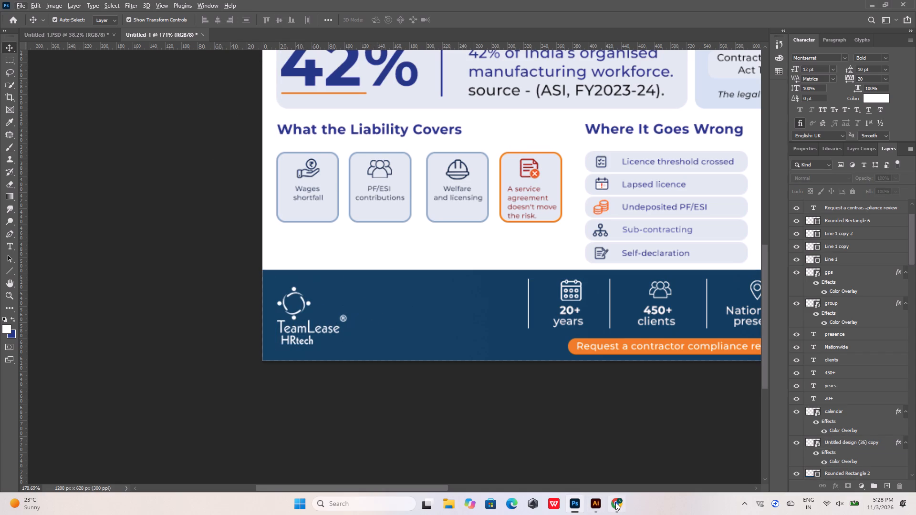
Check the banner in the Chrome reference design, then return to Photoshop and lock the navy background rectangle's layer.
left_click(615, 503)
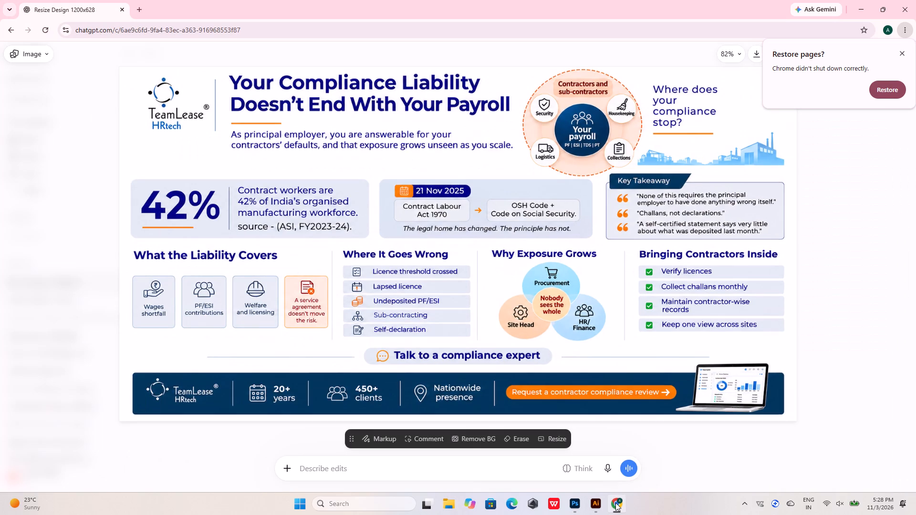
left_click(615, 503)
left_click(615, 503)
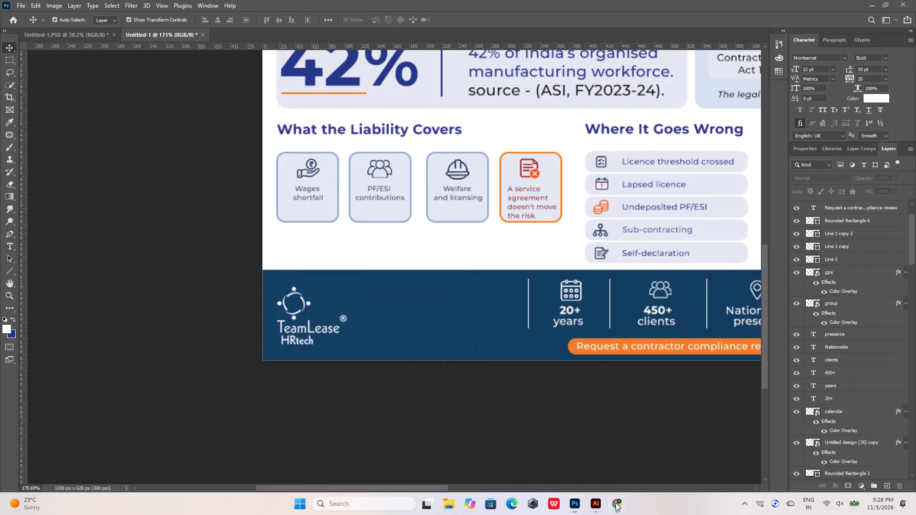
left_click(615, 503)
scroll(328, 350, "down", 4, "alt")
left_click(605, 406)
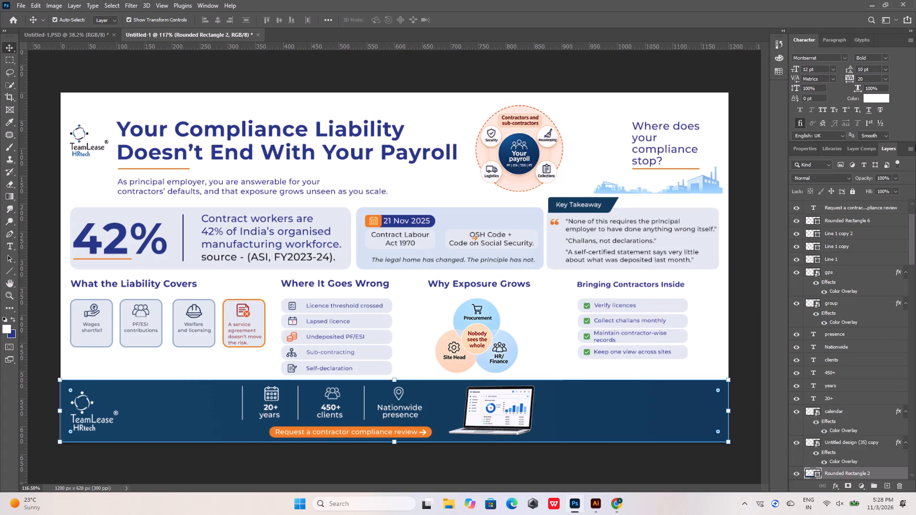
left_click(852, 194)
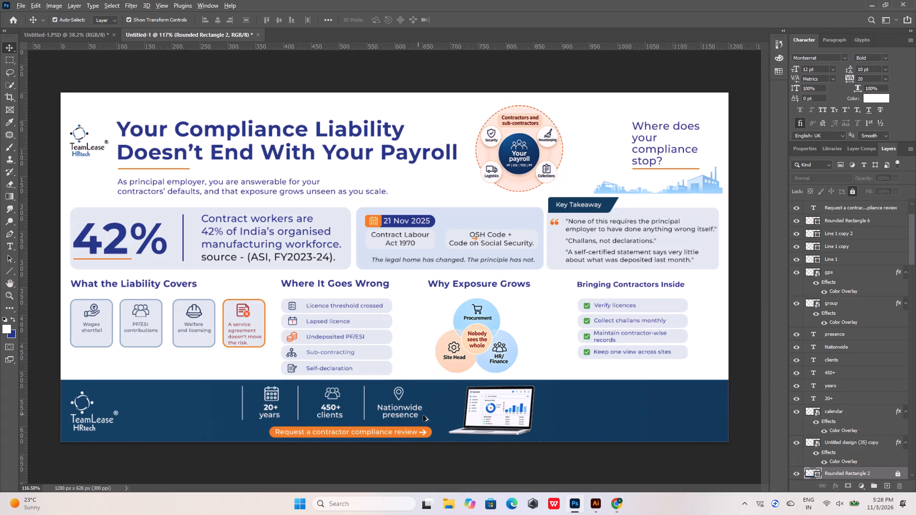
Move the laptop image horizontally to the right end of the navy banner.
left_click(493, 412)
key("shift+Right")
key("shift+Right")
key("shift+Right")
key("shift+Right")
key("shift+Right")
key("shift+Right")
key("shift+Right")
key("shift+Right")
key("shift+Right")
key("shift+Right")
key("shift+Right")
key("shift+Right")
key("shift+Right")
key("shift+Right")
key("shift+Right")
key("shift+Right")
key("shift+Right")
key("shift+Right")
key("shift+Right")
key("shift+Right")
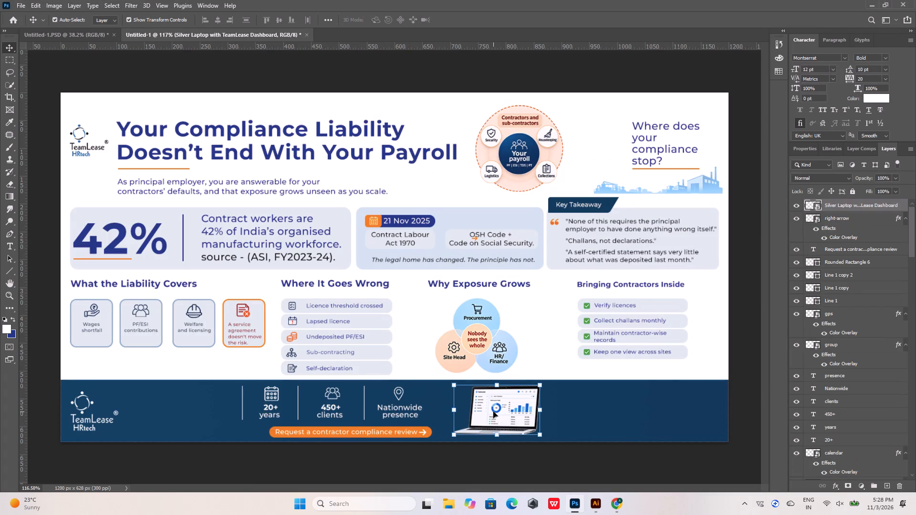
key("shift+Right")
key("shift+Right")
key("shift+Right")
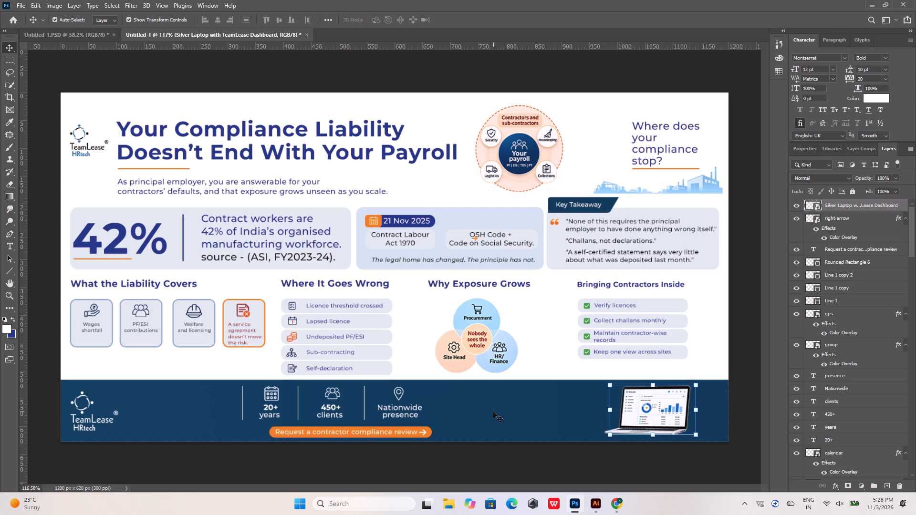
key("shift+Right")
key("shift+Right")
key("shift+Right")
Check the laptop in the Chrome reference, then enlarge it in Photoshop to about 3.39% so it rises above the banner's top edge.
left_click(618, 502)
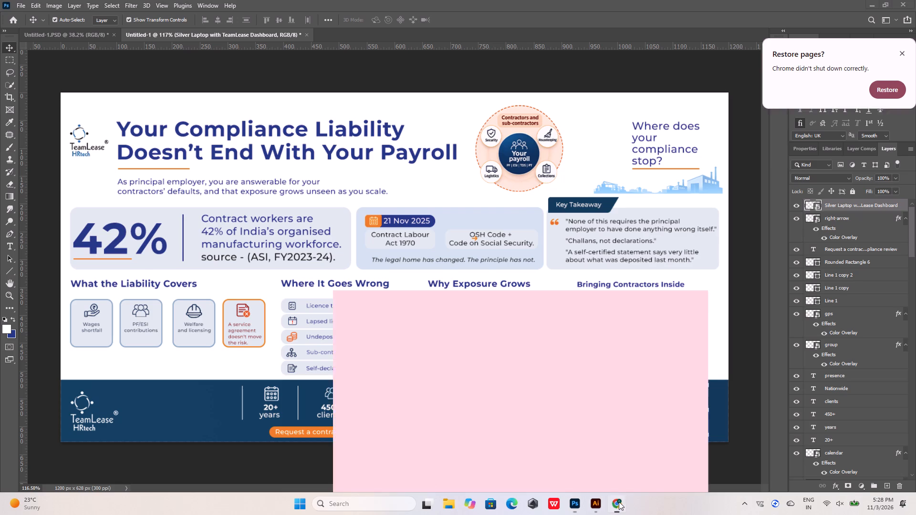
left_click(619, 502)
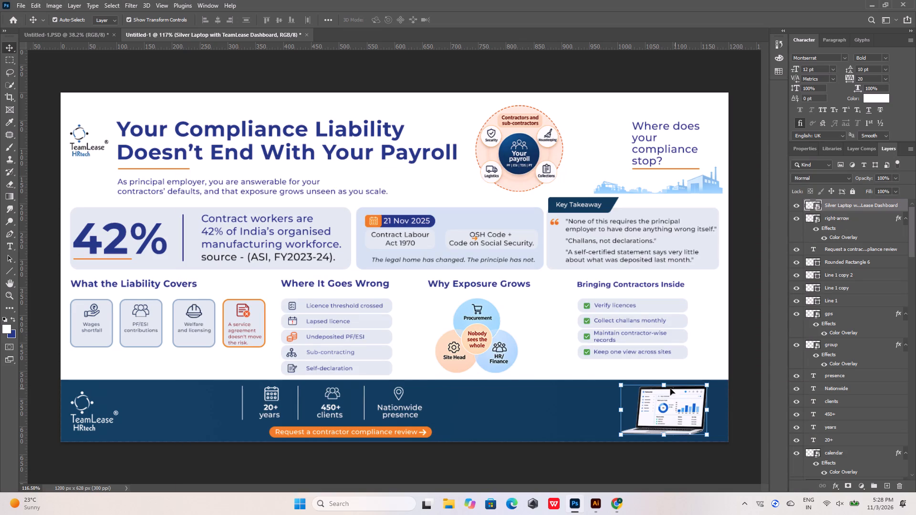
left_click(621, 386)
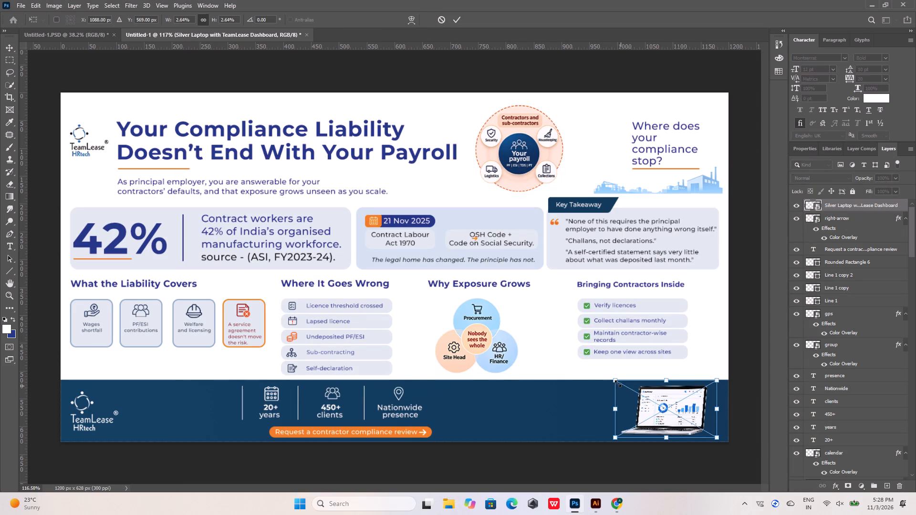
left_click_drag(616, 382, 594, 355)
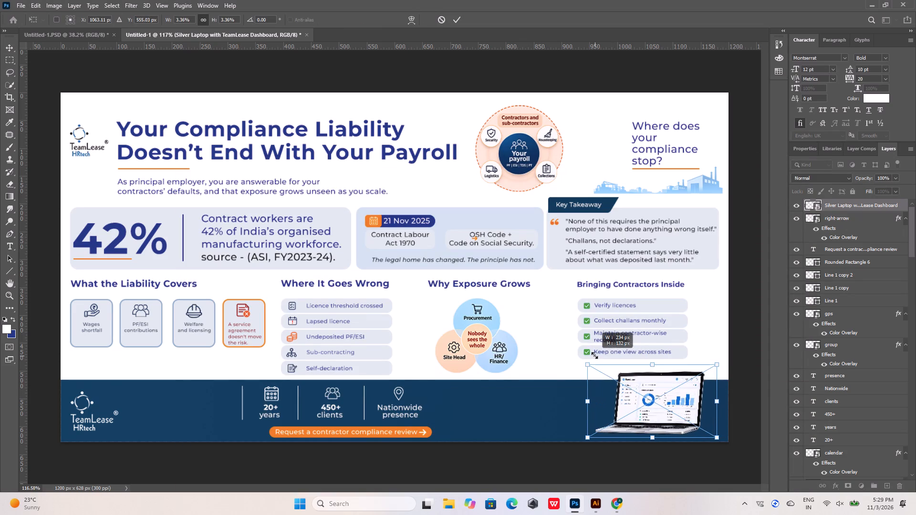
left_click_drag(594, 355, 593, 354)
left_click(455, 19)
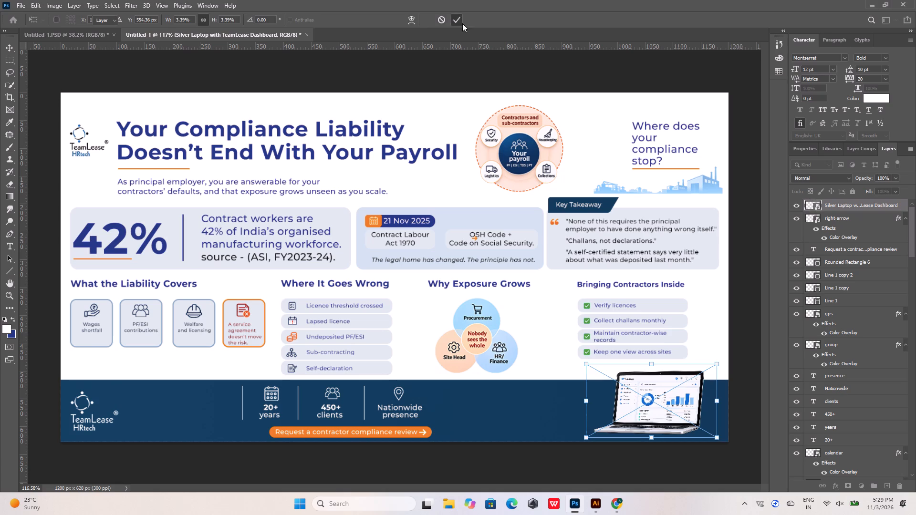
left_click(477, 40)
Move the orange "Request a contractor compliance review" pill with its text and arrow between "Nationwide presence" and the laptop.
left_click(425, 432)
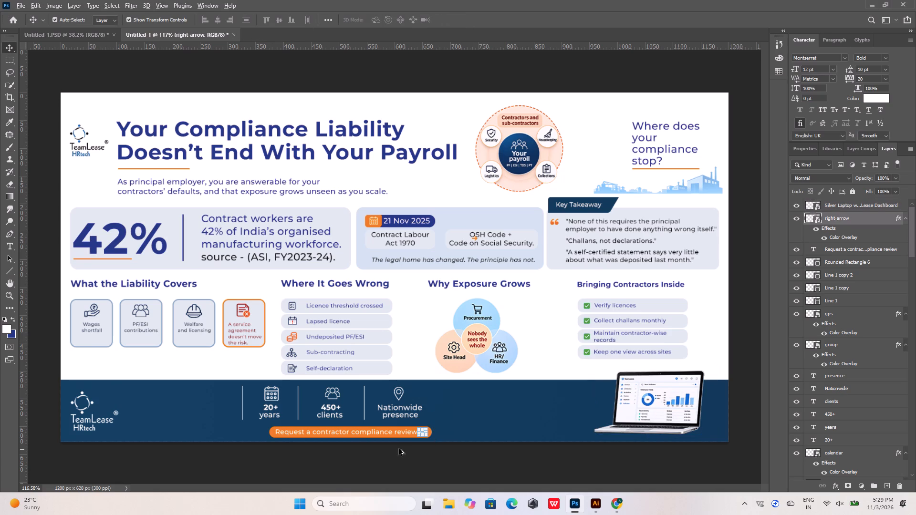
scroll(399, 449, "up", 13, "alt")
left_click(428, 398, "shift")
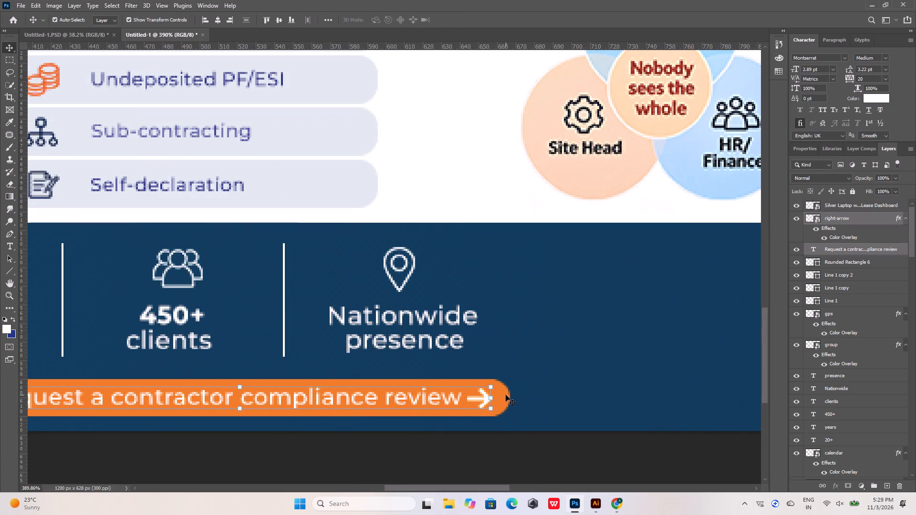
left_click(506, 395, "shift")
scroll(345, 381, "down", 10, "alt")
left_click_drag(335, 388, 515, 355)
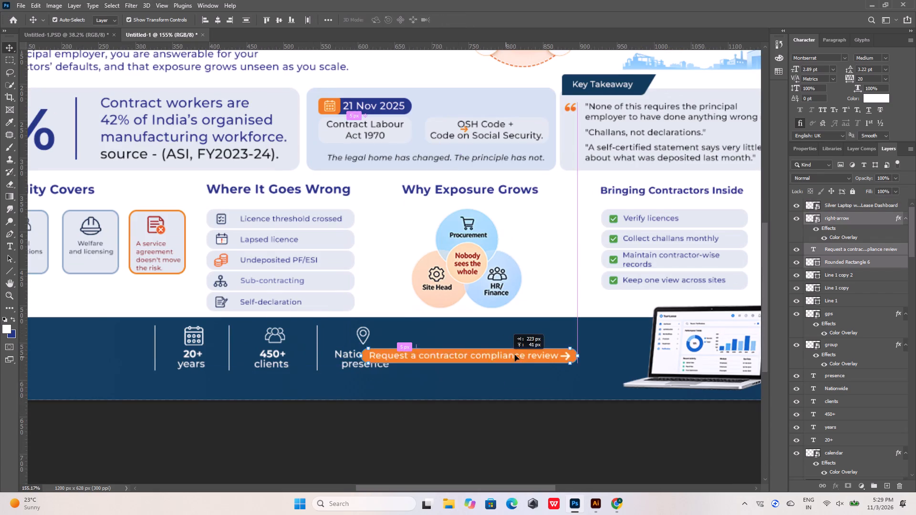
left_click_drag(515, 355, 558, 359)
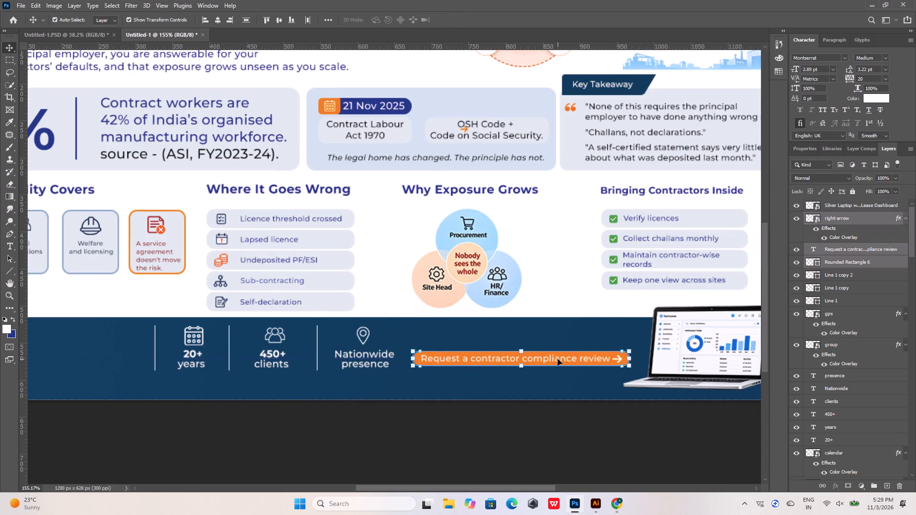
Group the orange call-to-action's pill, text and arrow layers.
key("ctrl+g")
left_click(546, 384, "shift")
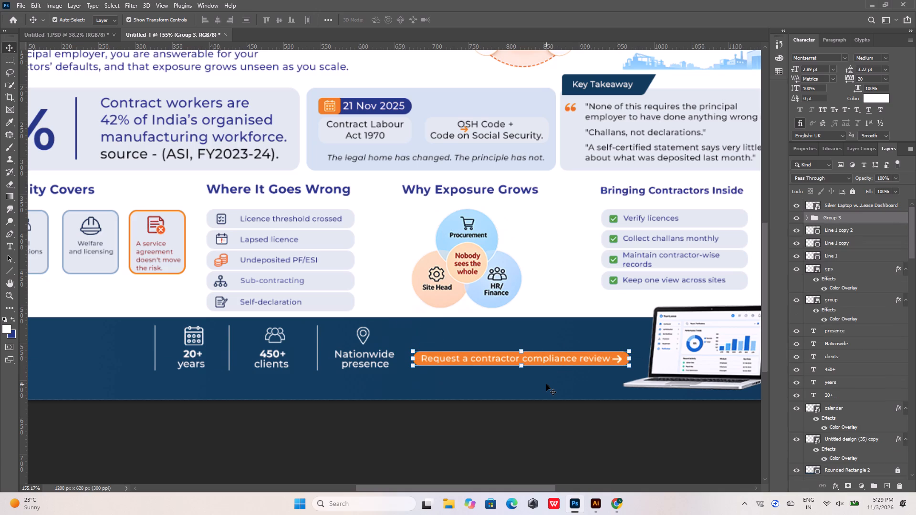
left_click(531, 439)
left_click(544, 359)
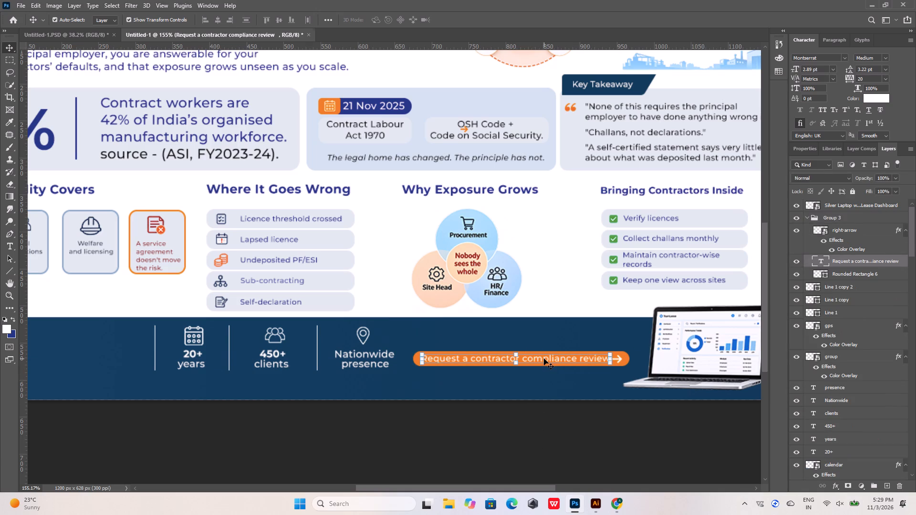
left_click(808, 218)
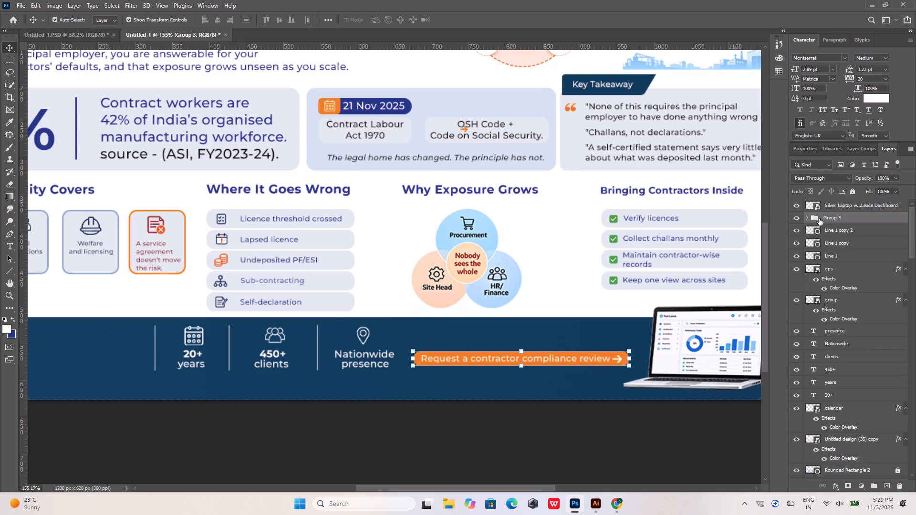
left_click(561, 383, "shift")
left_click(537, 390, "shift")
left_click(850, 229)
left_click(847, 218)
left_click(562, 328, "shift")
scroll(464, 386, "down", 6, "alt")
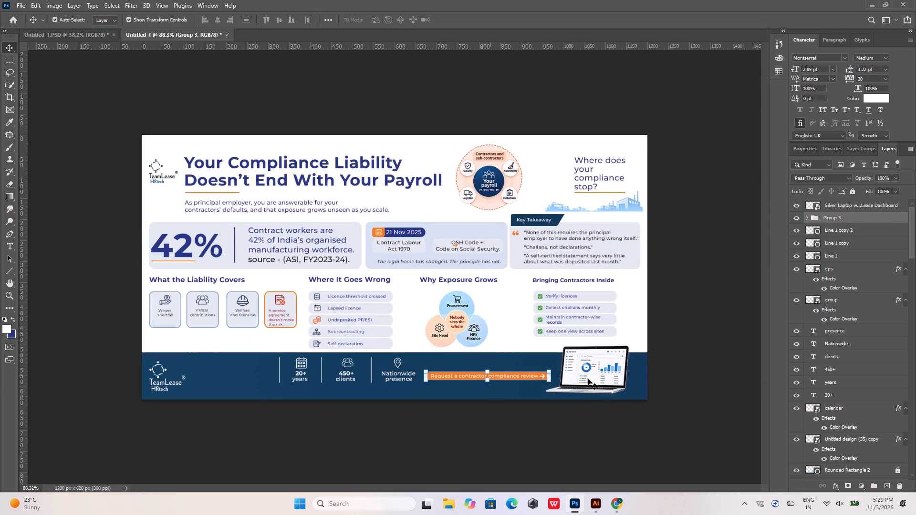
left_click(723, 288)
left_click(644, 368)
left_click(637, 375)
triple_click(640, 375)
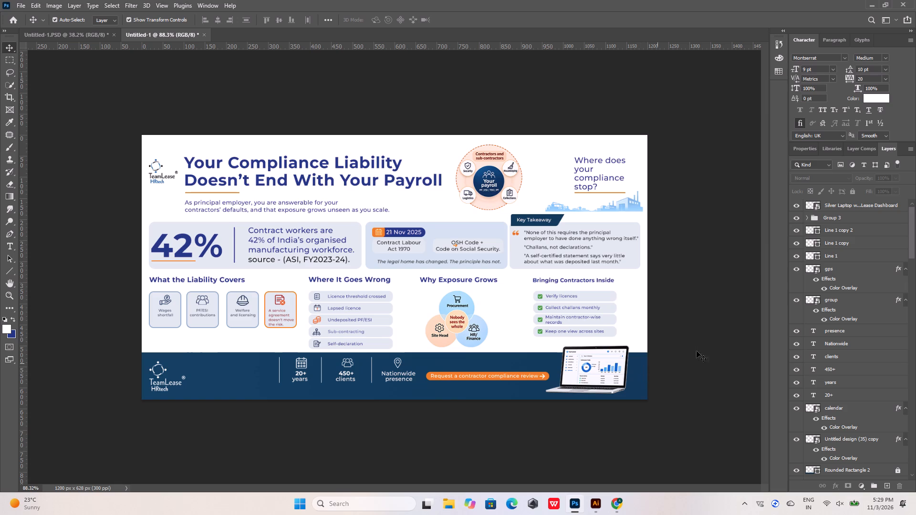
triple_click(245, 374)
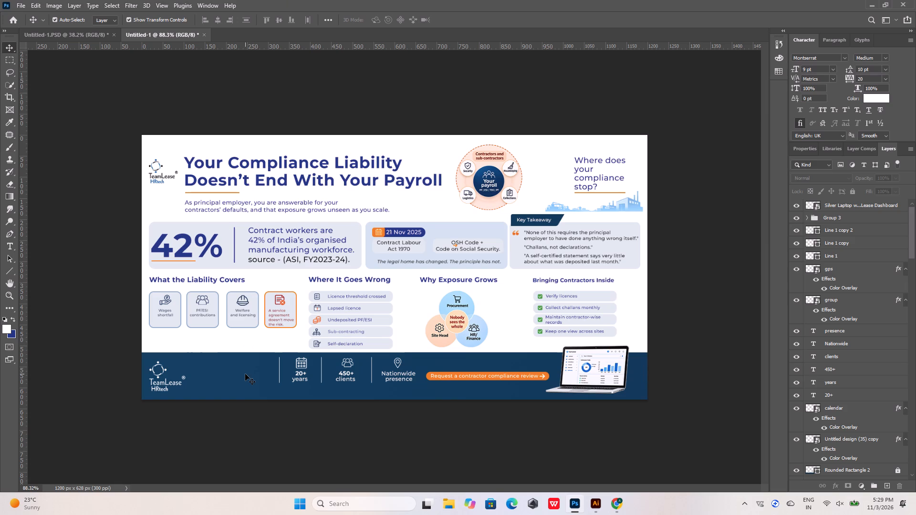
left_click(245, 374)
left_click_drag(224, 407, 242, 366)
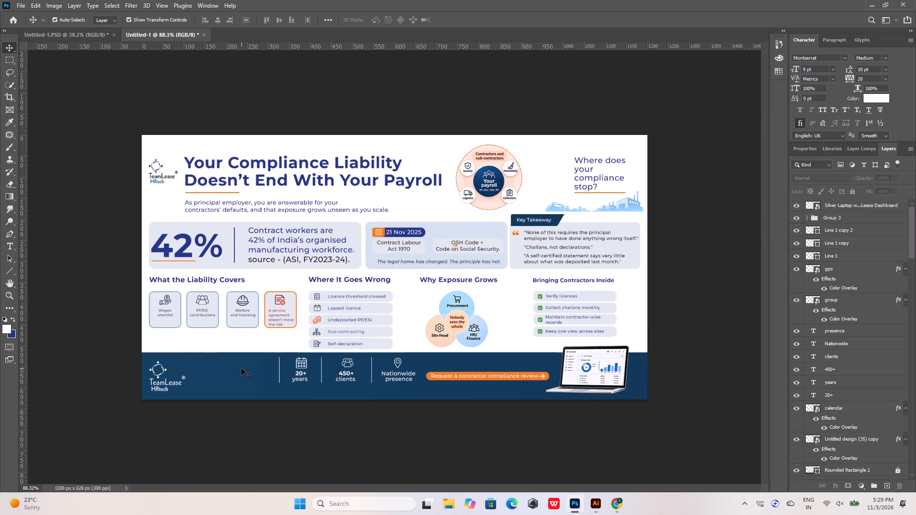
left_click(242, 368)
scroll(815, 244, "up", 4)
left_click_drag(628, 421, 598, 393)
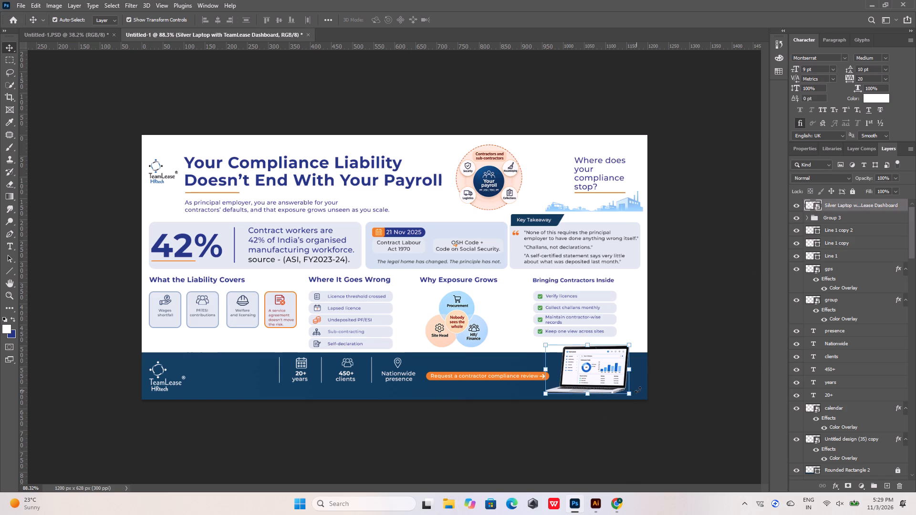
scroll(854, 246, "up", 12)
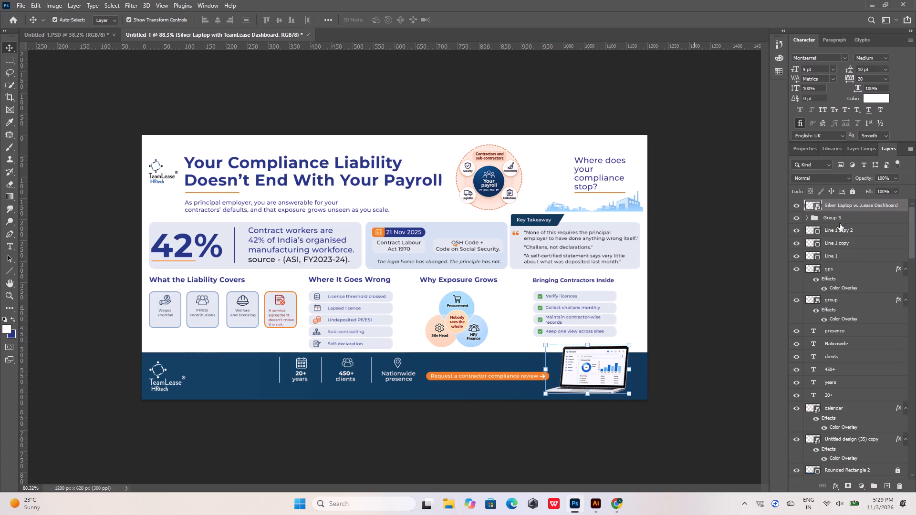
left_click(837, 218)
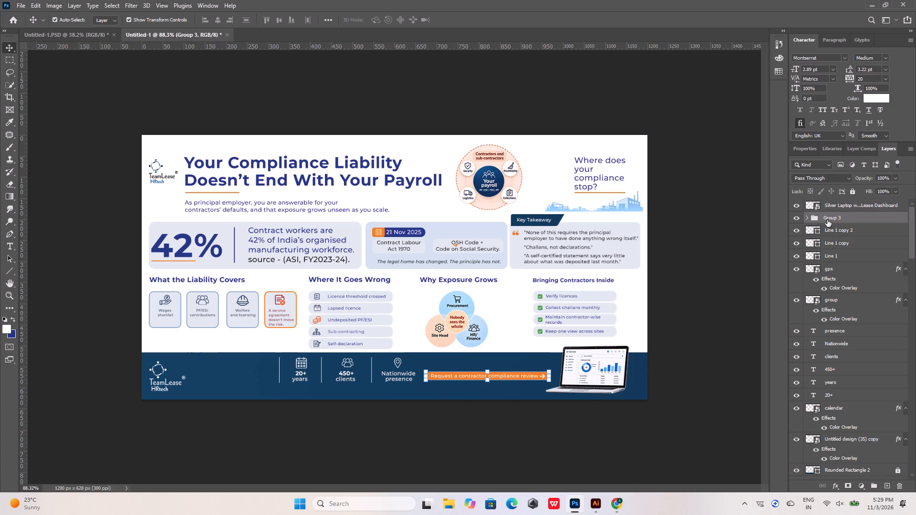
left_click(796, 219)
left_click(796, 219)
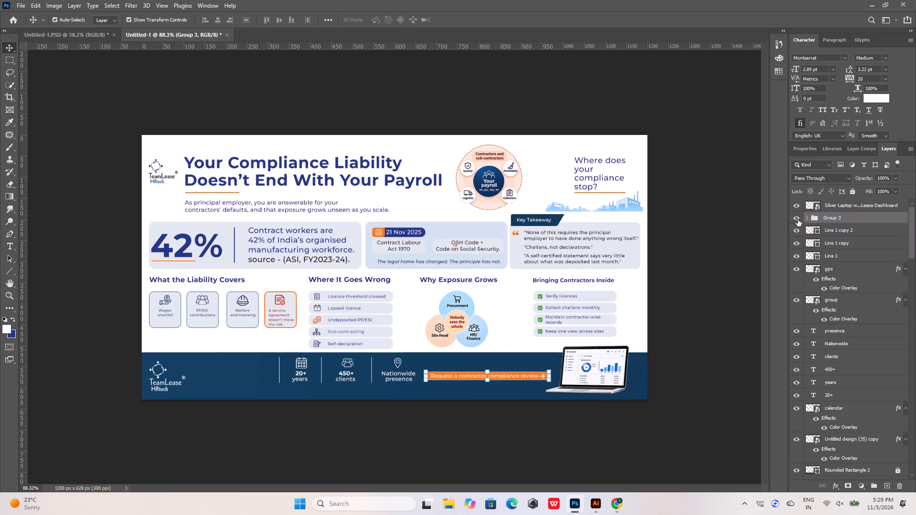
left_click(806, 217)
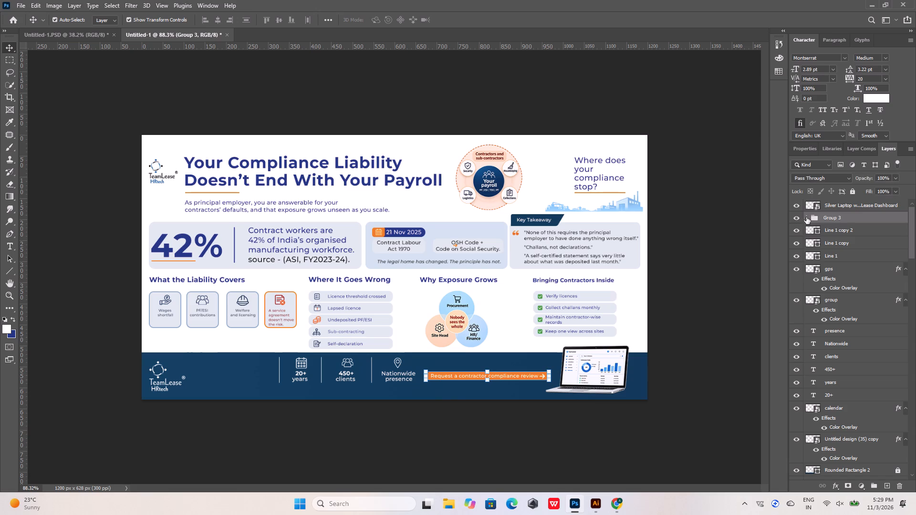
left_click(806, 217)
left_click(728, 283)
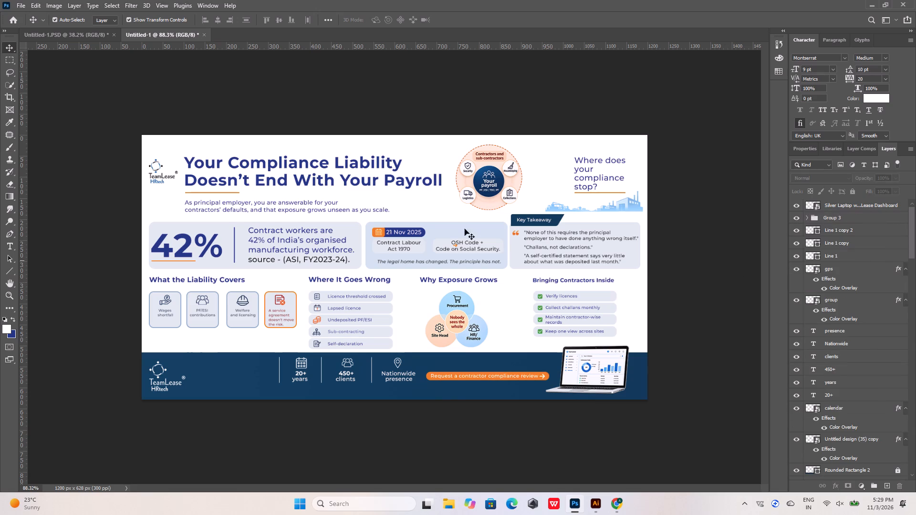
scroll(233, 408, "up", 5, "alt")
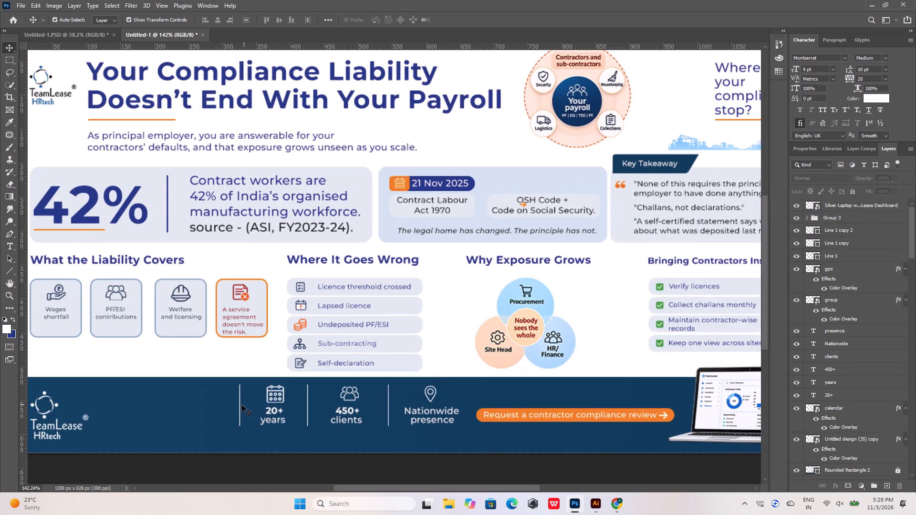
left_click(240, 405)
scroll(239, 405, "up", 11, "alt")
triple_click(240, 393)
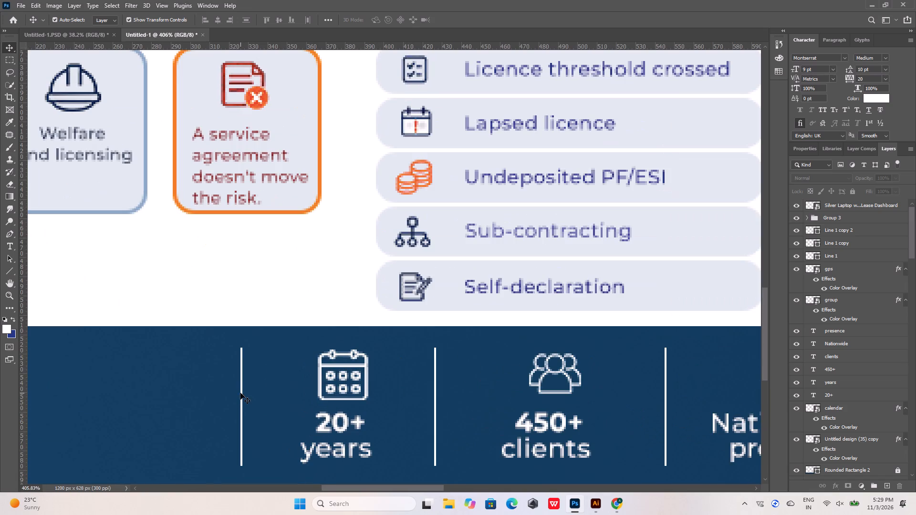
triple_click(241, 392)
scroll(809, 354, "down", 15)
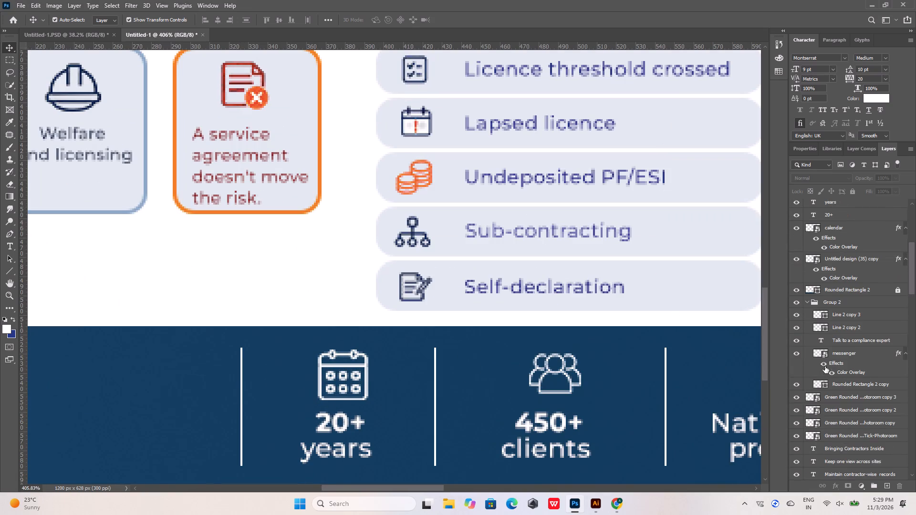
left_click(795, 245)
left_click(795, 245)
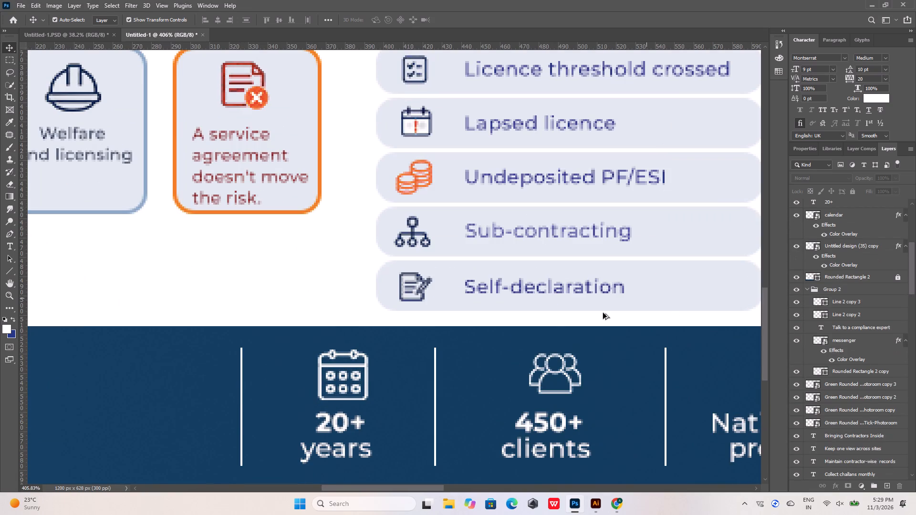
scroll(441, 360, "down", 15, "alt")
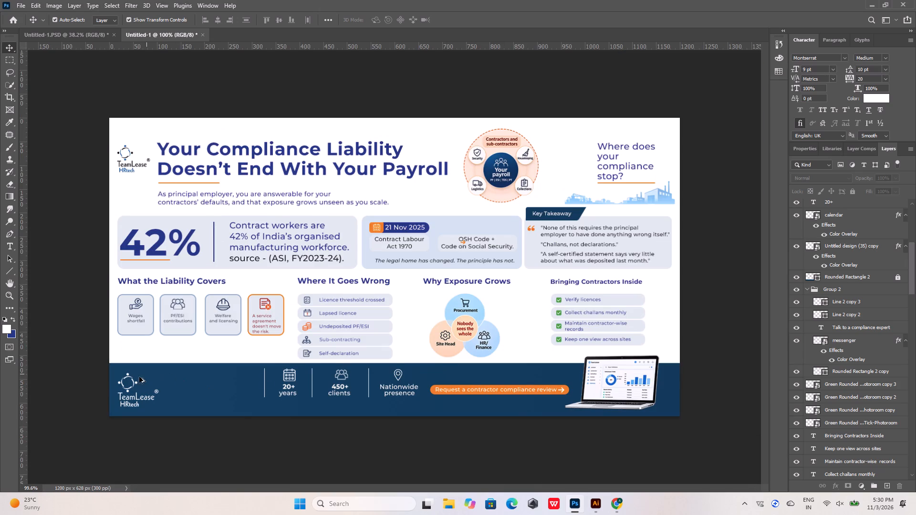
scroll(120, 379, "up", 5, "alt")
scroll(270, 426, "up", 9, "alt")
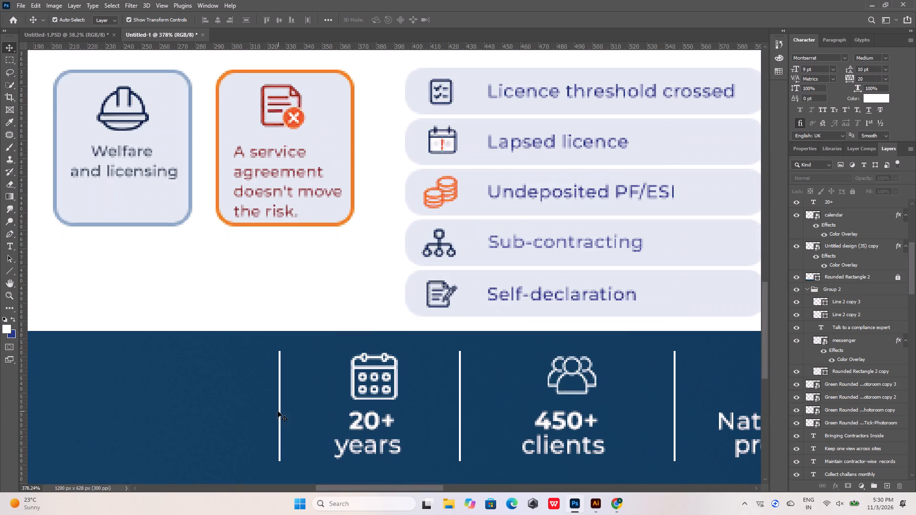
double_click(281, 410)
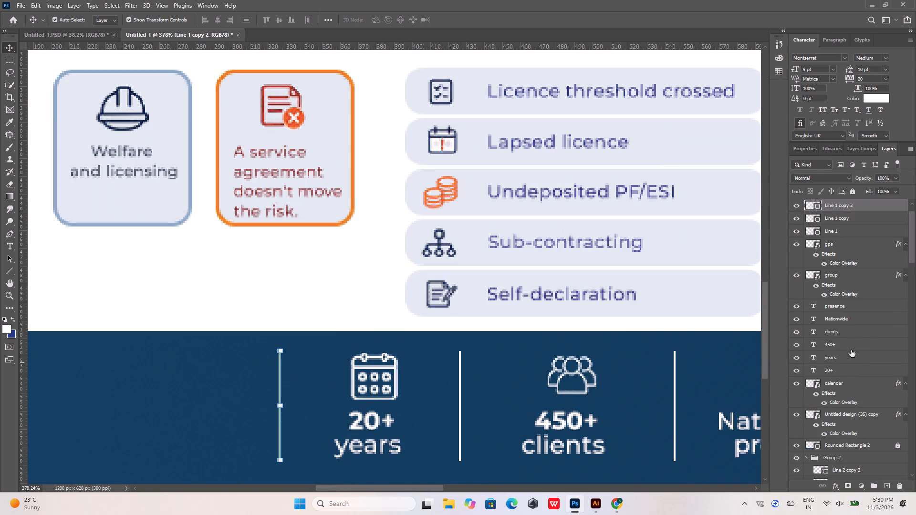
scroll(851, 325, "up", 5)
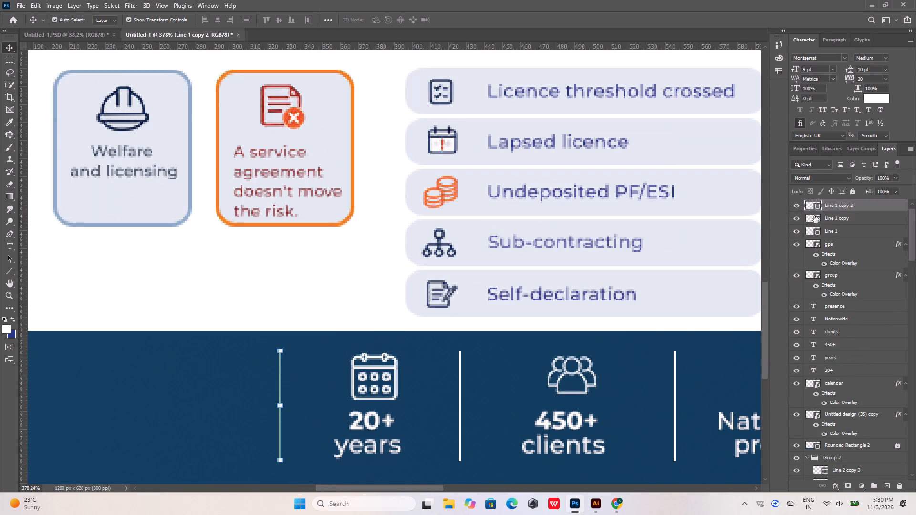
Ungroup the orange call-to-action's pill, text and arrow layers.
left_click(821, 215)
right_click(821, 215)
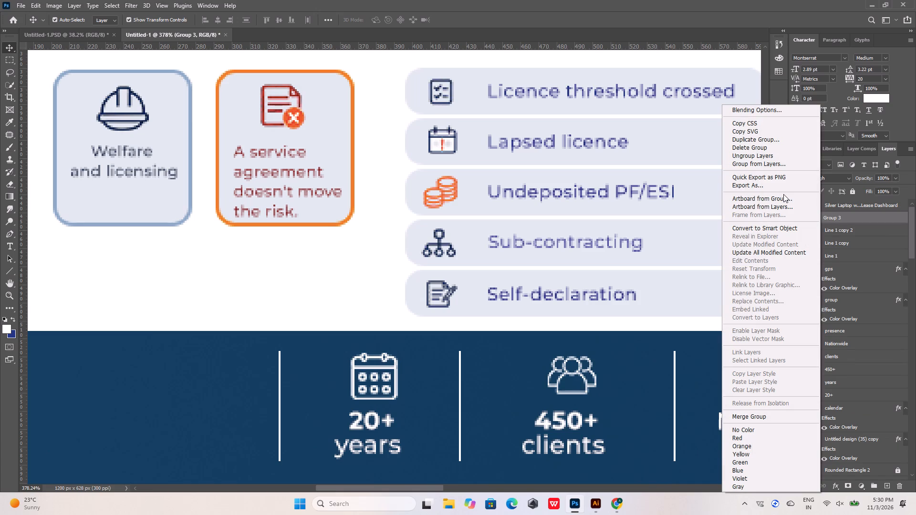
left_click(763, 158)
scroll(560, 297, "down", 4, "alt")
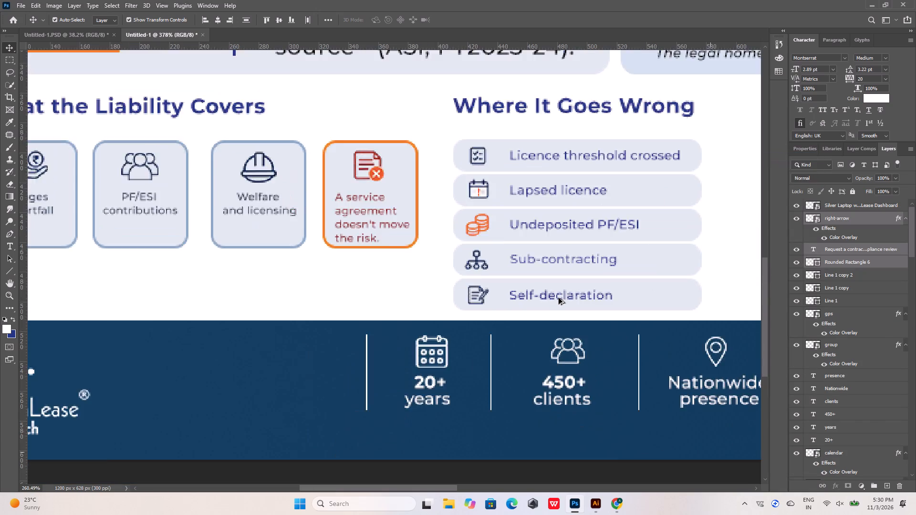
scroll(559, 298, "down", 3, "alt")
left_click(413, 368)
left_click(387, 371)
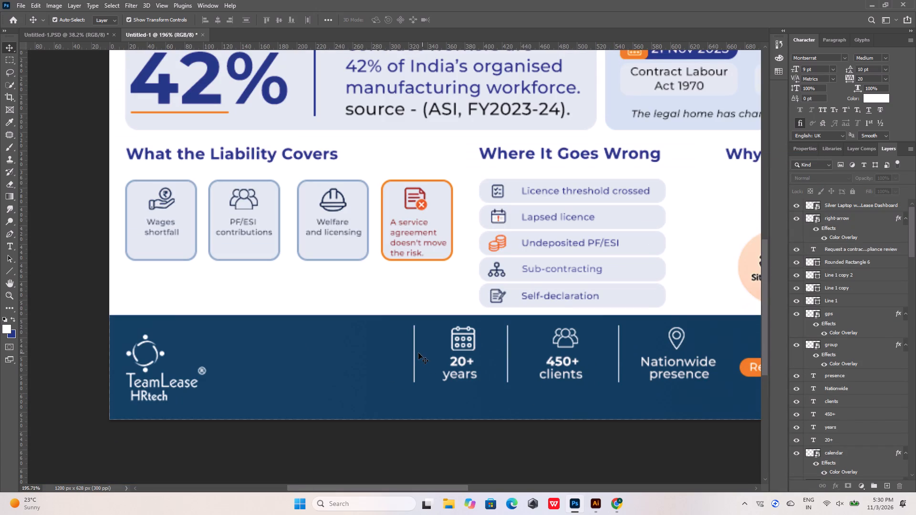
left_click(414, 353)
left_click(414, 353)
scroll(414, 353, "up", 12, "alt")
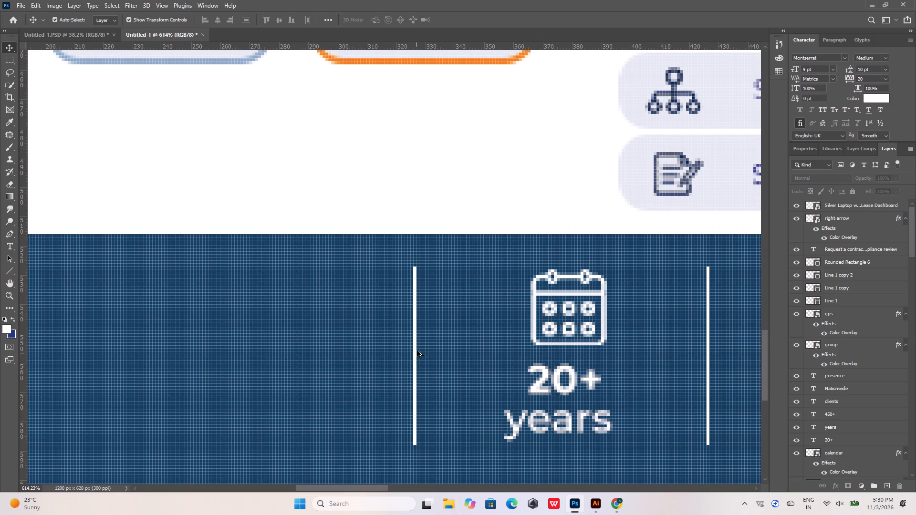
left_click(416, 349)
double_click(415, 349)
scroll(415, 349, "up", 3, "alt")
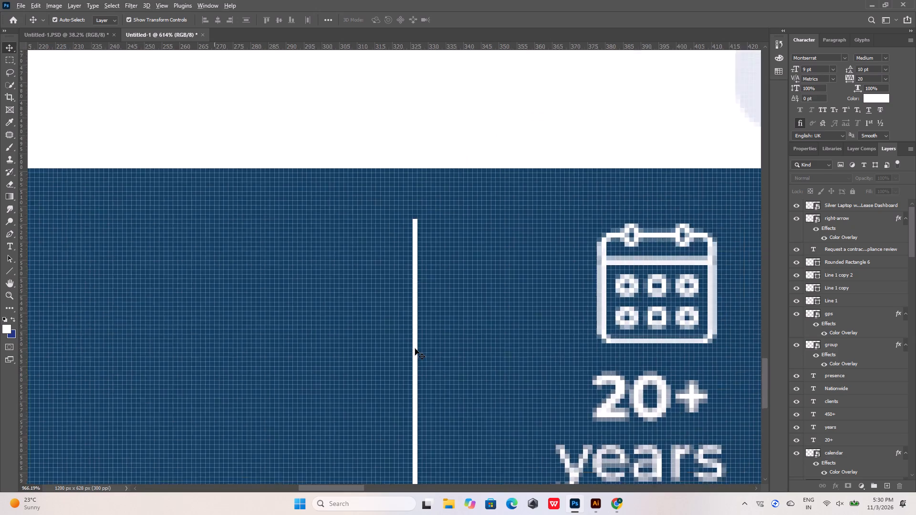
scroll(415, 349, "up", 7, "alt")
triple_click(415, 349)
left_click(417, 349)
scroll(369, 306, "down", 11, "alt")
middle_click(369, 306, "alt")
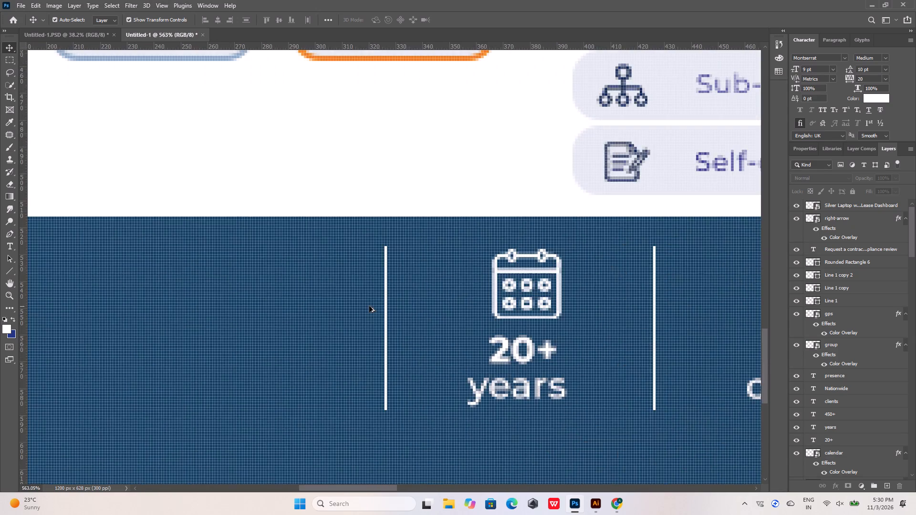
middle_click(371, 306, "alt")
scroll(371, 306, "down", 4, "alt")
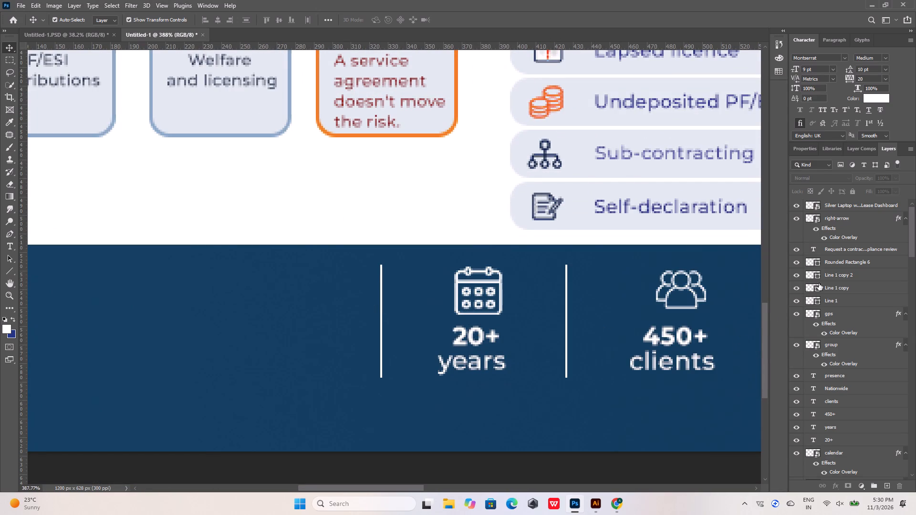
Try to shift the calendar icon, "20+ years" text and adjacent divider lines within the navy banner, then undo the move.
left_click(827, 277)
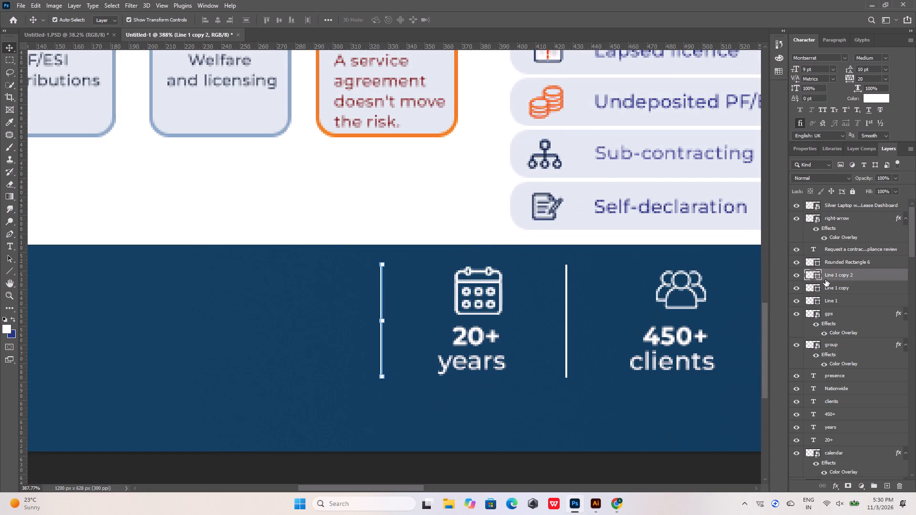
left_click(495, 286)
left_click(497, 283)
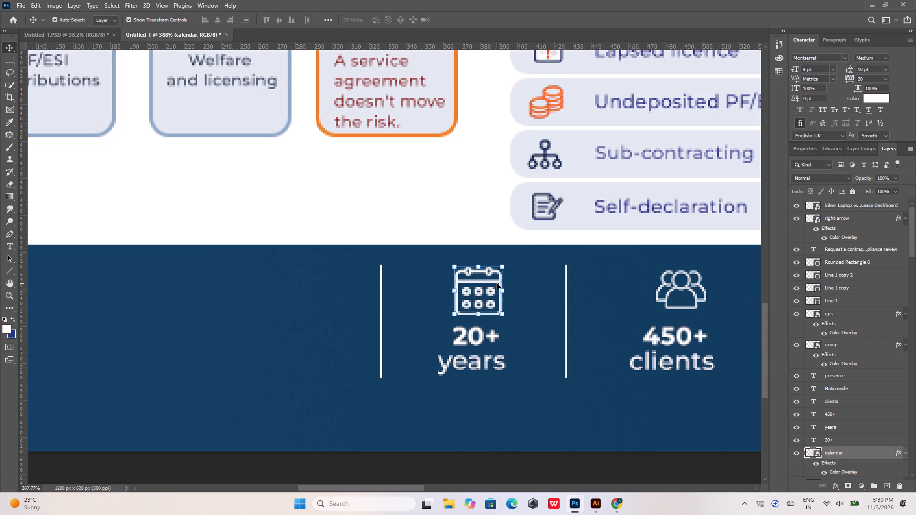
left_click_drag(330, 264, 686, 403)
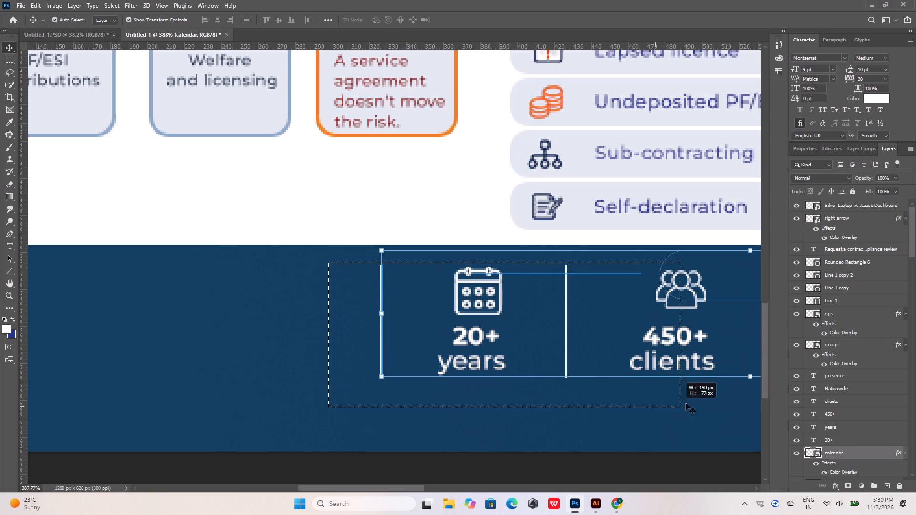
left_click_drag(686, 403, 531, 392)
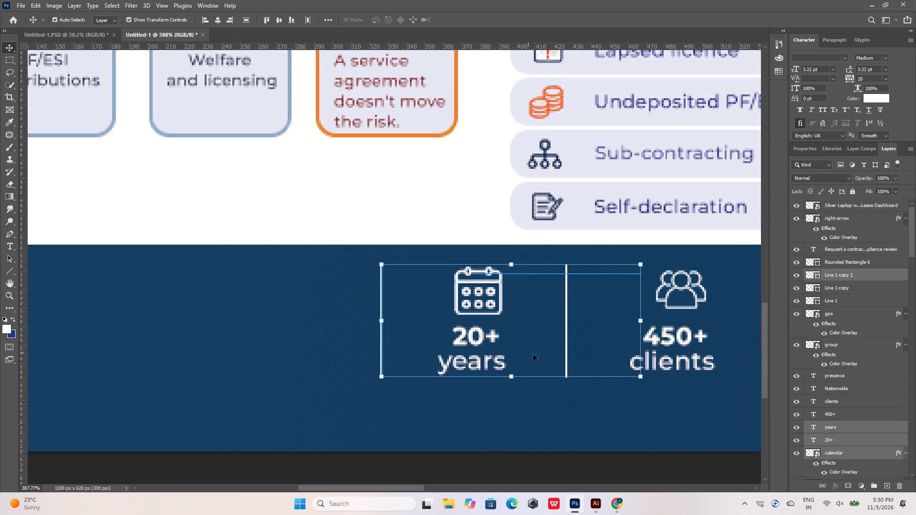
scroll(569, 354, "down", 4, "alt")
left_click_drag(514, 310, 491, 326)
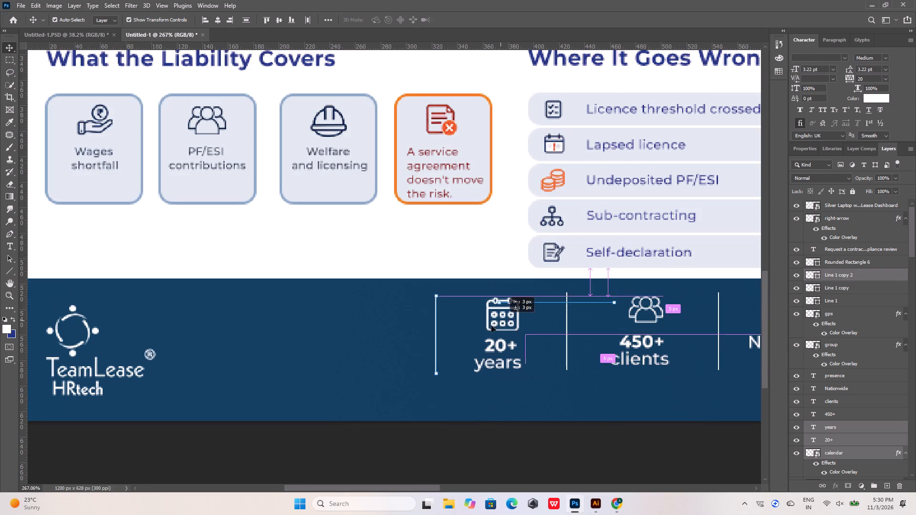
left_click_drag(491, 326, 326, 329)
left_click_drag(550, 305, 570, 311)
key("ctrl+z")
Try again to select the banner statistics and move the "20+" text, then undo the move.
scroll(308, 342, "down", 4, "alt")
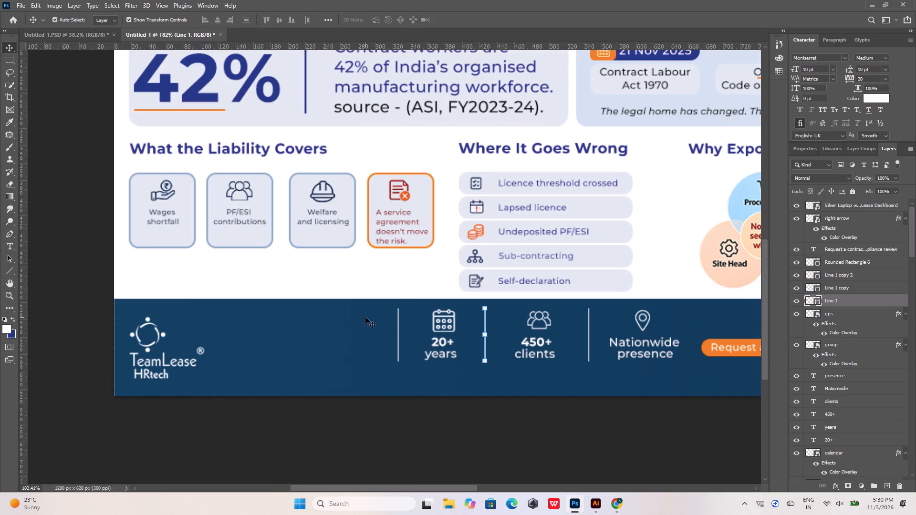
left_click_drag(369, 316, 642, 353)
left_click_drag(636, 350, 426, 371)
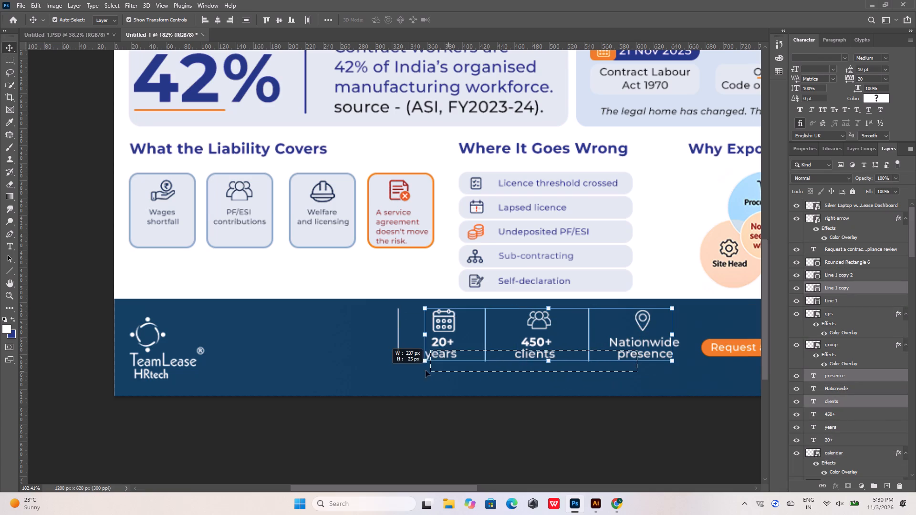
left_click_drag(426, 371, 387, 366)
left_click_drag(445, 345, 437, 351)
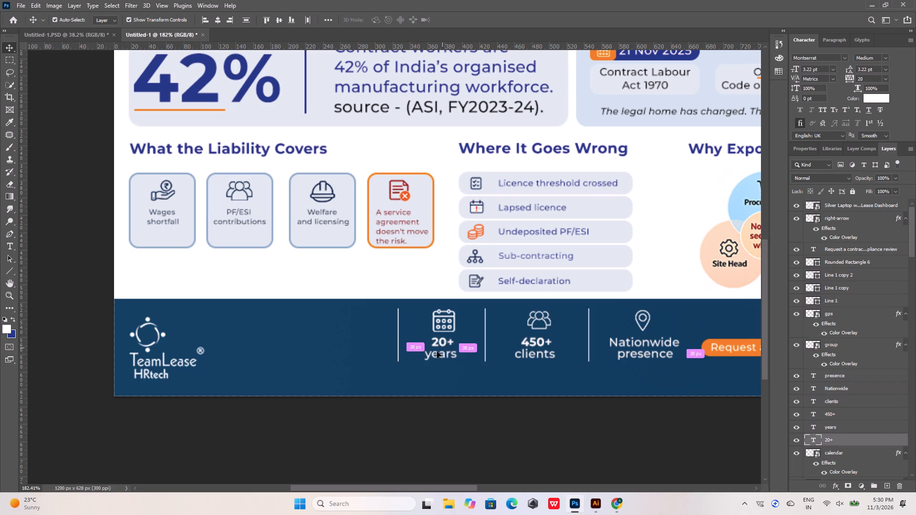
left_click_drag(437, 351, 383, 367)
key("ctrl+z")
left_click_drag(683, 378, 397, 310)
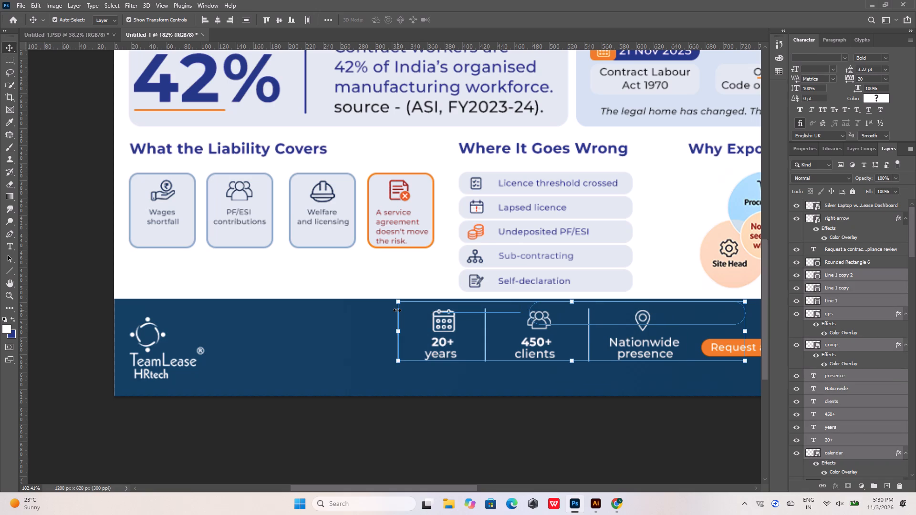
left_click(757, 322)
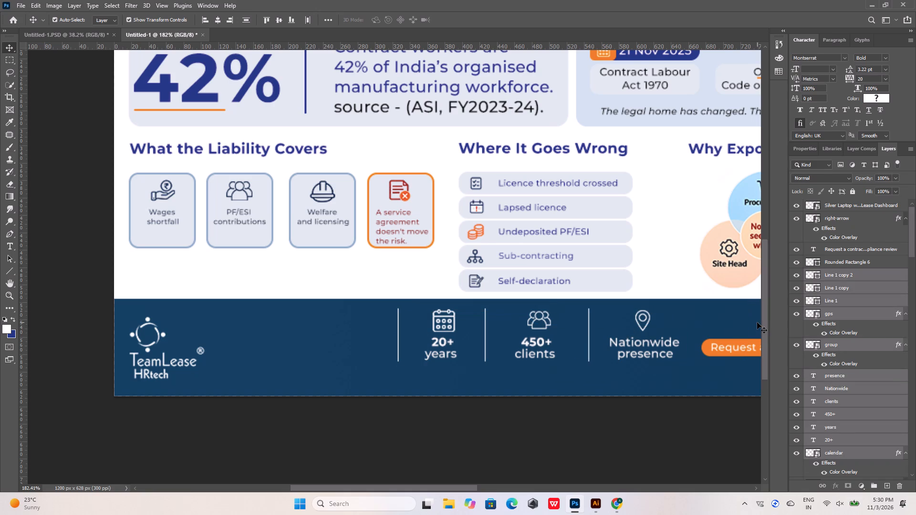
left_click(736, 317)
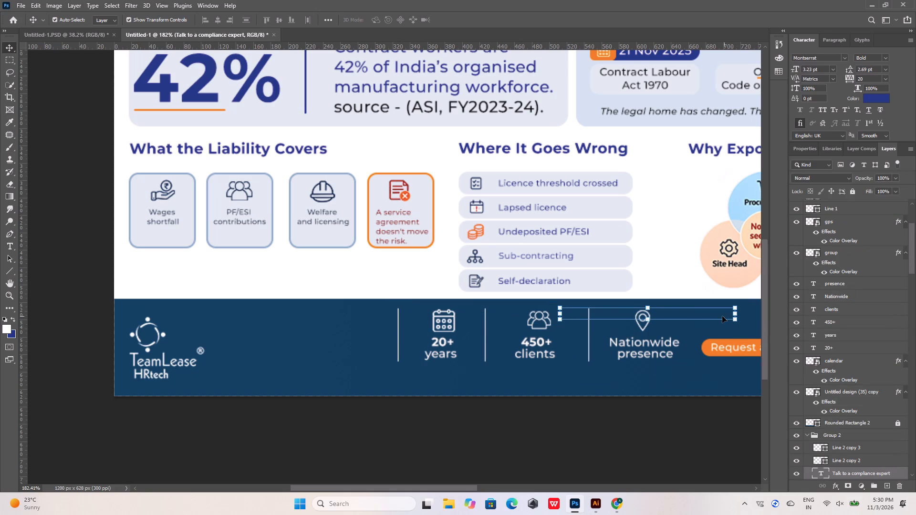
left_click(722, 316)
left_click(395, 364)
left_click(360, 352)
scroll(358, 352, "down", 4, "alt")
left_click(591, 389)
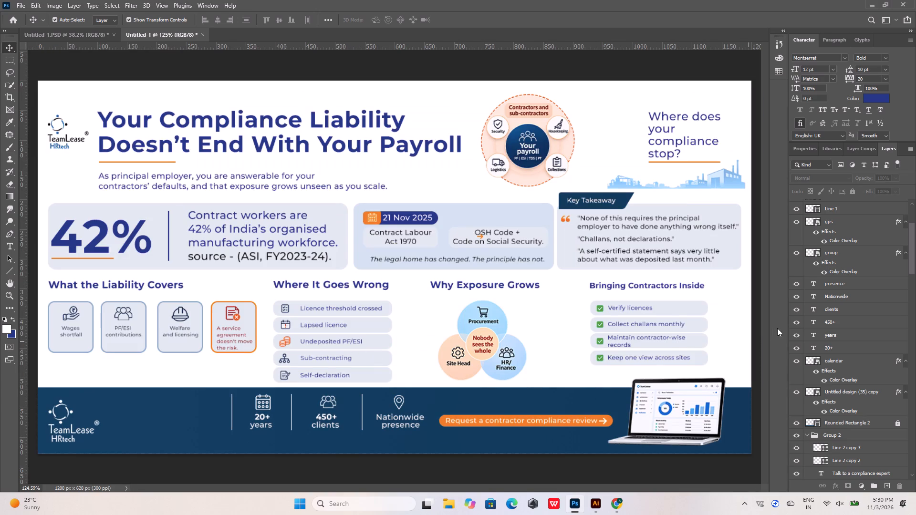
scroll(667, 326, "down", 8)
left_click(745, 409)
Unlock the navy banner's background layer, Rounded Rectangle 2.
scroll(823, 271, "up", 15)
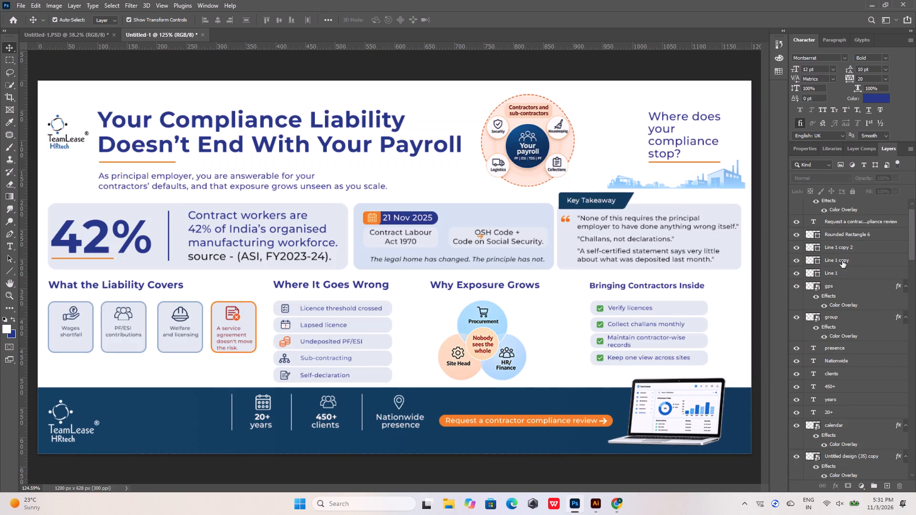
left_click(842, 261)
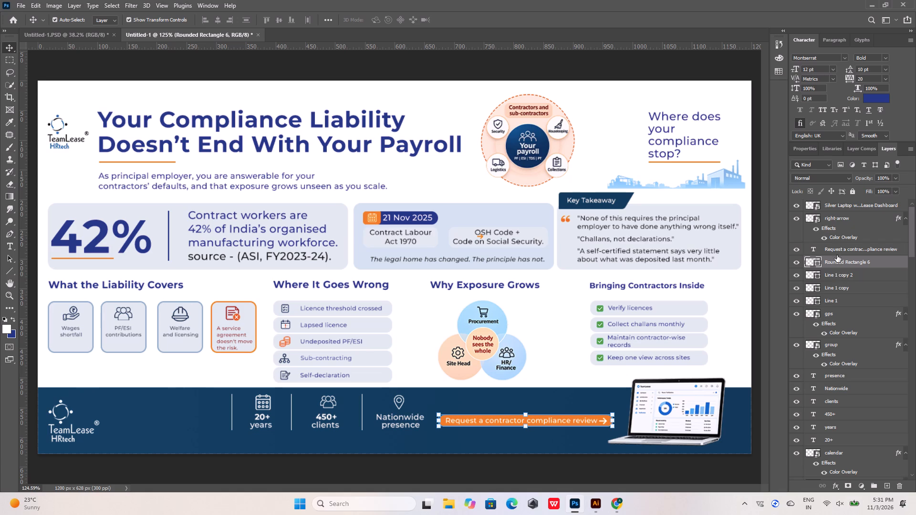
scroll(842, 216, "up", 3)
left_click(840, 217)
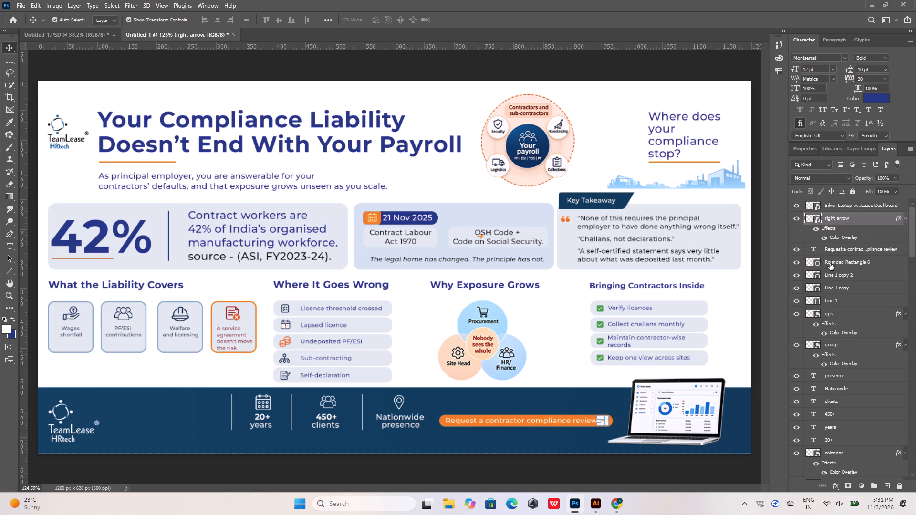
left_click(831, 262)
left_click(827, 276)
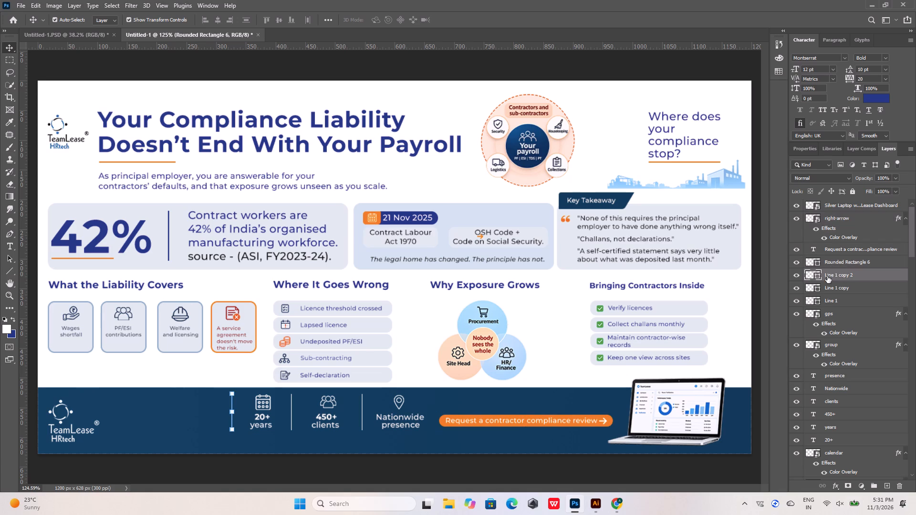
scroll(828, 325, "down", 3)
left_click(833, 309)
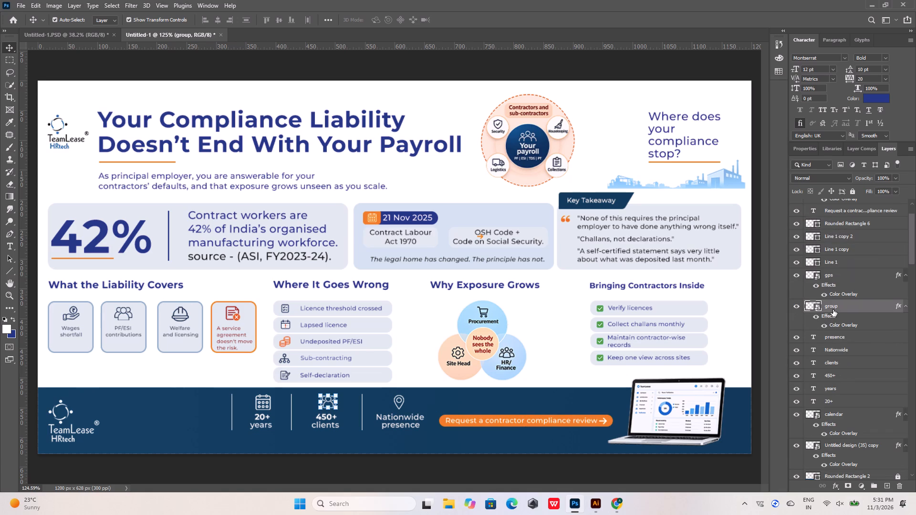
scroll(833, 309, "down", 8)
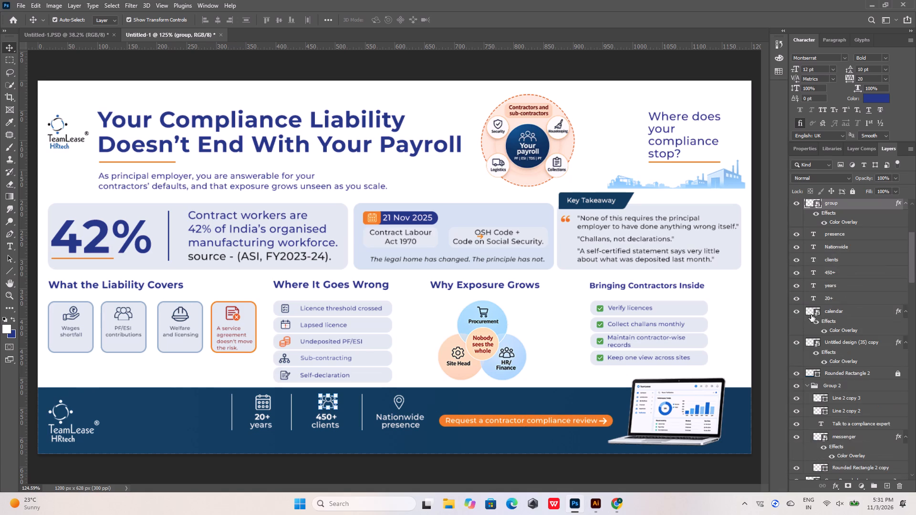
left_click(838, 373)
left_click(899, 372)
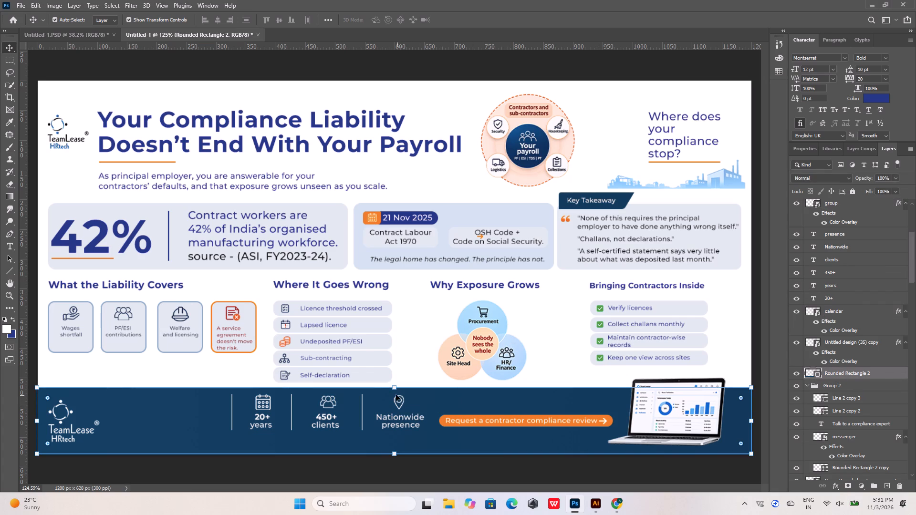
Lower the navy banner rectangle's top edge, reducing its height to about 69.6% while keeping its full width and bottom edge.
left_click_drag(395, 390, 396, 412, "shift")
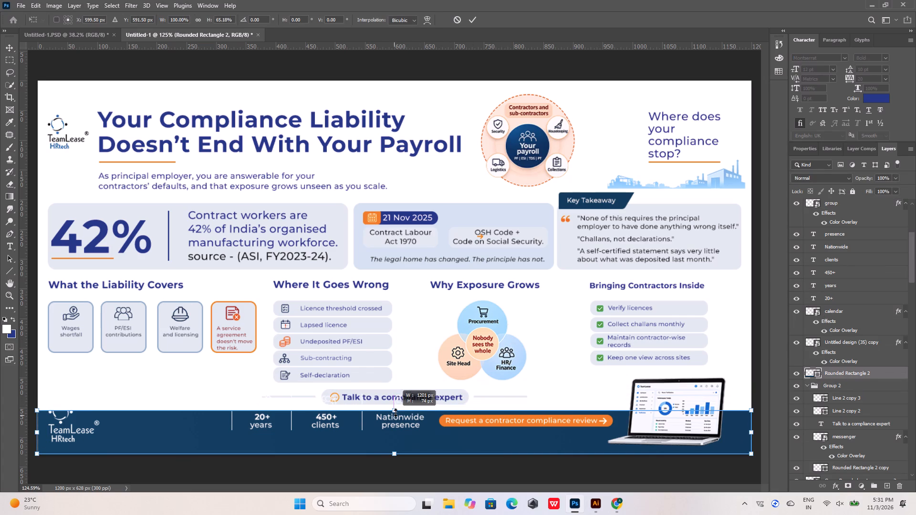
left_click_drag(396, 412, 396, 411, "shift")
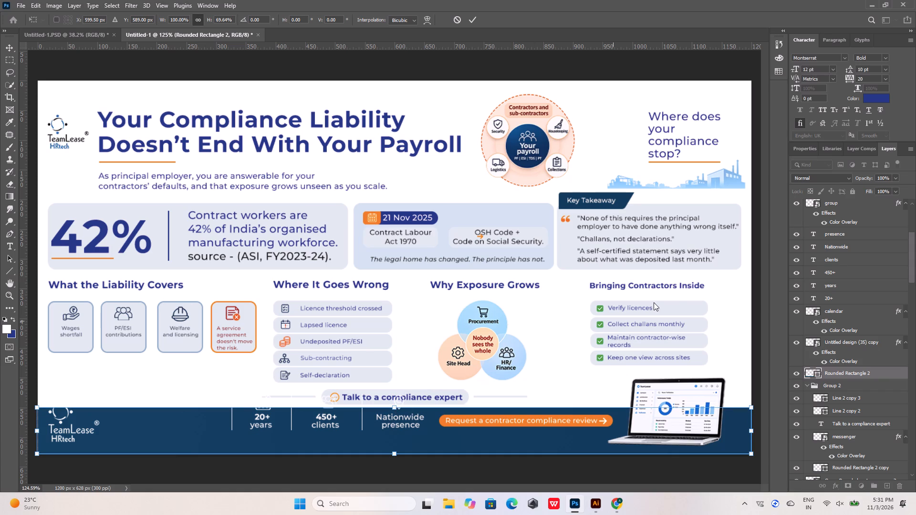
left_click(474, 18)
left_click(502, 57)
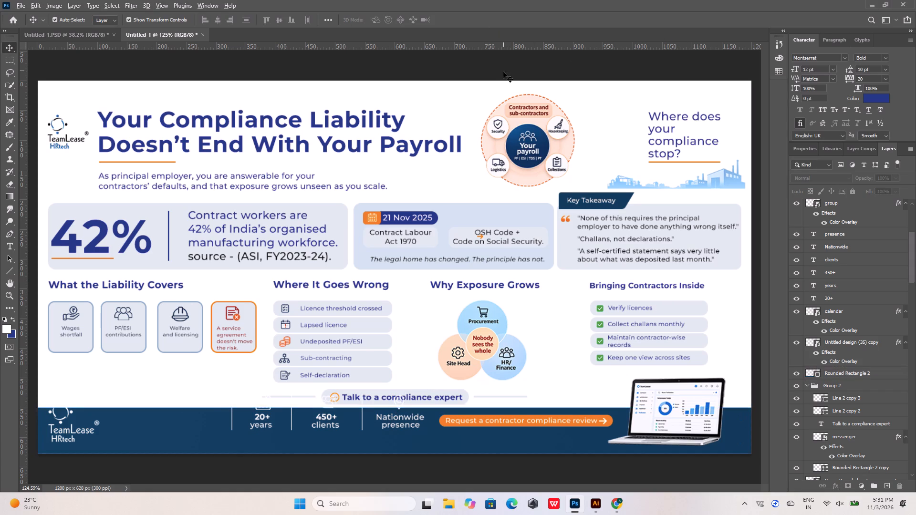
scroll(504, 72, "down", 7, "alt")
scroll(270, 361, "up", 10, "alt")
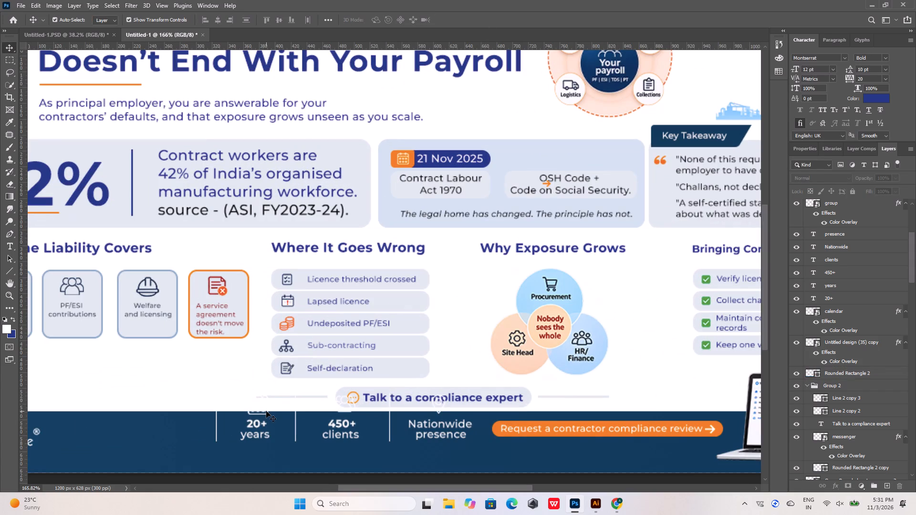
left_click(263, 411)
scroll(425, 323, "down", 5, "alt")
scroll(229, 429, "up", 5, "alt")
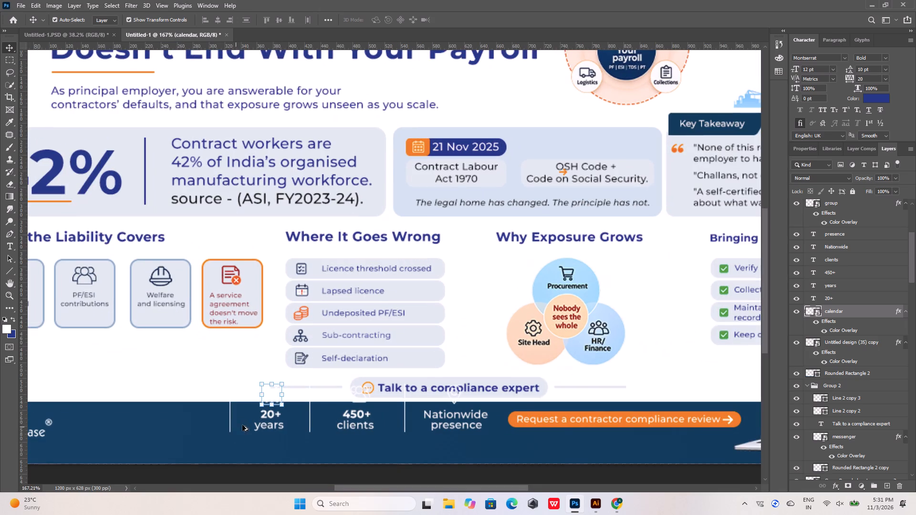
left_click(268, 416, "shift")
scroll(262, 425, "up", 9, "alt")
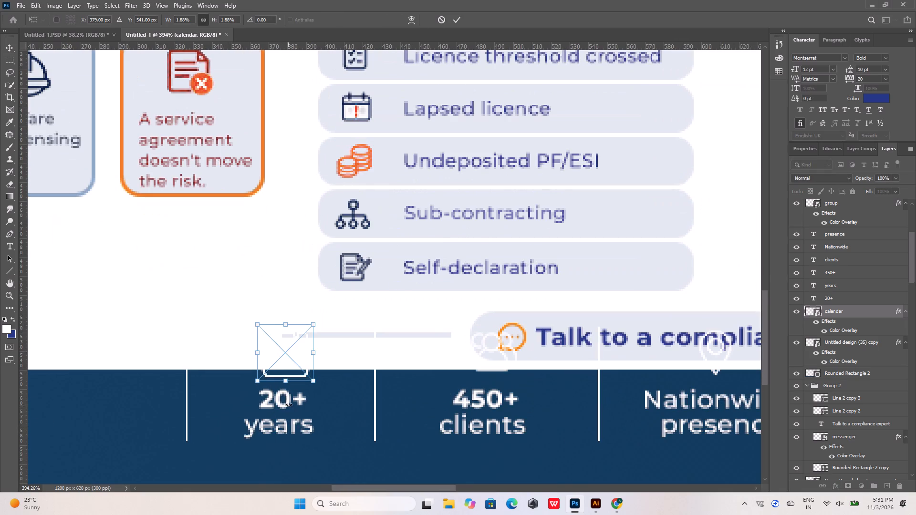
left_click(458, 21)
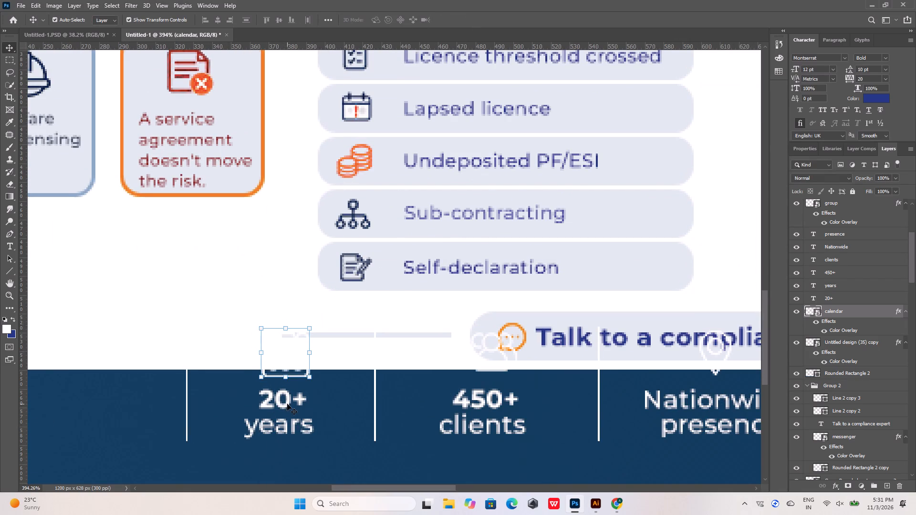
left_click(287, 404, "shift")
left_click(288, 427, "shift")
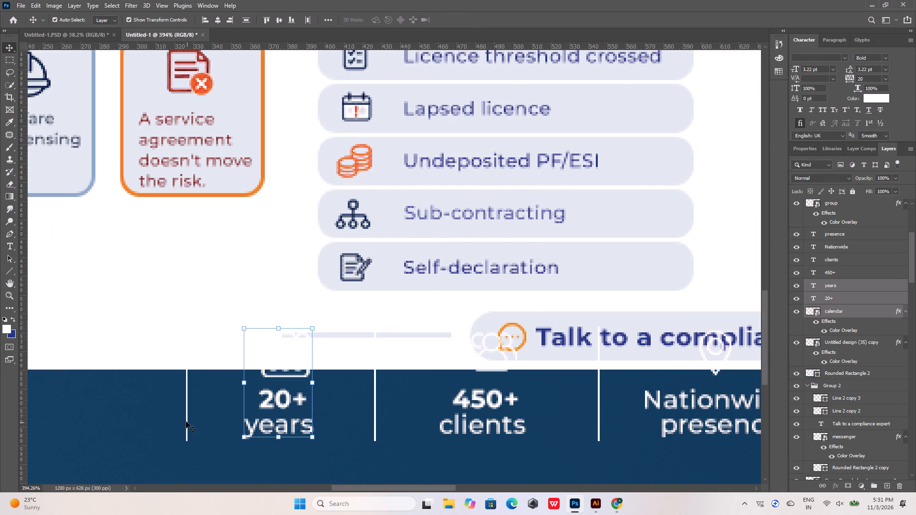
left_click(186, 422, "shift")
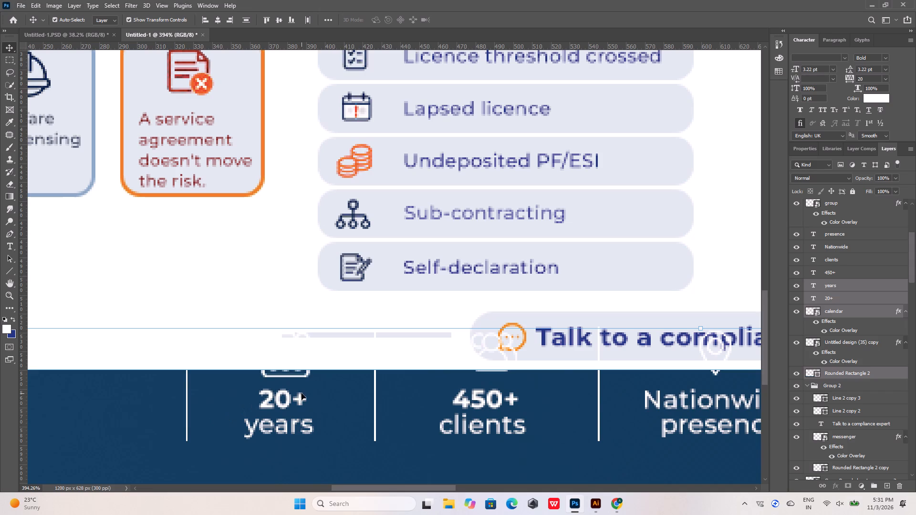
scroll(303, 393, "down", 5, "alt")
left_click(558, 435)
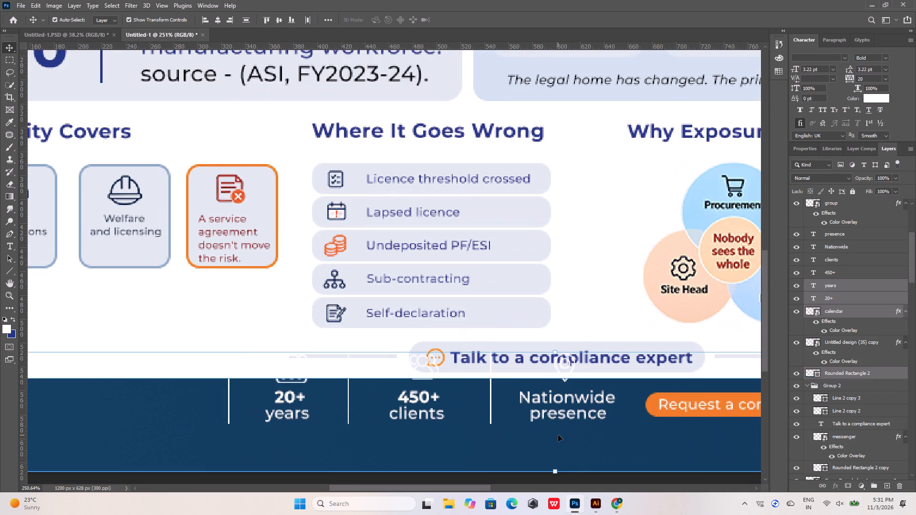
Select the location pin icon together with the "Nationwide" and "presence" text in the banner.
left_click(564, 369)
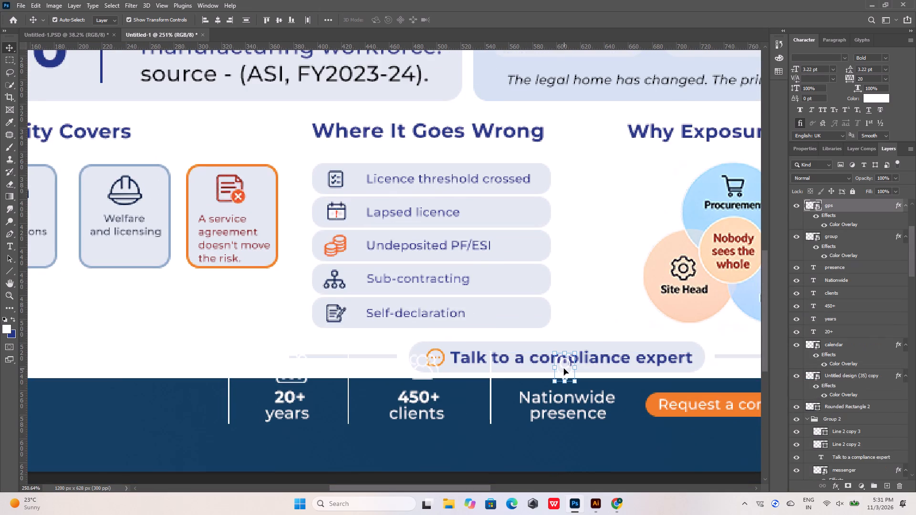
left_click(572, 398, "shift")
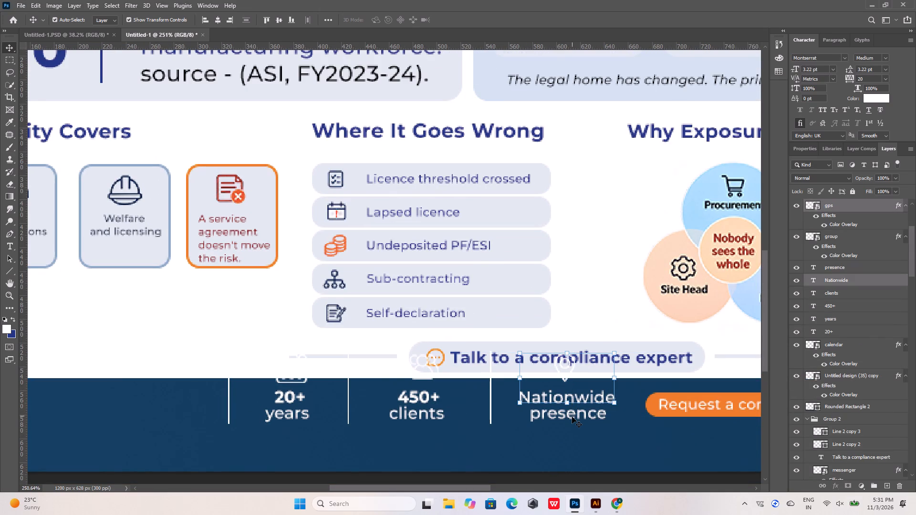
left_click(572, 417, "shift")
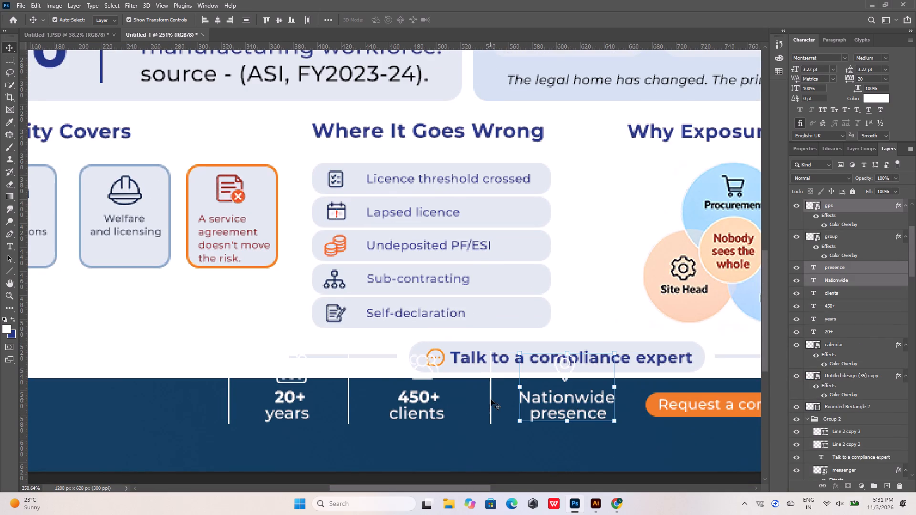
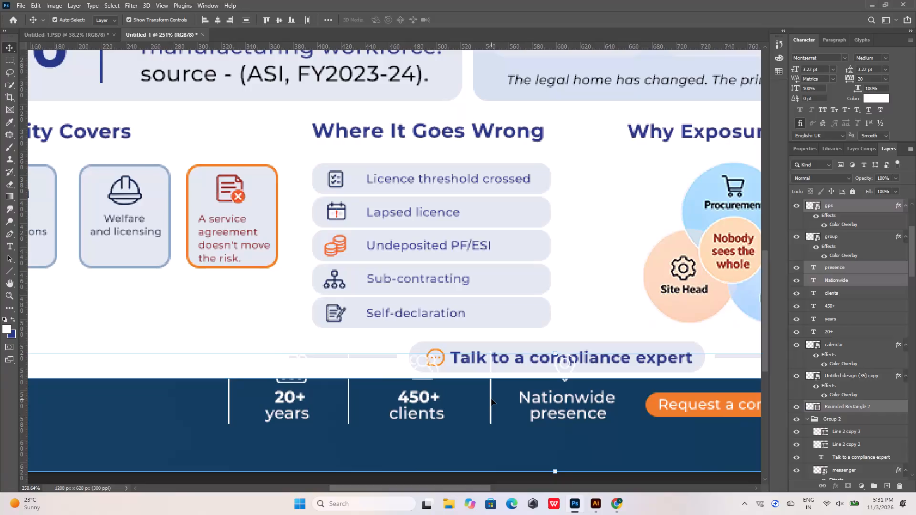
Clear the current selection and select all three banner statistics: pin, people and calendar icons with "Nationwide presence", "450+ clients" and "20+ years" text.
key("ctrl+z")
scroll(590, 405, "down", 6)
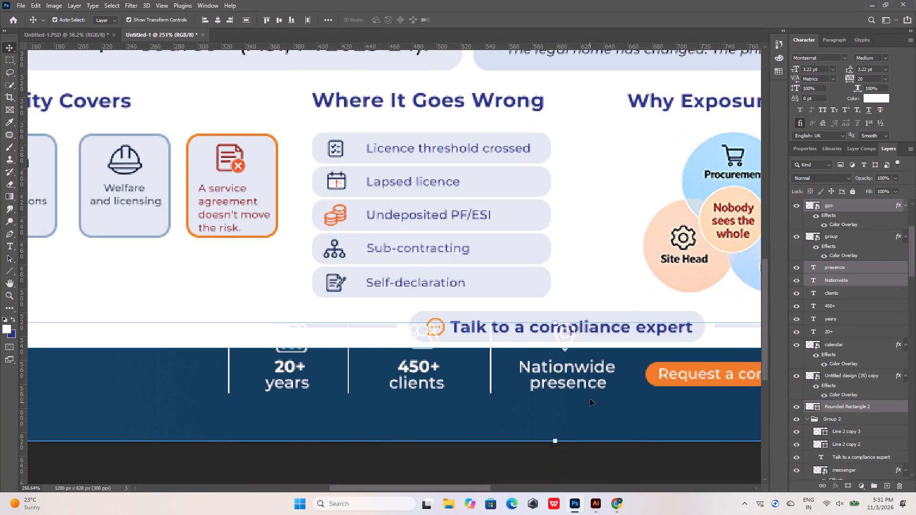
scroll(590, 399, "down", 2)
left_click(615, 443)
left_click(563, 308)
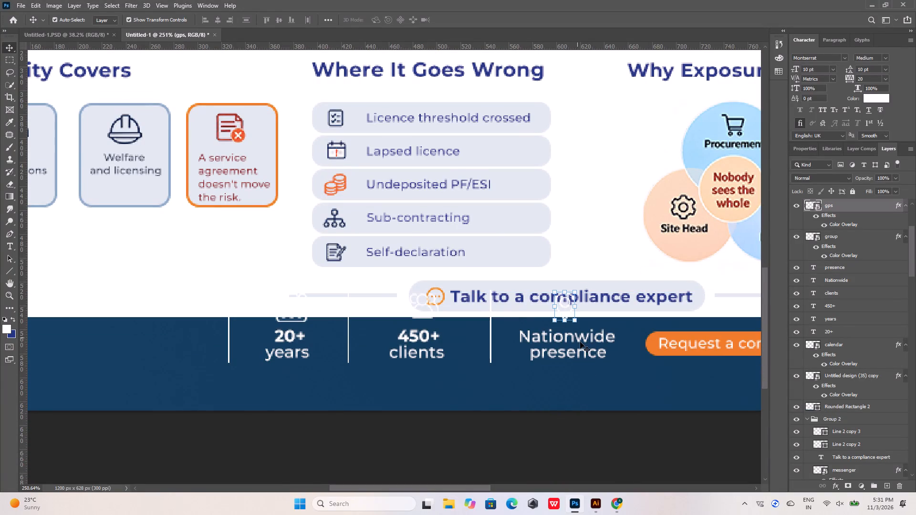
left_click(583, 341, "shift")
left_click(586, 355, "shift")
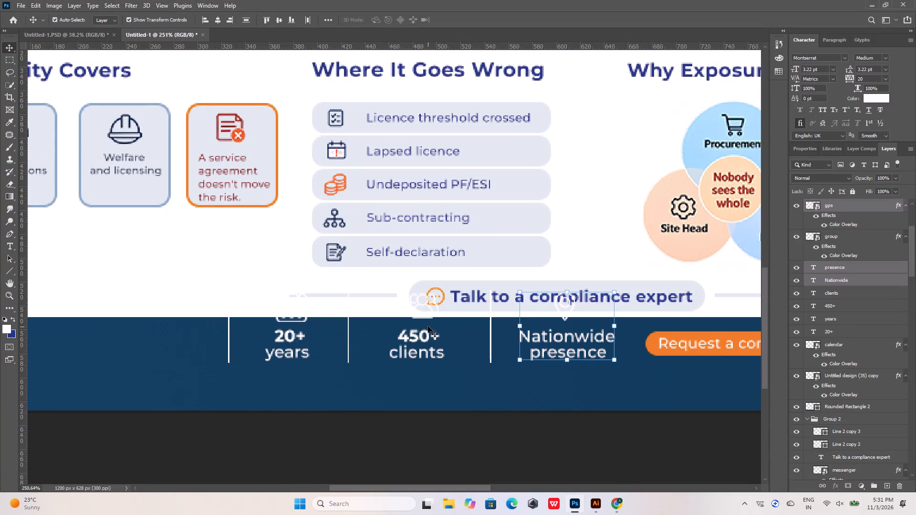
left_click(432, 313, "shift")
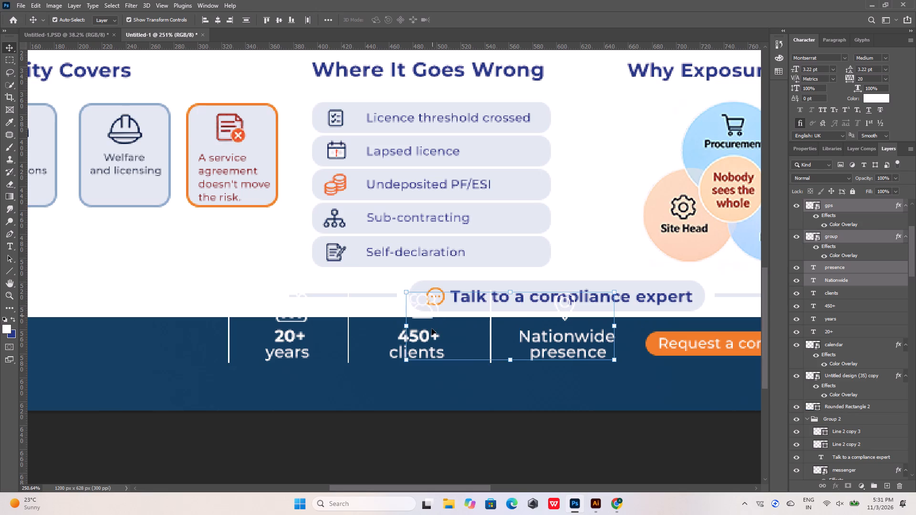
left_click(429, 338, "shift")
left_click(432, 353, "shift")
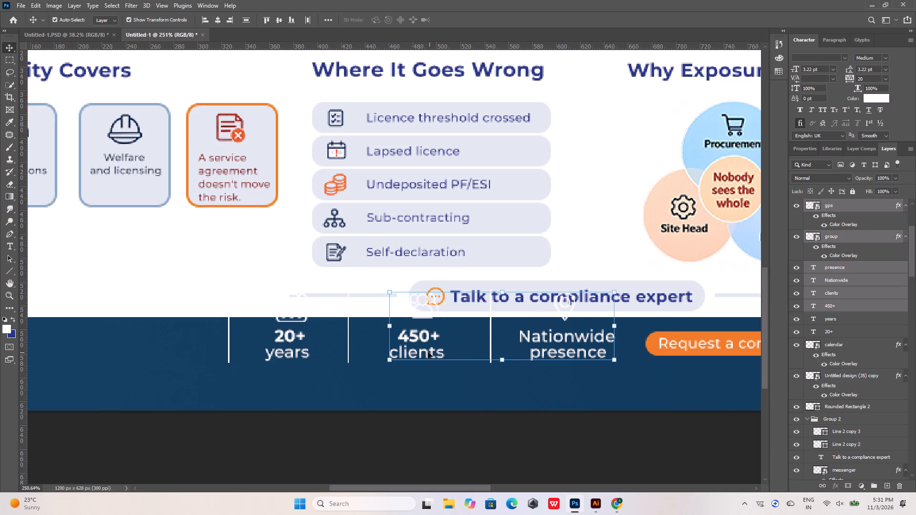
left_click(300, 320, "shift")
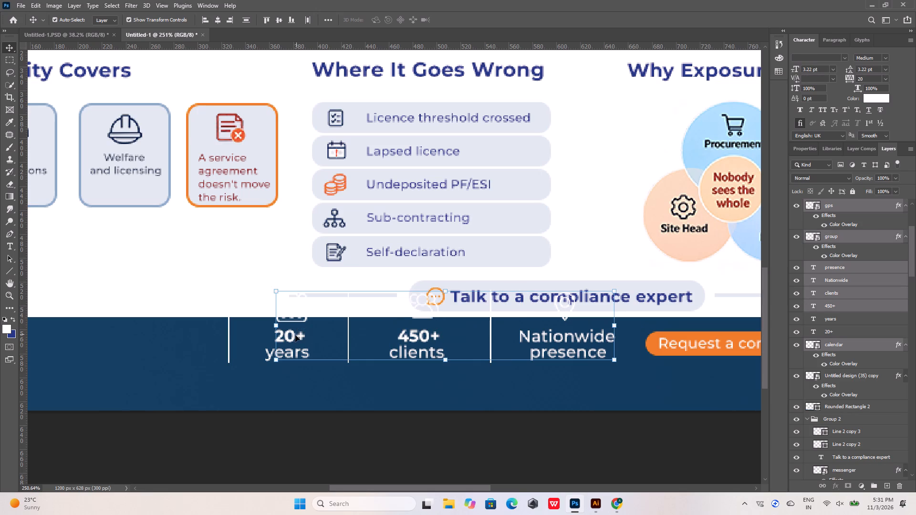
left_click(293, 336, "shift")
left_click(296, 353, "shift")
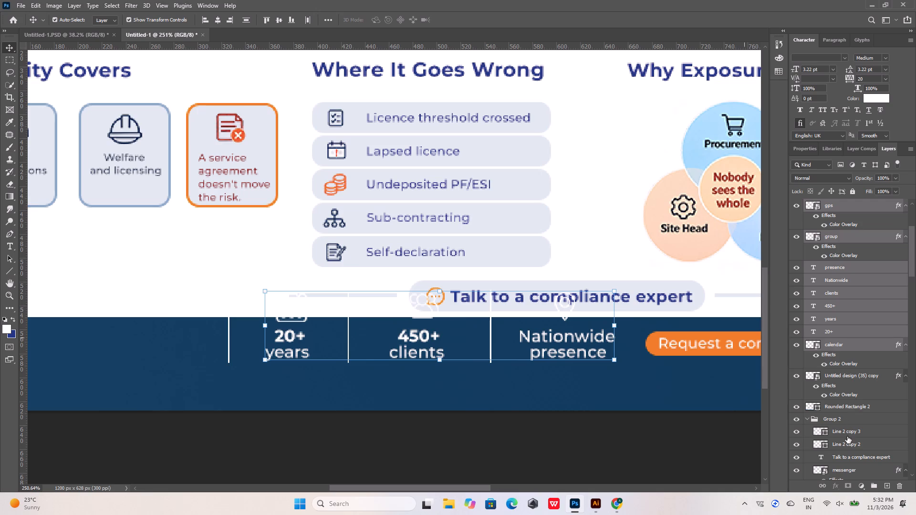
Add the three vertical divider lines to the statistics selection and move everything 32 px down into the navy banner.
left_click(793, 432)
left_click(793, 432)
scroll(804, 427, "up", 8)
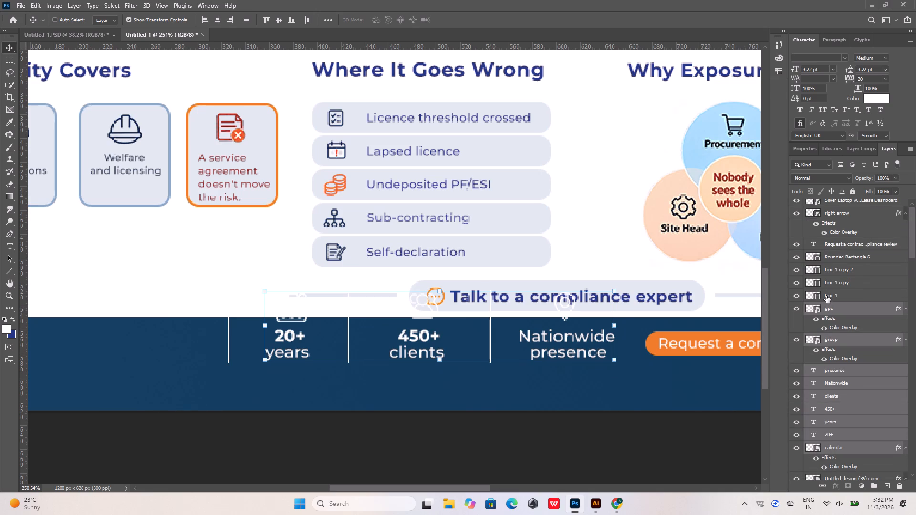
left_click(826, 295, "ctrl")
left_click(829, 282, "ctrl")
left_click(831, 270, "ctrl")
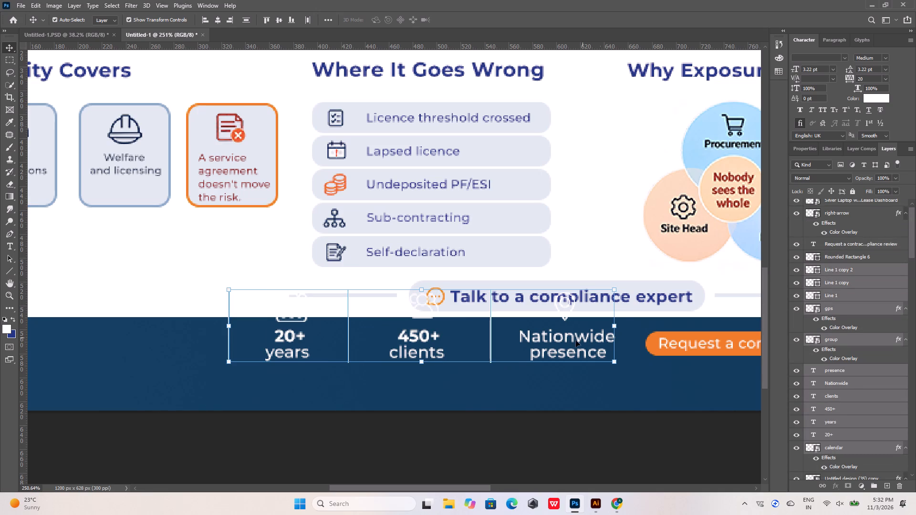
scroll(562, 347, "down", 8, "alt")
scroll(591, 269, "down", 2)
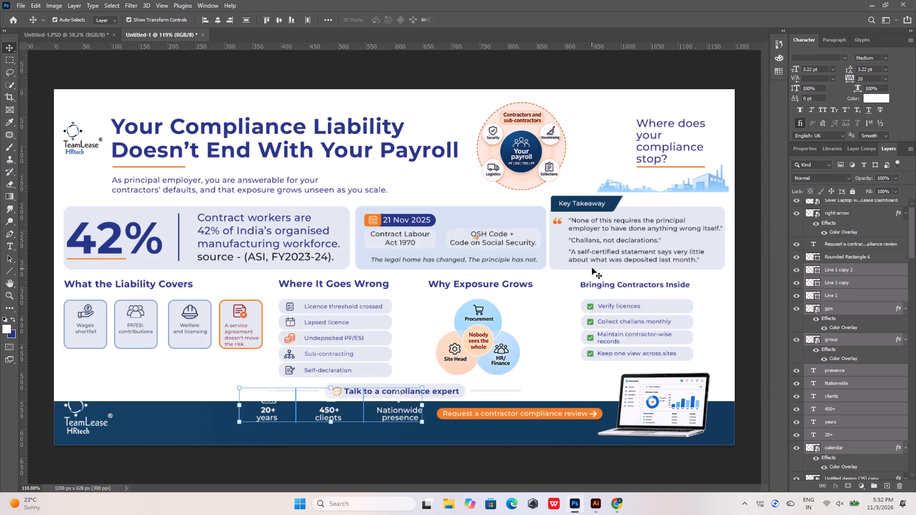
scroll(592, 268, "down", 9)
scroll(291, 391, "up", 4, "alt")
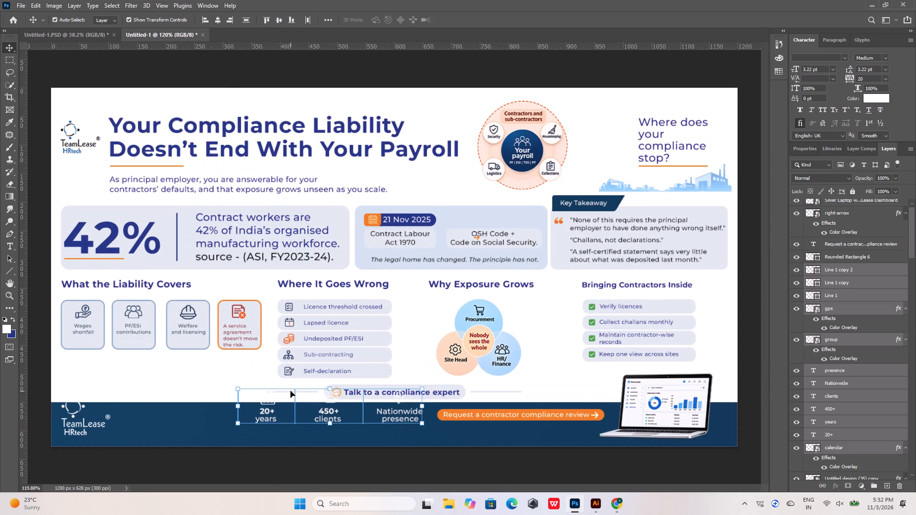
key("shift+Down")
key("shift+Down")
key("shift+Down")
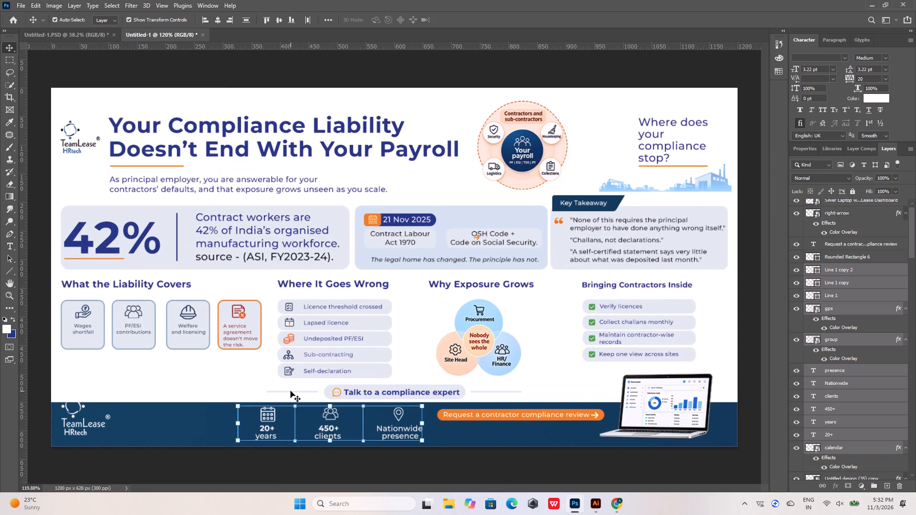
key("Down")
key("Down")
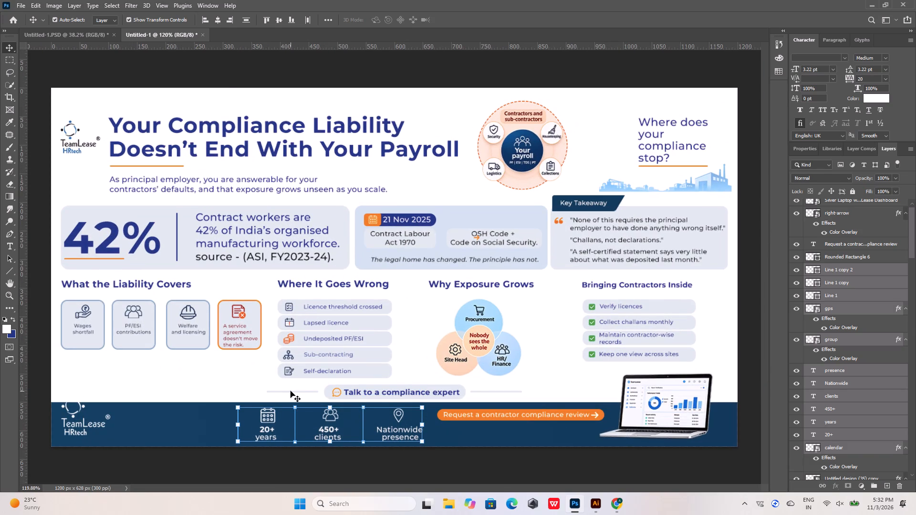
Move the selected statistics and dividers 110 px left along the banner, and compare with the reference design in Chrome.
key("shift+Left")
key("shift+Left")
key("shift+Left")
key("shift+Left")
key("shift+Left")
key("shift+Left")
key("shift+Left")
key("shift+Left")
key("shift+Left")
key("shift+Left")
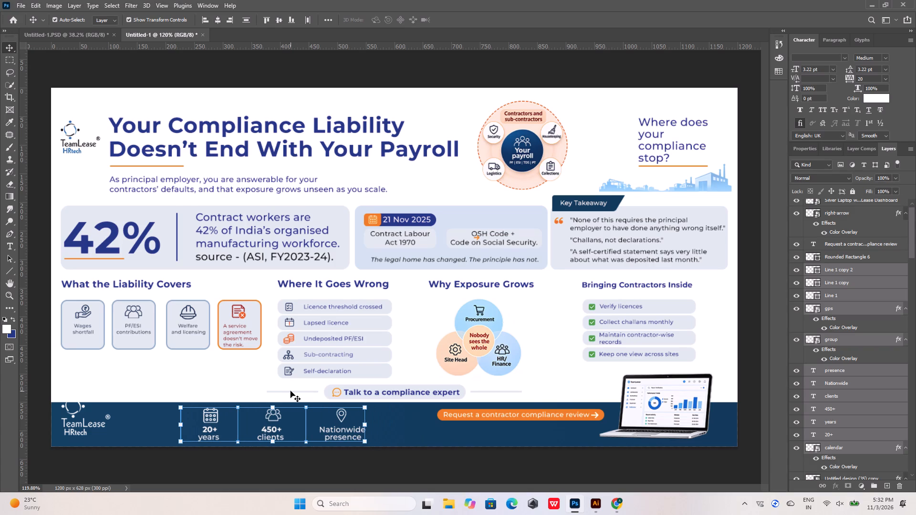
key("shift+Left")
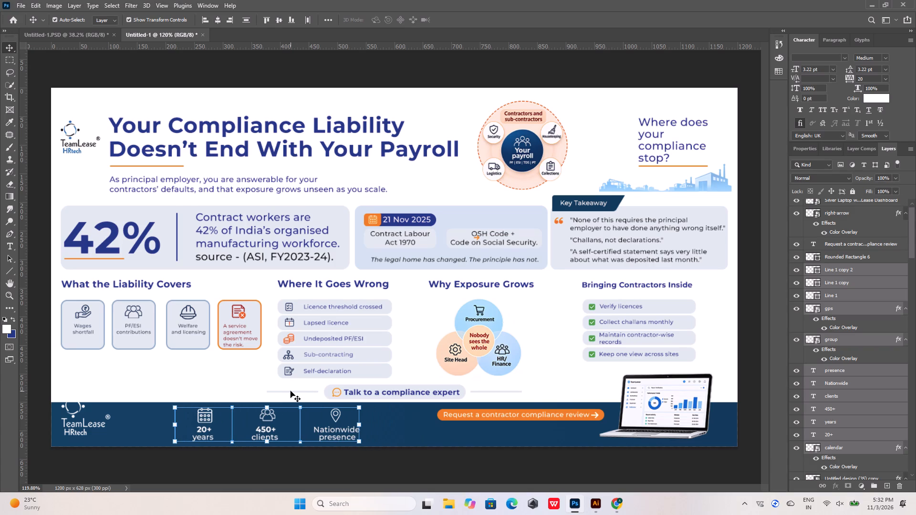
left_click(612, 503)
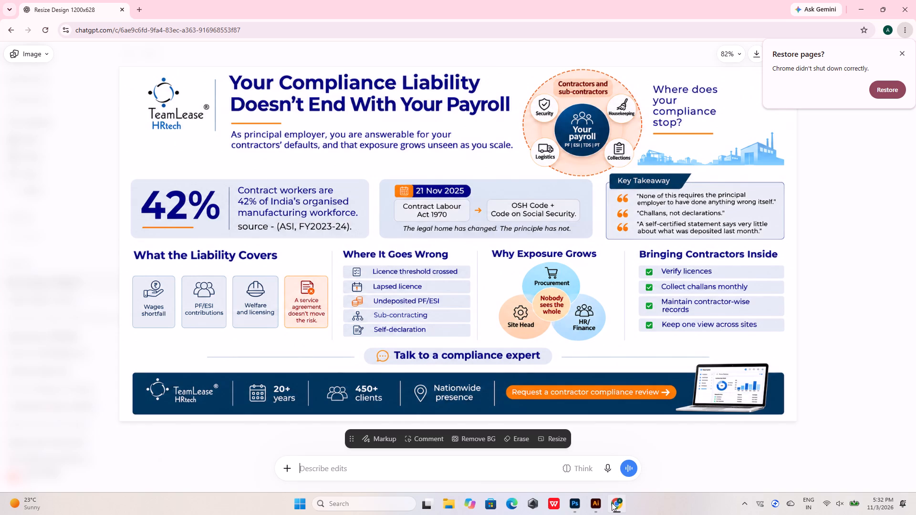
left_click(612, 503)
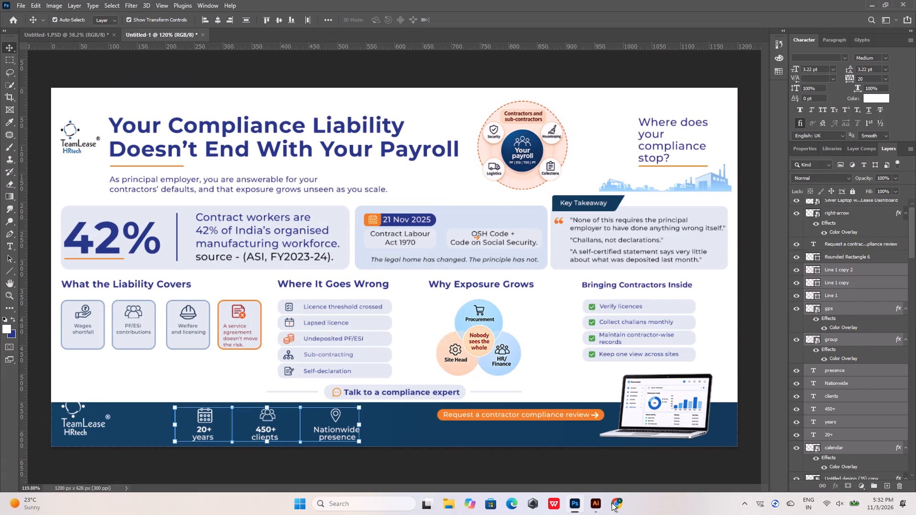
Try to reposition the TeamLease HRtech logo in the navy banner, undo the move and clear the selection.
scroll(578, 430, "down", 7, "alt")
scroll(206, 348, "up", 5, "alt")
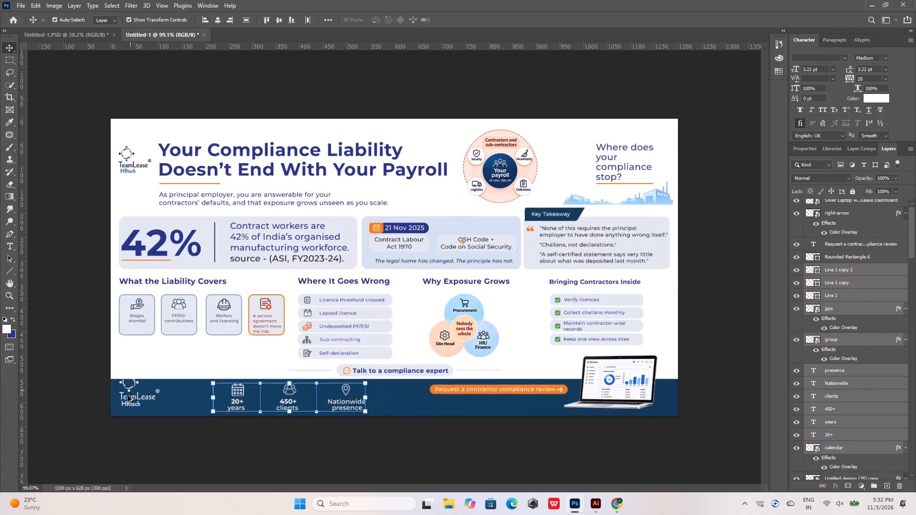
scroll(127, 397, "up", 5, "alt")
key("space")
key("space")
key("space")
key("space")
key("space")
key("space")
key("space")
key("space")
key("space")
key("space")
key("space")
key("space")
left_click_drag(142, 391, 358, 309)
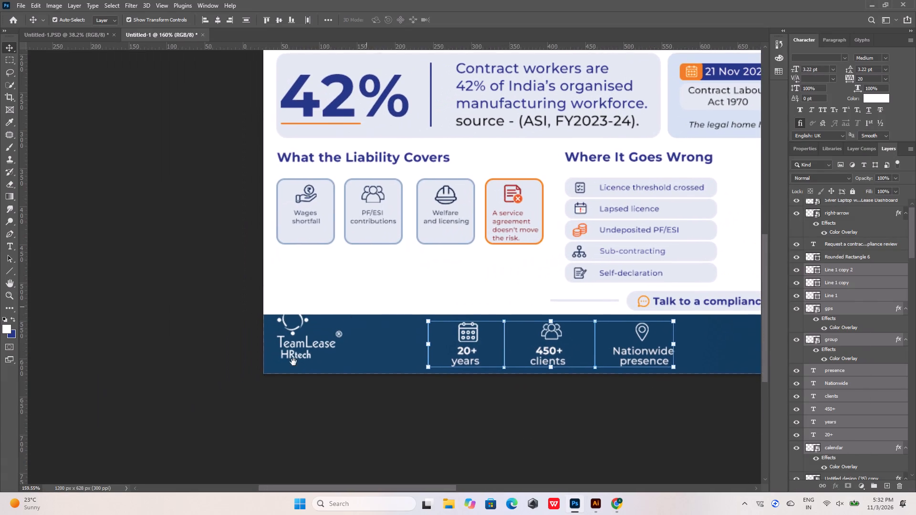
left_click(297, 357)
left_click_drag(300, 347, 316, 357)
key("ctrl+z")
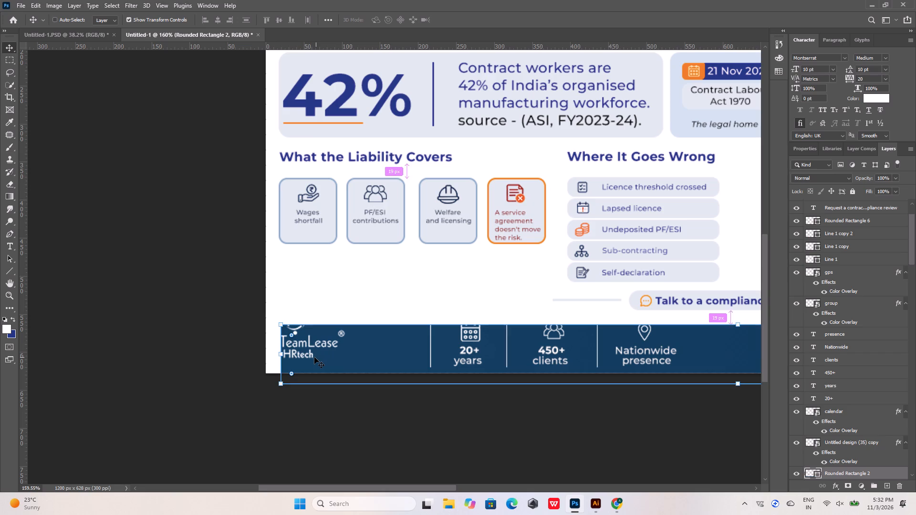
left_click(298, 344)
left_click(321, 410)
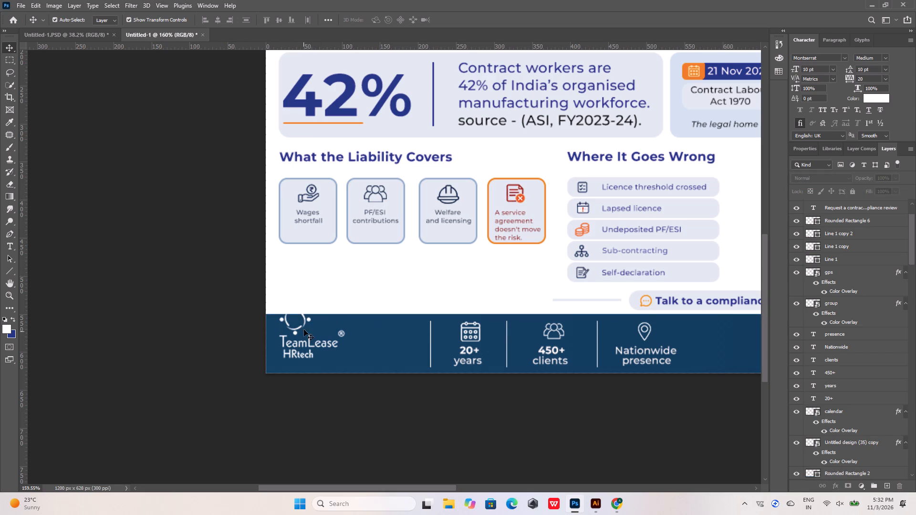
Move the TeamLease HRtech logo down into the navy banner and scale it to 6.78%, centred near X 61 px, Y 589 px.
left_click(308, 319)
left_click_drag(308, 319, 314, 332)
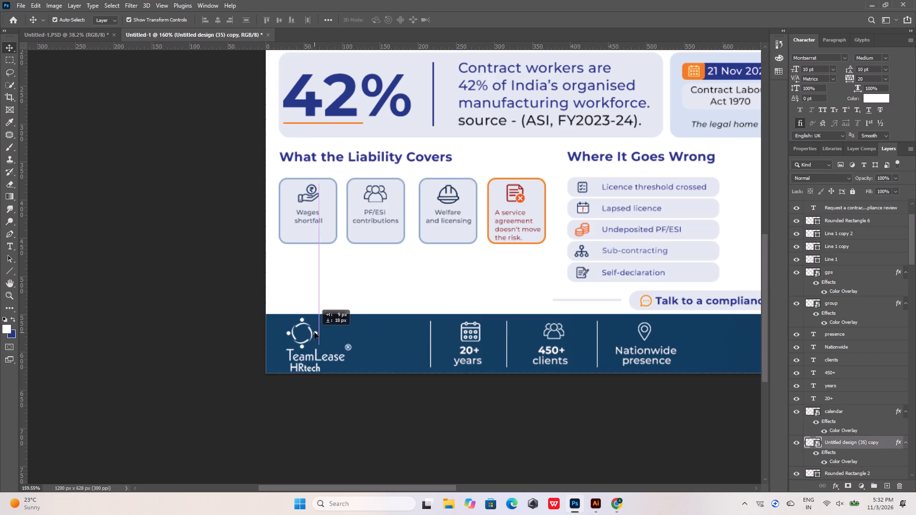
left_click_drag(314, 332, 316, 330)
left_click_drag(354, 370, 350, 368)
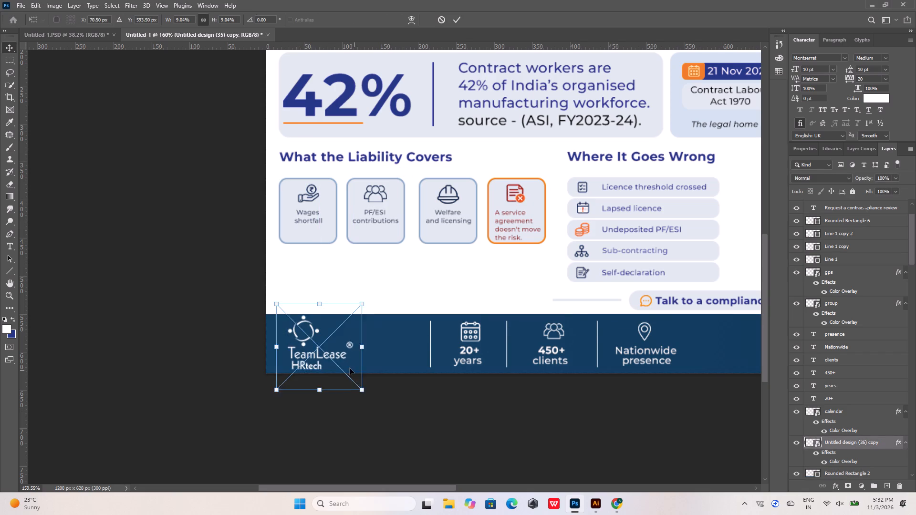
left_click_drag(350, 368, 343, 361)
left_click_drag(352, 384, 331, 362)
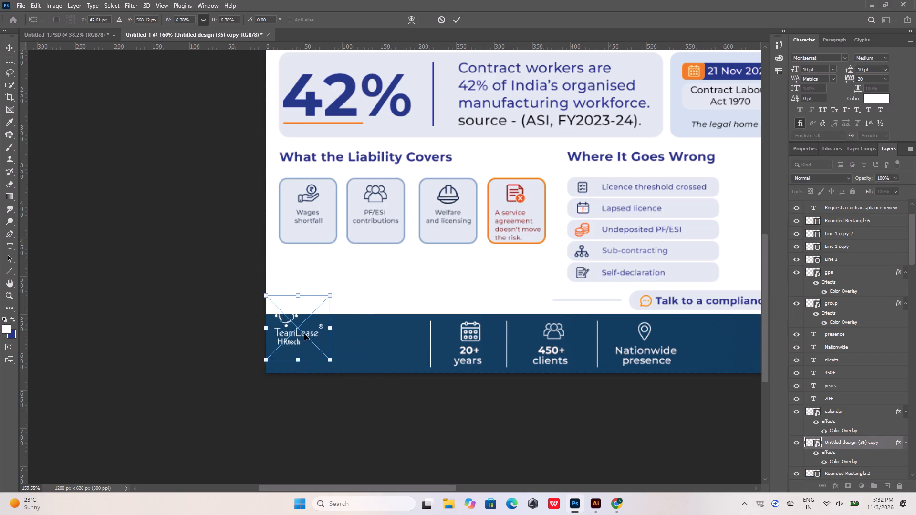
left_click_drag(304, 334, 319, 350)
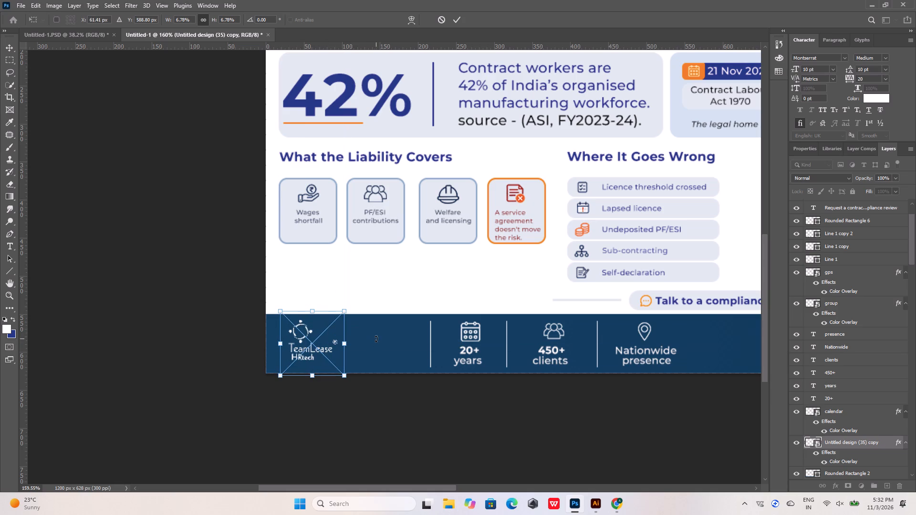
left_click(457, 19)
Align the logo's vertical centre with the navy banner rectangle and clear the selection.
left_click(378, 326, "shift")
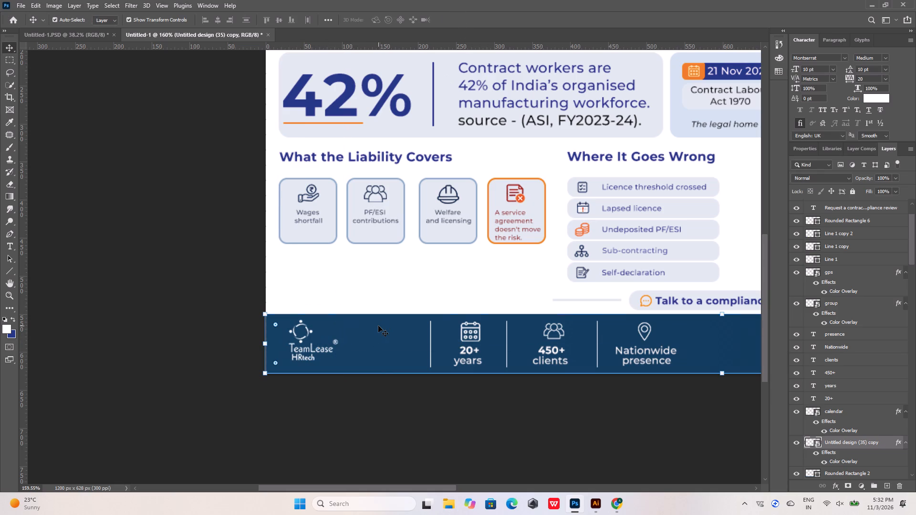
left_click(277, 18)
left_click(340, 410)
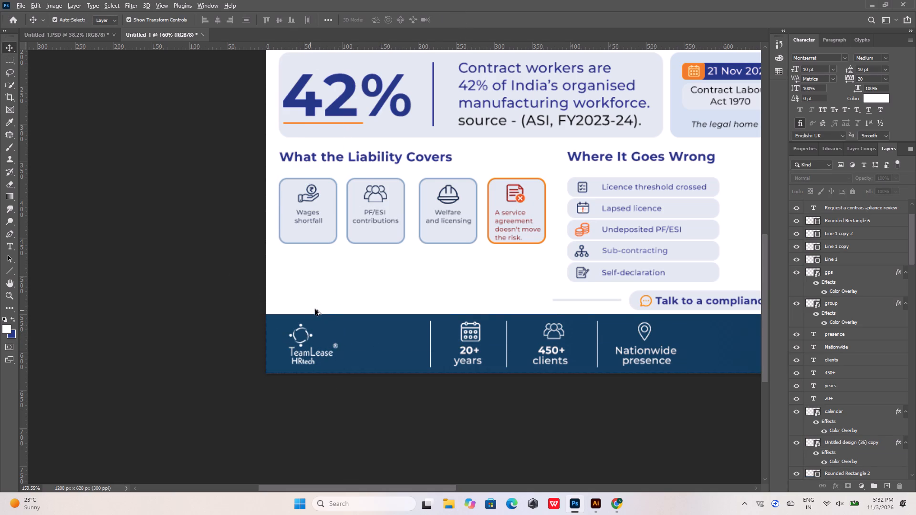
Select the "Request a contractor compliance review" button's text, arrow and orange rounded rectangle together and scale them up to about 124%.
scroll(316, 309, "down", 4, "alt")
scroll(534, 291, "down", 4, "alt")
scroll(173, 377, "up", 8, "alt")
left_click(549, 416)
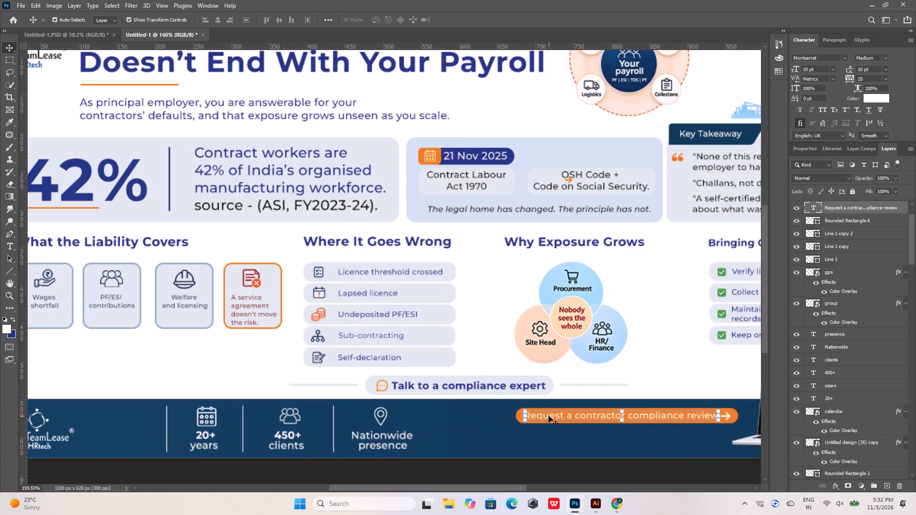
scroll(354, 347, "down", 5, "alt")
scroll(580, 404, "up", 8, "alt")
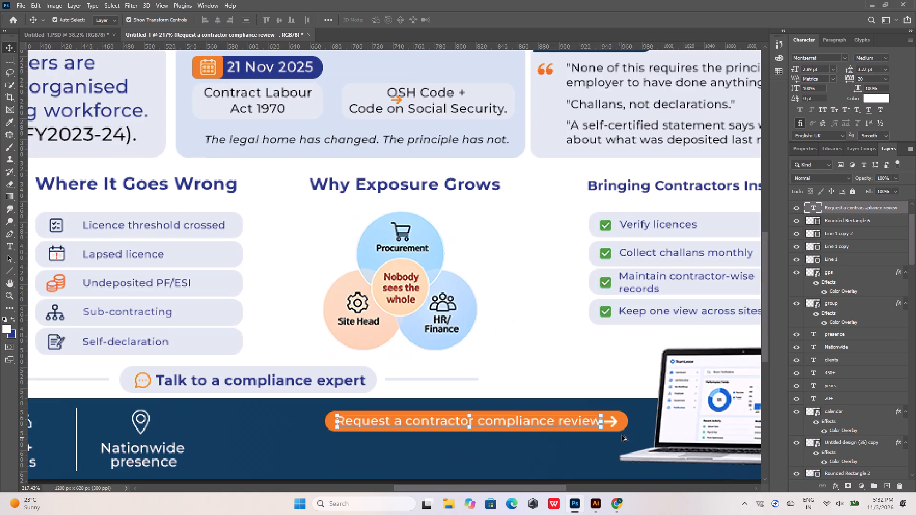
left_click(616, 422, "shift")
scroll(626, 423, "up", 2, "alt")
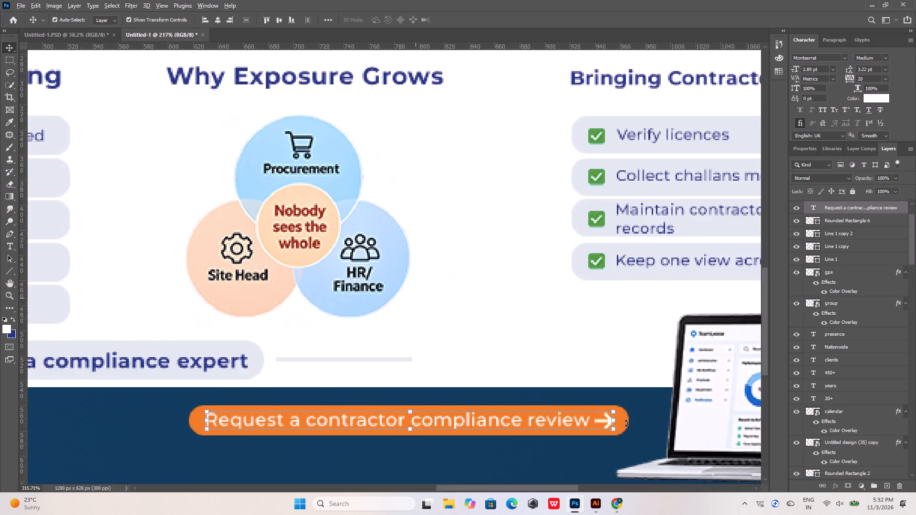
scroll(626, 423, "up", 10, "alt")
left_click(626, 418, "shift")
scroll(570, 373, "down", 14, "alt")
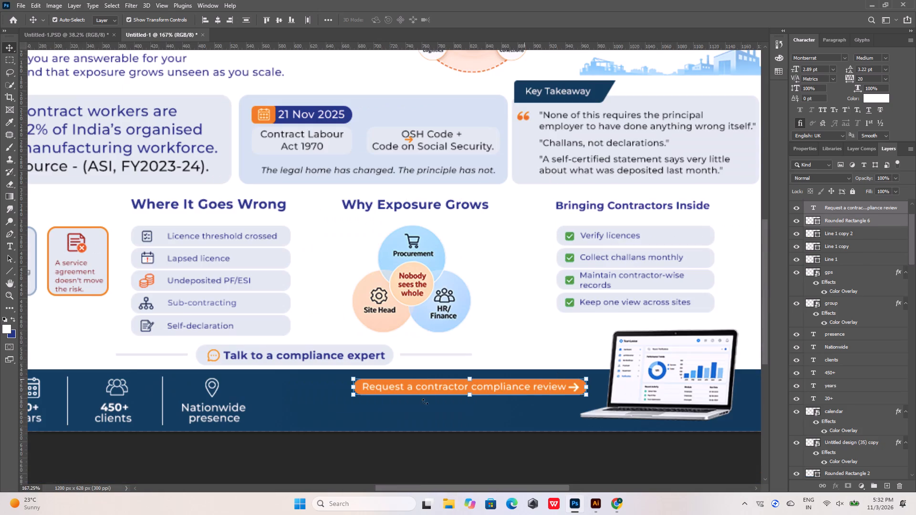
left_click_drag(353, 395, 298, 416)
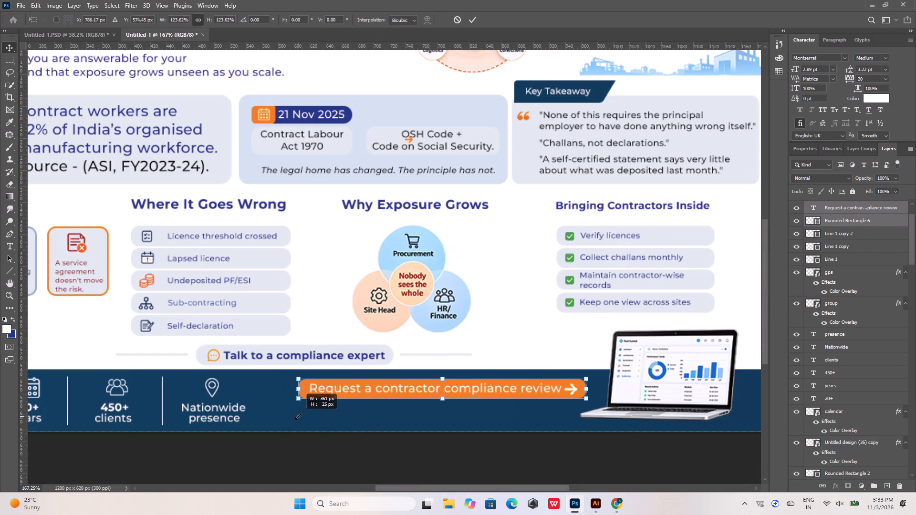
left_click_drag(298, 416, 298, 416)
Move the enlarged call-to-action button to about X 769 px, Y 589 px in the navy banner, apply the transform and clear the selection.
left_click_drag(440, 388, 427, 402)
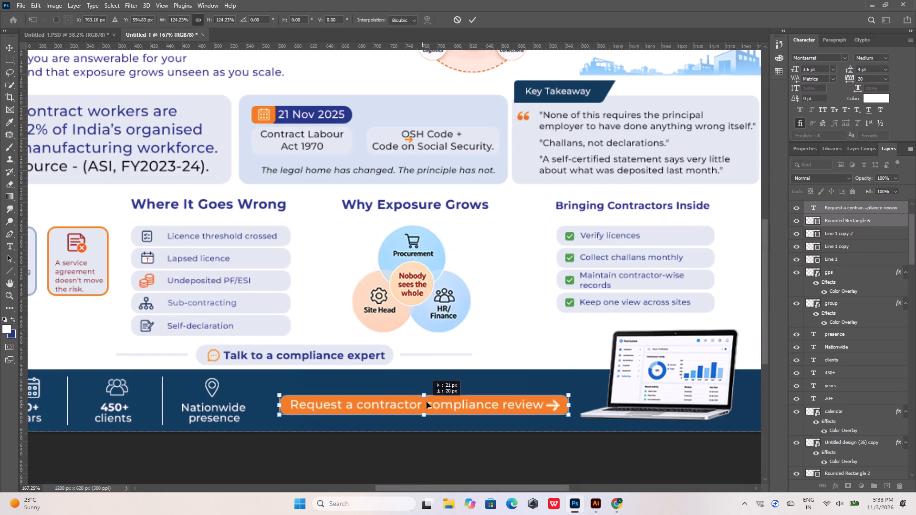
left_click_drag(427, 402, 427, 399)
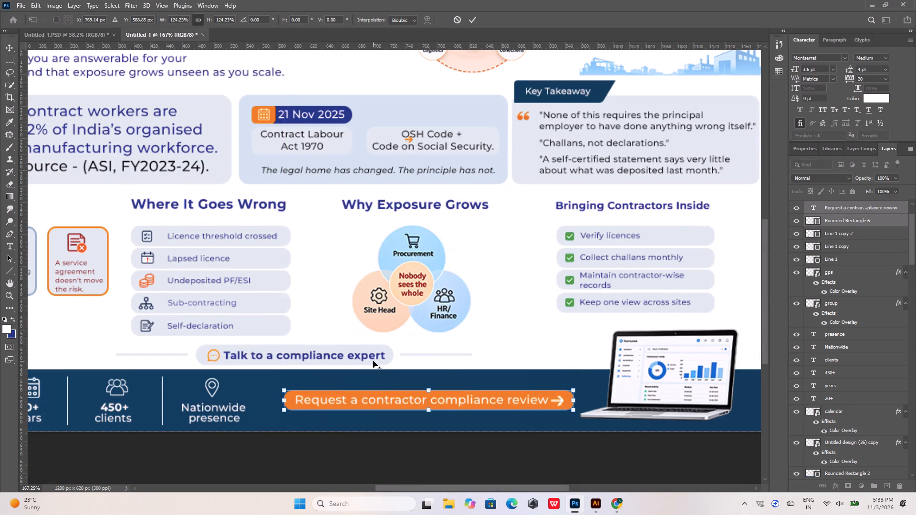
scroll(373, 361, "down", 4, "alt")
left_click(670, 404)
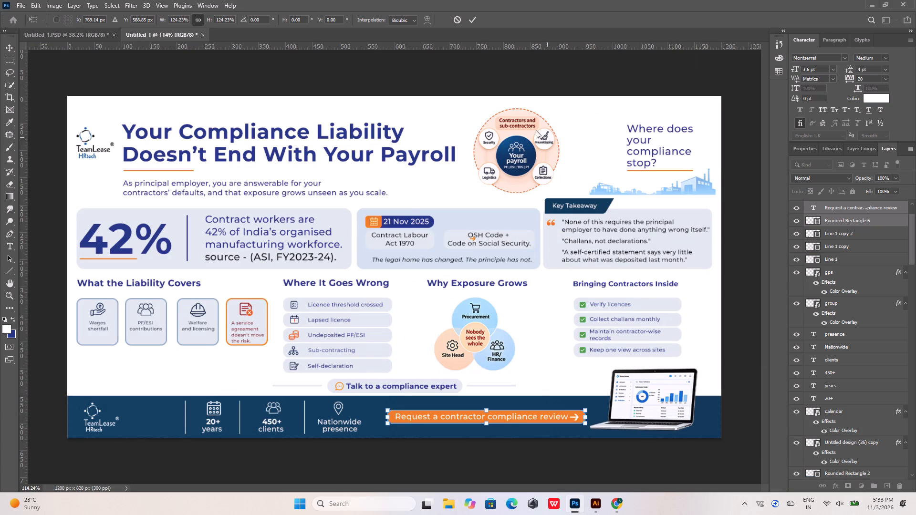
left_click(470, 17)
left_click(498, 66)
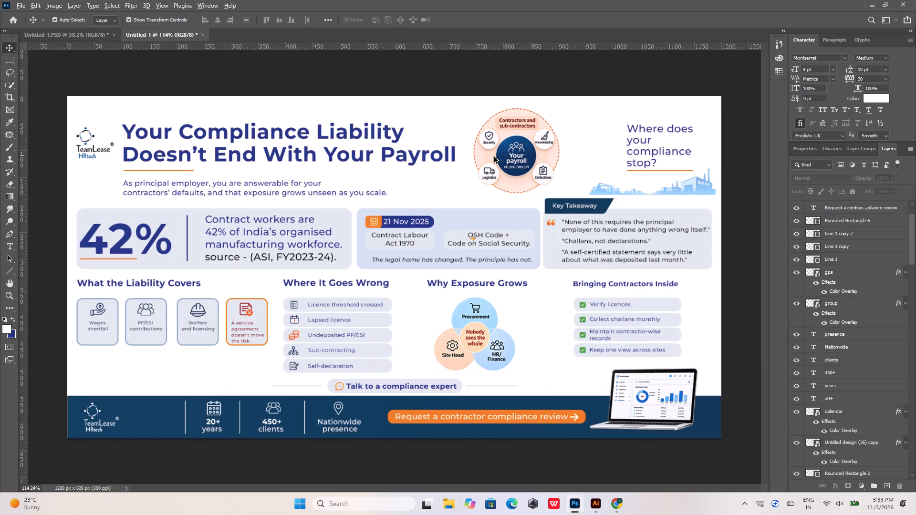
Move the "20+ years" statistic with its calendar icon and the divider before it 80 px left along the banner, then deselect.
scroll(494, 156, "down", 4, "alt")
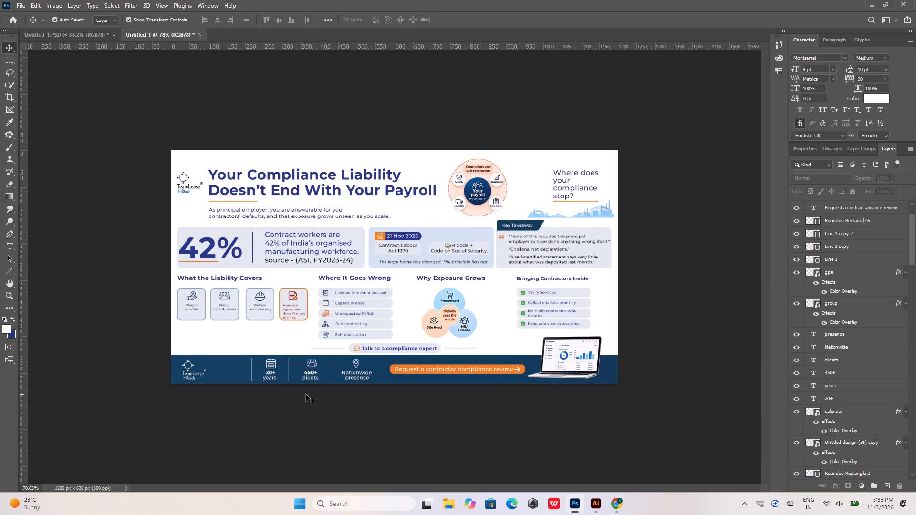
scroll(224, 386, "up", 10, "alt")
key("space")
key("space")
key("space")
key("space")
key("space")
key("space")
key("space")
key("space")
key("space")
key("space")
key("space")
key("space")
key("space")
left_click_drag(233, 367, 532, 278)
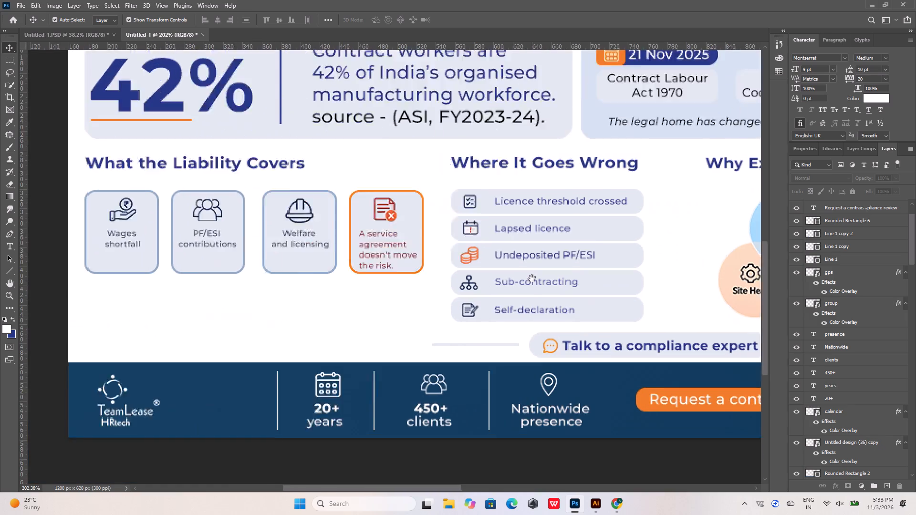
left_click_drag(532, 278, 605, 241)
left_click(341, 313)
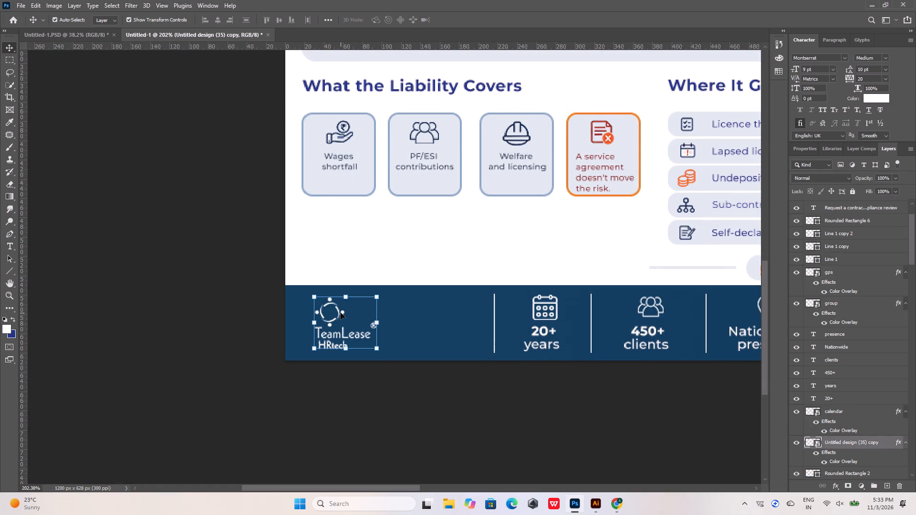
left_click(494, 320)
scroll(494, 322, "up", 5, "alt")
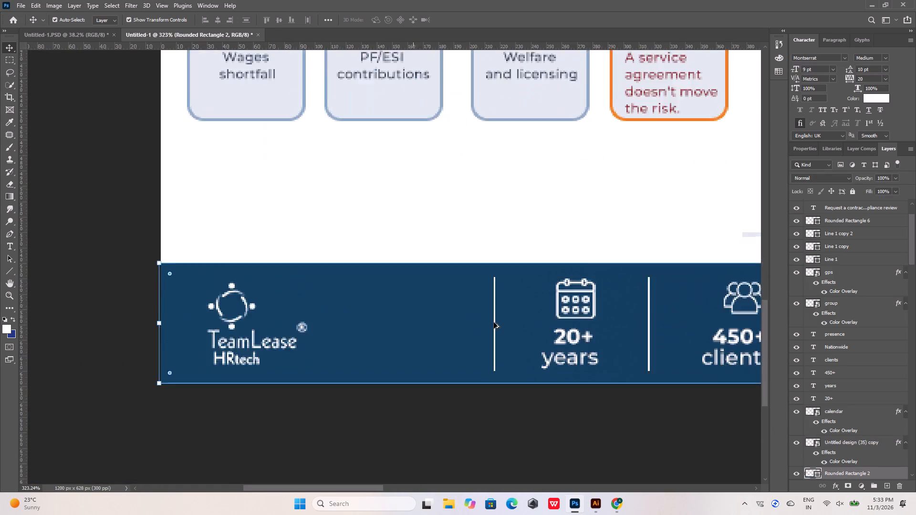
scroll(494, 322, "up", 6, "alt")
left_click(495, 322)
left_click(497, 319)
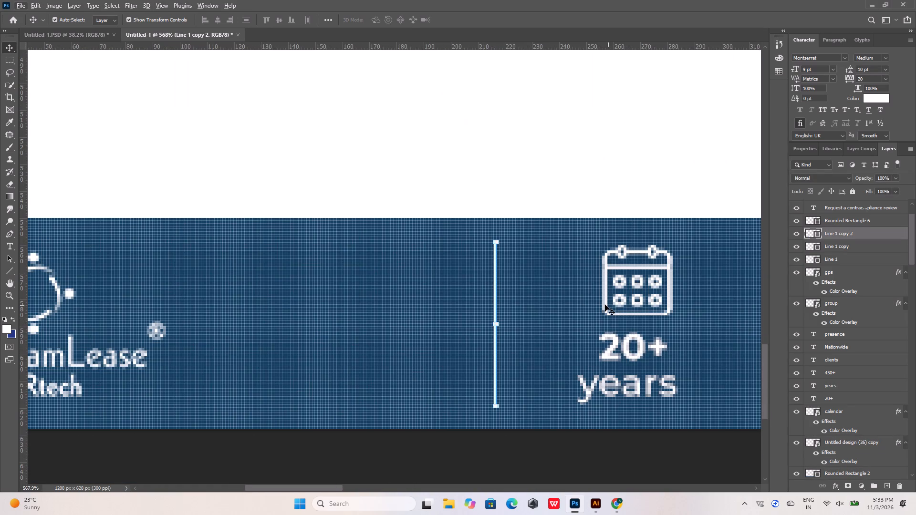
left_click(604, 303, "shift")
left_click(612, 341, "shift")
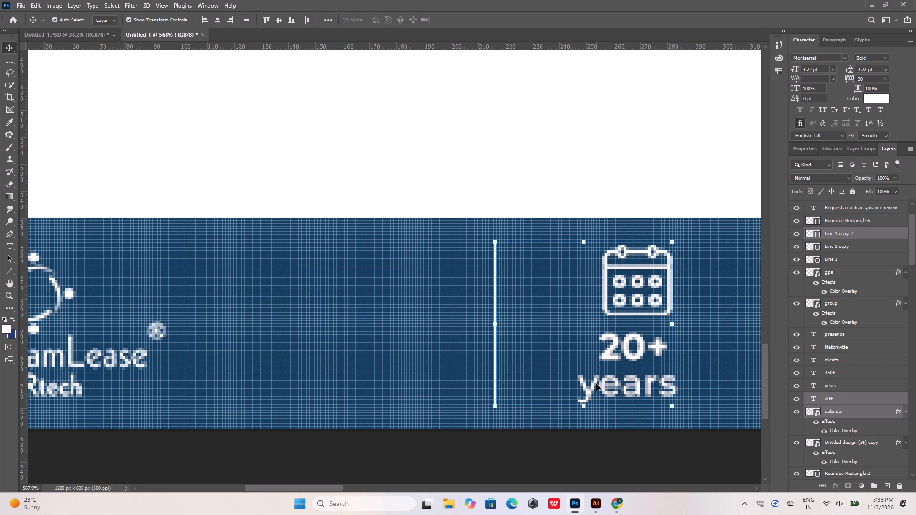
left_click(595, 384, "shift")
scroll(570, 347, "down", 10, "alt")
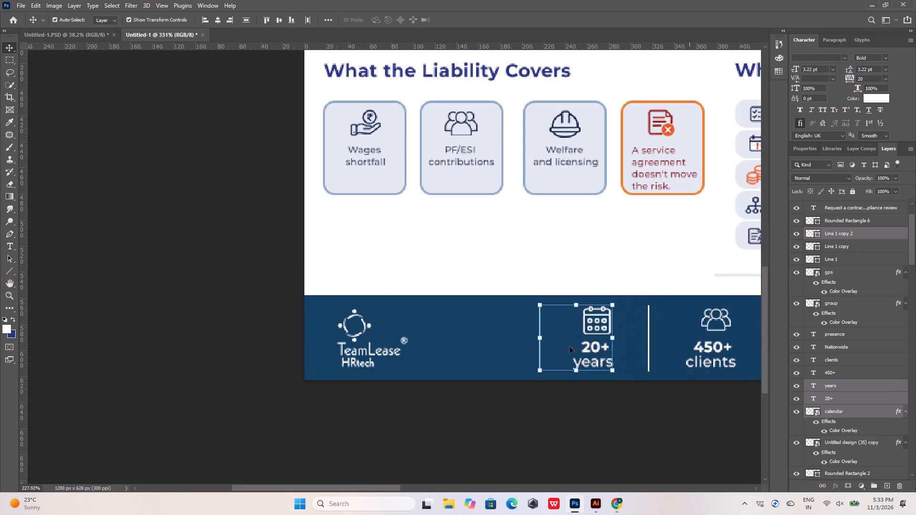
key("shift+Left")
key("shift+Left")
key("shift+Left")
key("shift+Left")
key("shift+Left")
key("shift+Left")
key("shift+Left")
key("shift+Left")
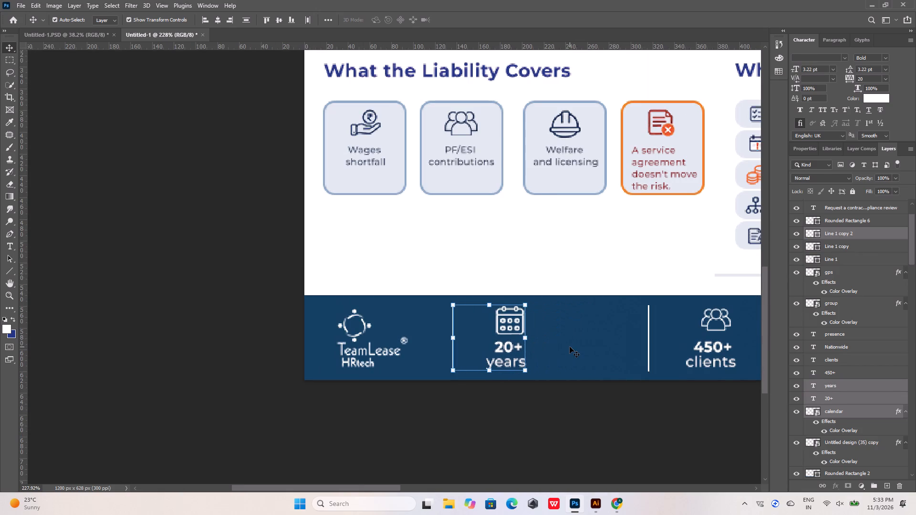
left_click(607, 393)
Move the "450+ clients" statistic with its group icon and the divider before it 67 px left along the banner, then deselect.
scroll(325, 346, "down", 5, "alt")
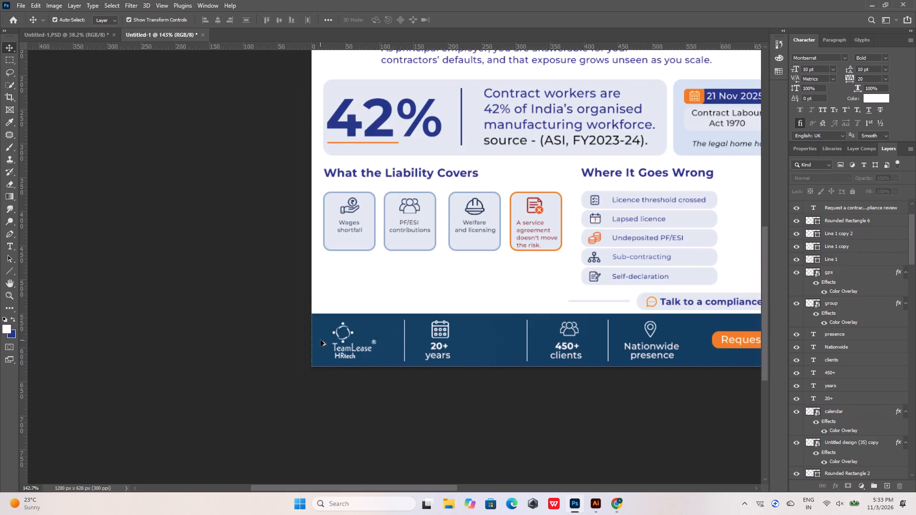
scroll(538, 359, "up", 5, "alt")
left_click(522, 341)
scroll(525, 337, "up", 10, "alt")
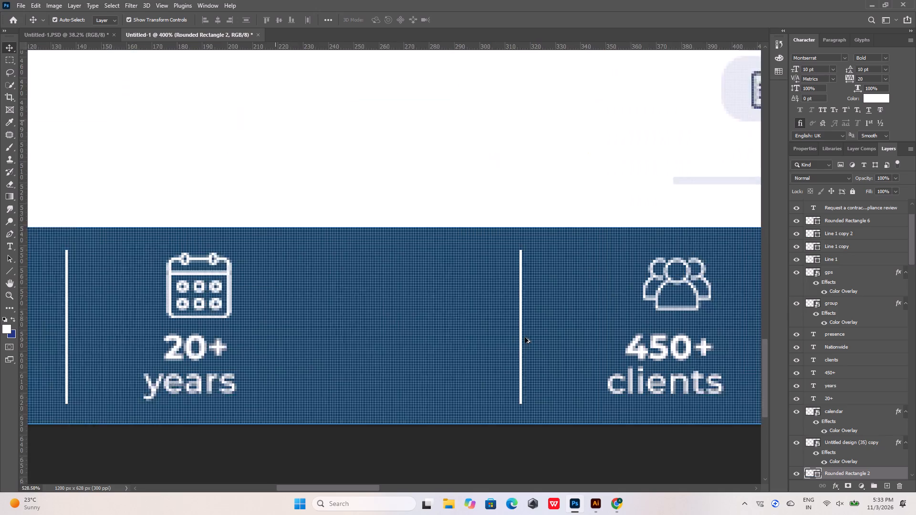
left_click(520, 331)
left_click(671, 290, "shift")
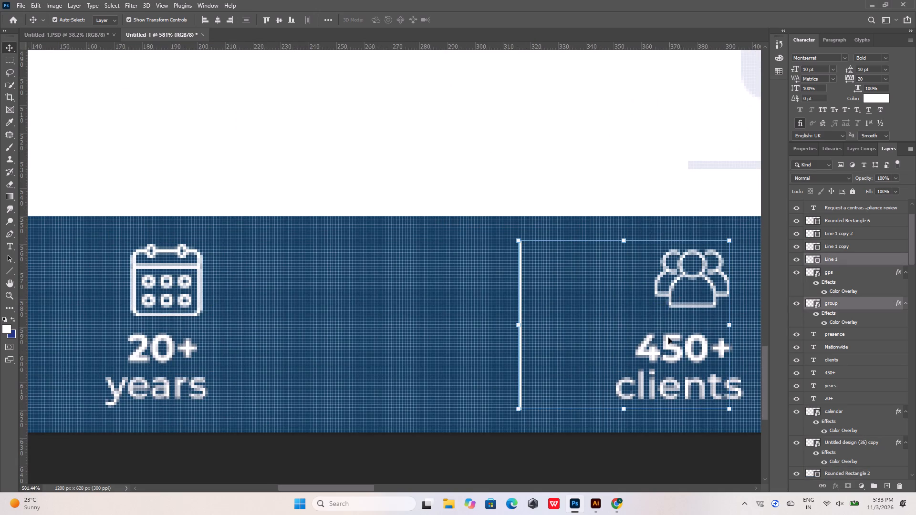
left_click(668, 346, "shift")
left_click(672, 382, "shift")
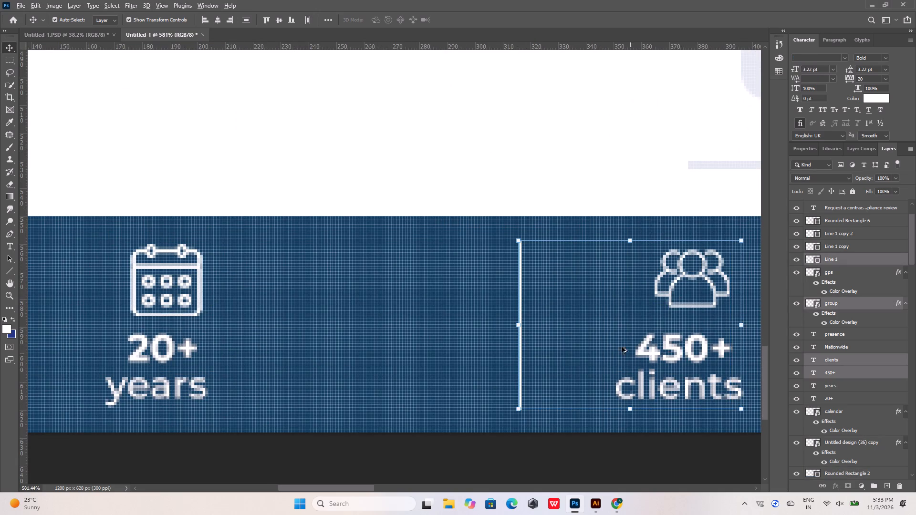
scroll(610, 340, "down", 11, "alt")
key("shift+Left")
key("shift+Left")
key("shift+Left")
key("shift+Left")
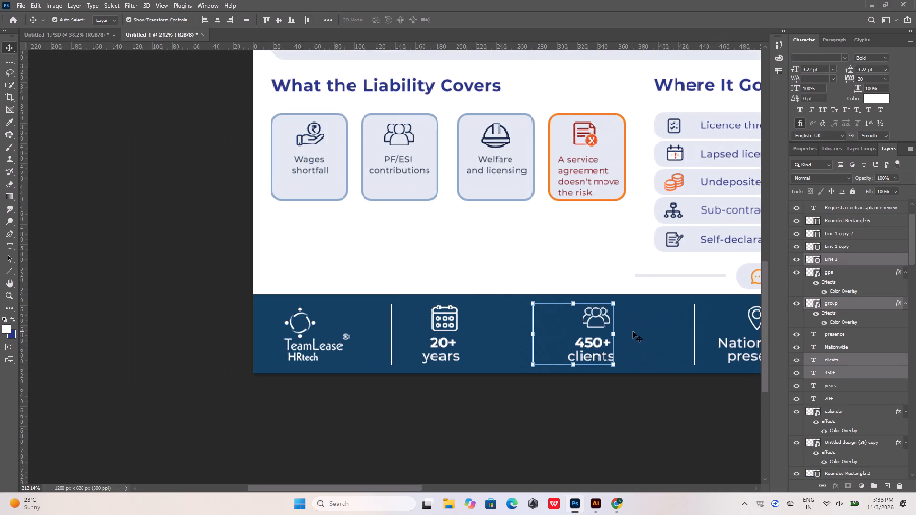
key("shift+Left")
key("shift+Left")
key("Left")
key("Left")
key("Left")
key("Left")
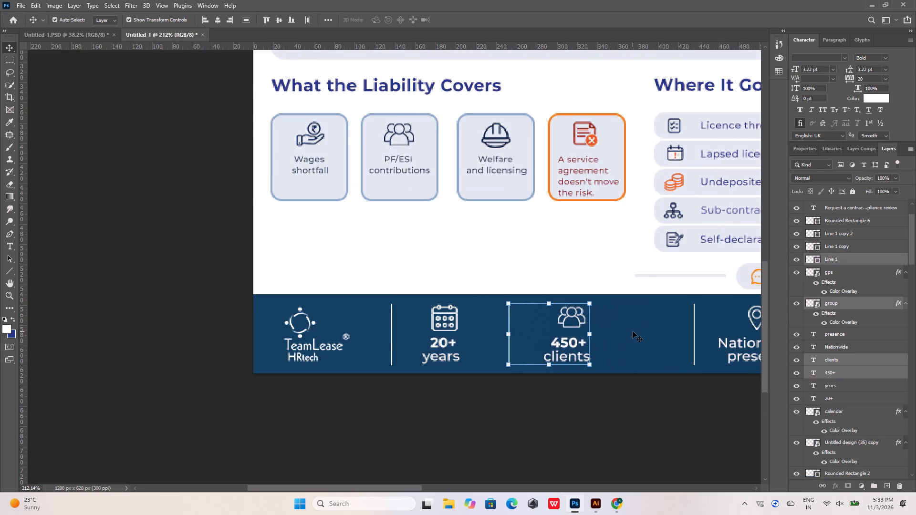
key("Left")
key("Left")
key("Left")
left_click(573, 415)
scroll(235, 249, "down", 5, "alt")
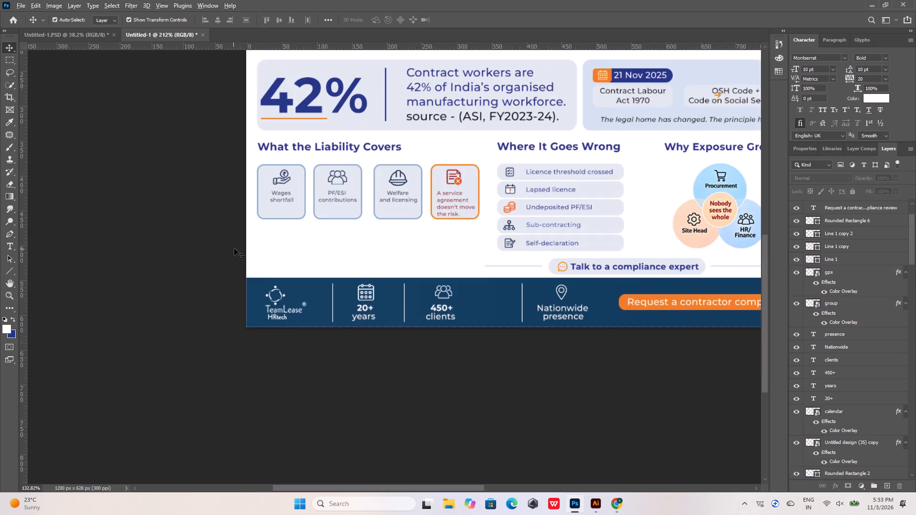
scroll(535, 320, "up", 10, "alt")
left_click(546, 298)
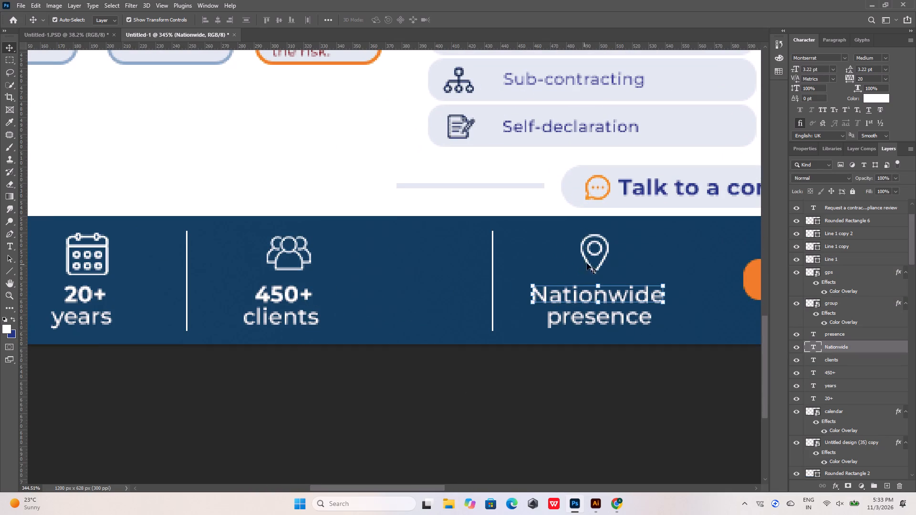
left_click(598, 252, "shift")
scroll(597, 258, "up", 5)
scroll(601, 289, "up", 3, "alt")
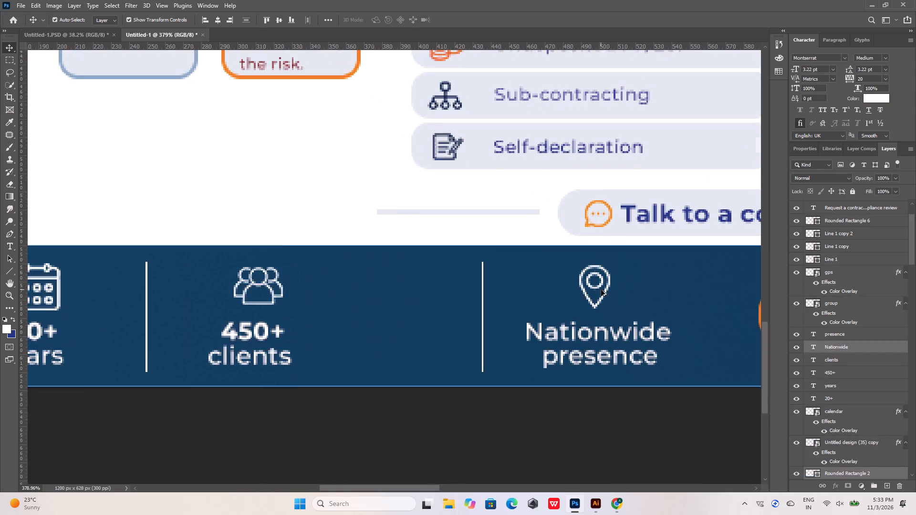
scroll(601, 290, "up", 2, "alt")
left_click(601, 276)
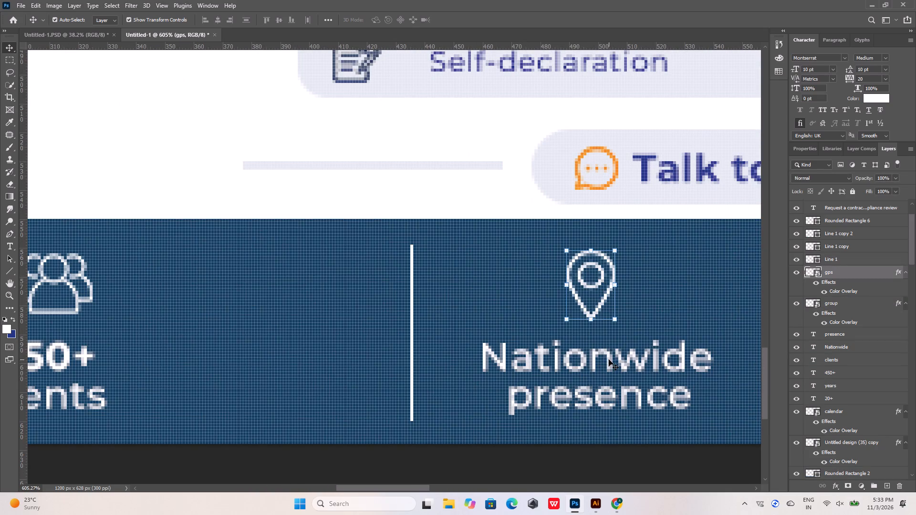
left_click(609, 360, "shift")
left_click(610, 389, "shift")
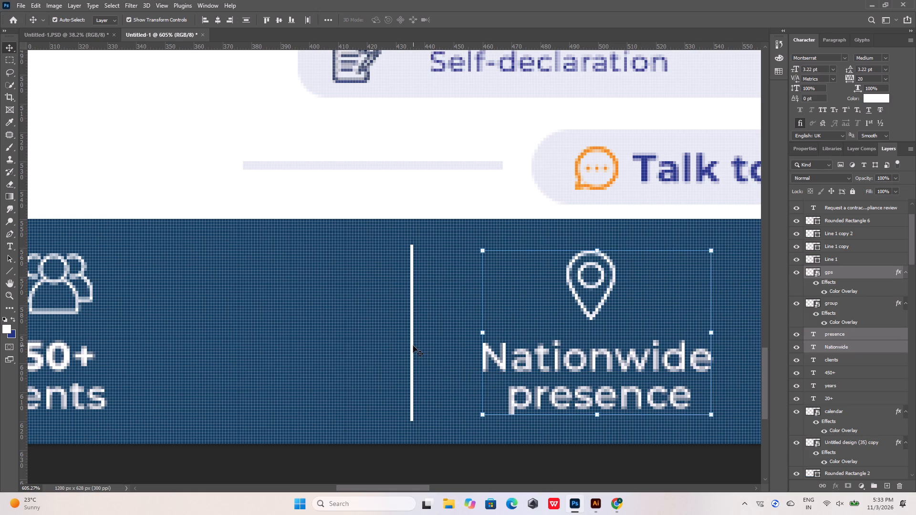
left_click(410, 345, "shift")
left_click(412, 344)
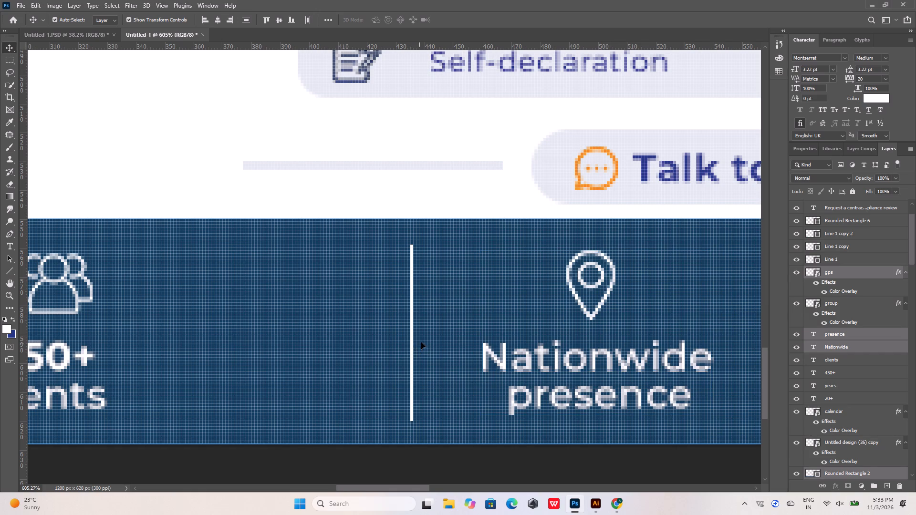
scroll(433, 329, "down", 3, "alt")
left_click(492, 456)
Inspect the divider before the "Nationwide presence" statistic and toggle the copied line layers' visibility to identify which one it is.
left_click(416, 350)
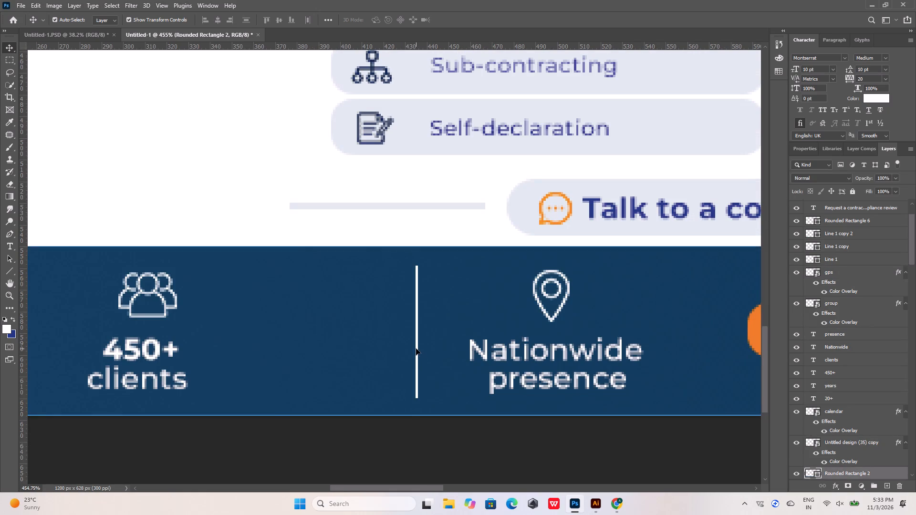
scroll(416, 349, "up", 15, "alt")
left_click(423, 335)
double_click(422, 335)
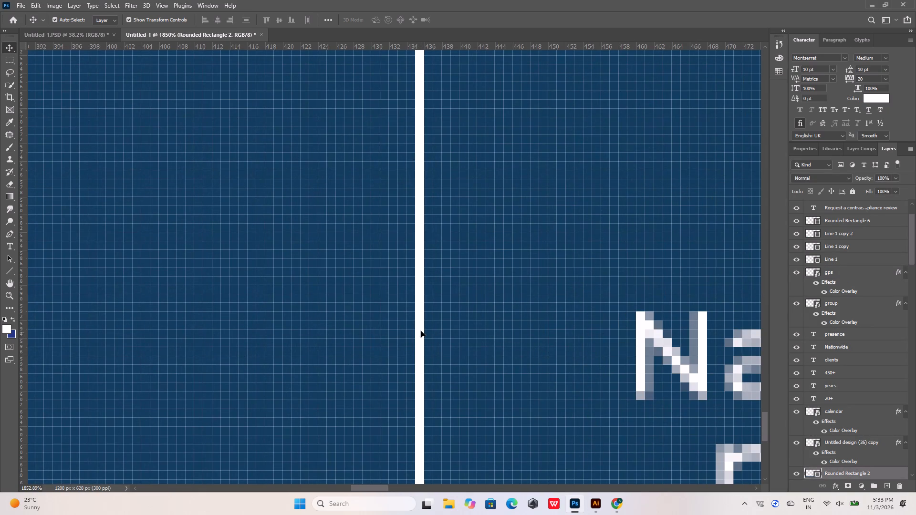
triple_click(420, 330)
middle_click(420, 326, "alt")
scroll(420, 326, "up", 11, "alt")
triple_click(420, 325)
left_click(420, 325)
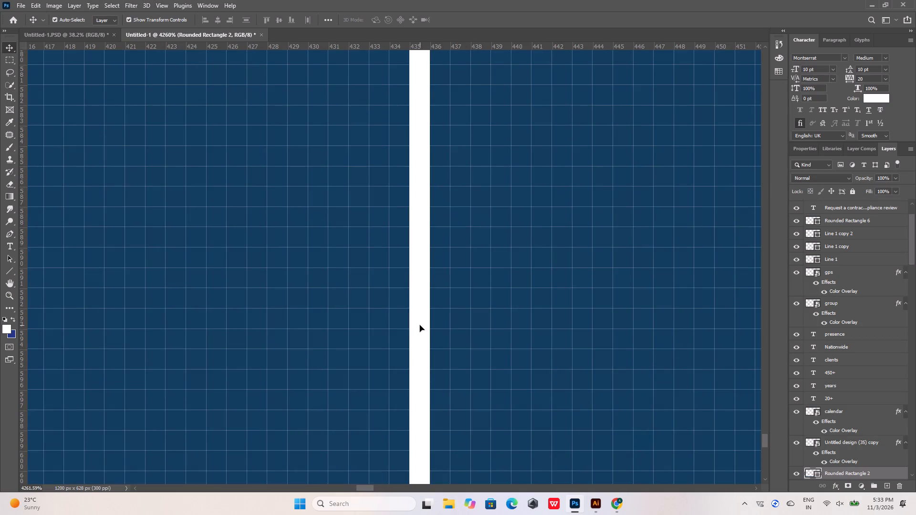
scroll(848, 377, "up", 4)
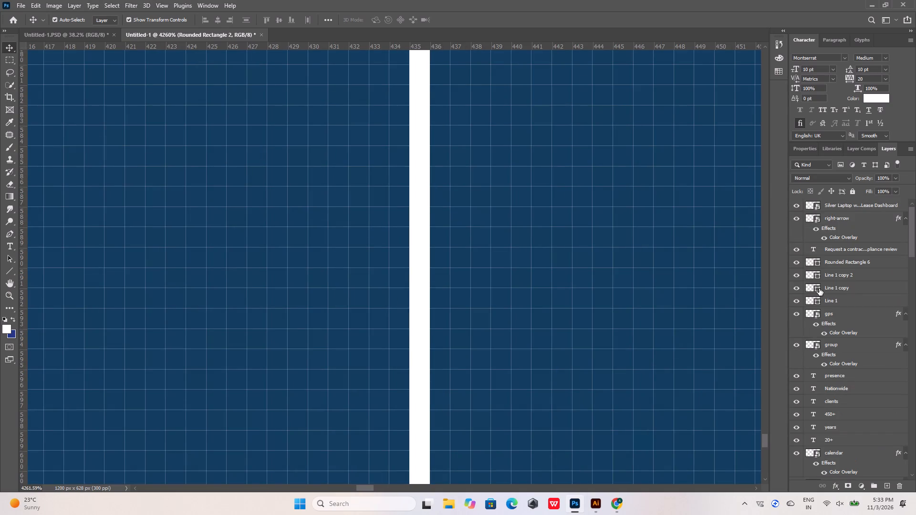
left_click(795, 274)
left_click(796, 274)
left_click(794, 290)
left_click(794, 290)
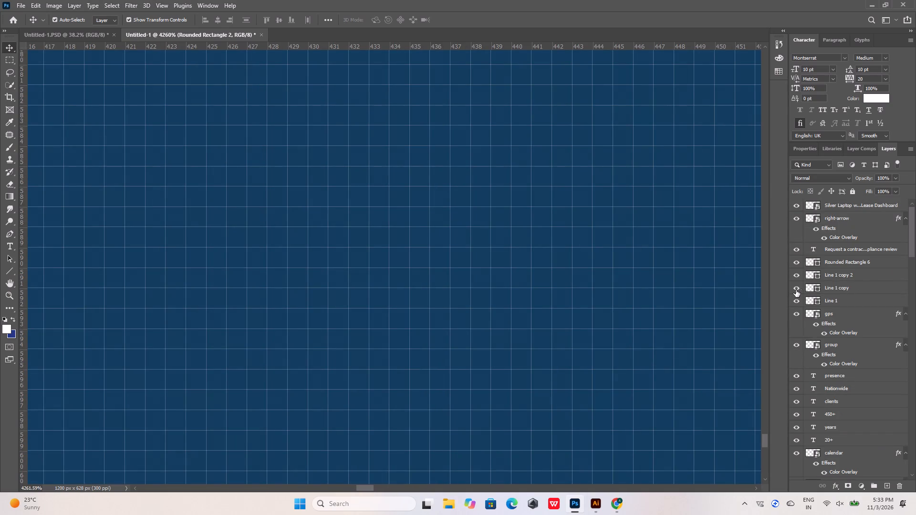
Move the "Nationwide presence" statistic with its location pin icon and the divider before it 63 px left along the banner, then deselect.
left_click(822, 287)
scroll(312, 261, "down", 19, "alt")
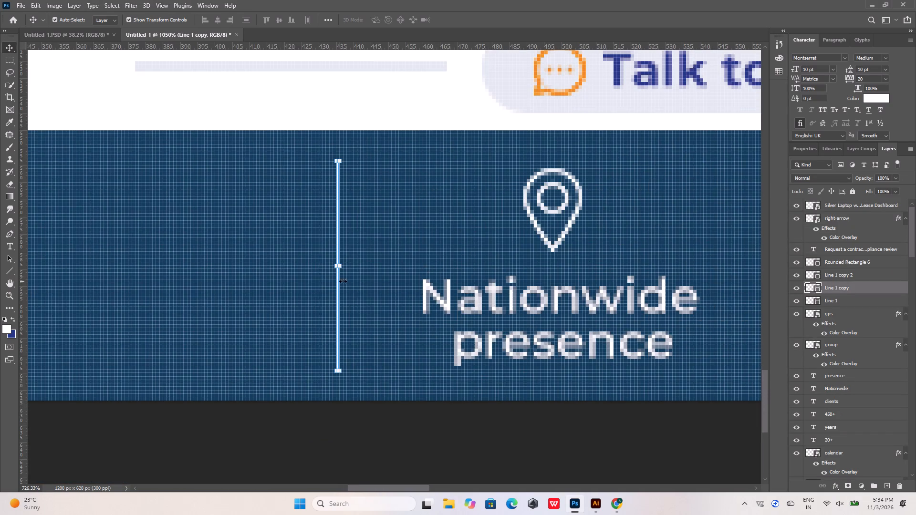
left_click(552, 210, "ctrl")
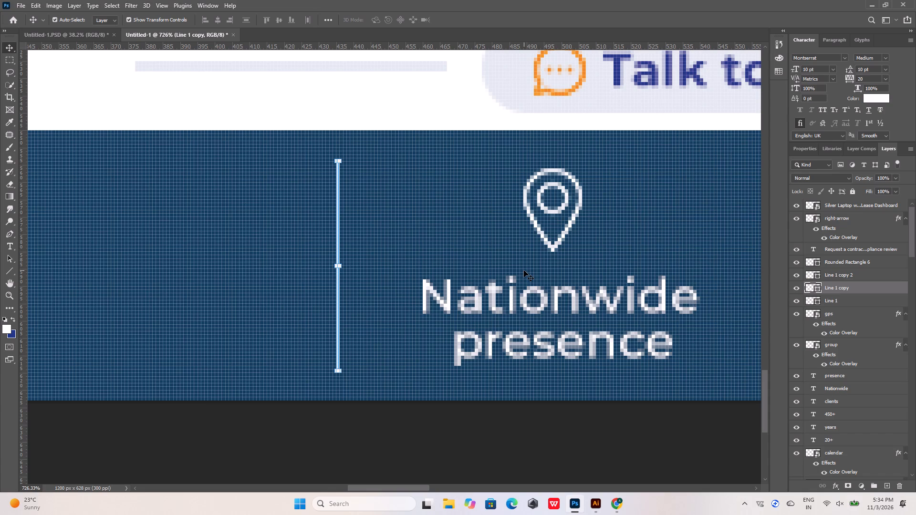
left_click(562, 208, "shift")
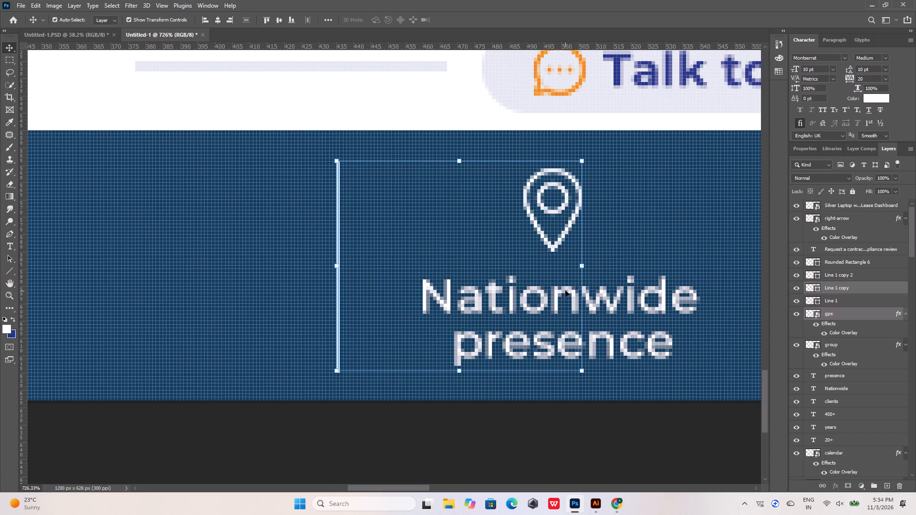
left_click(565, 290, "shift")
left_click(550, 336, "shift")
scroll(544, 325, "down", 10, "alt")
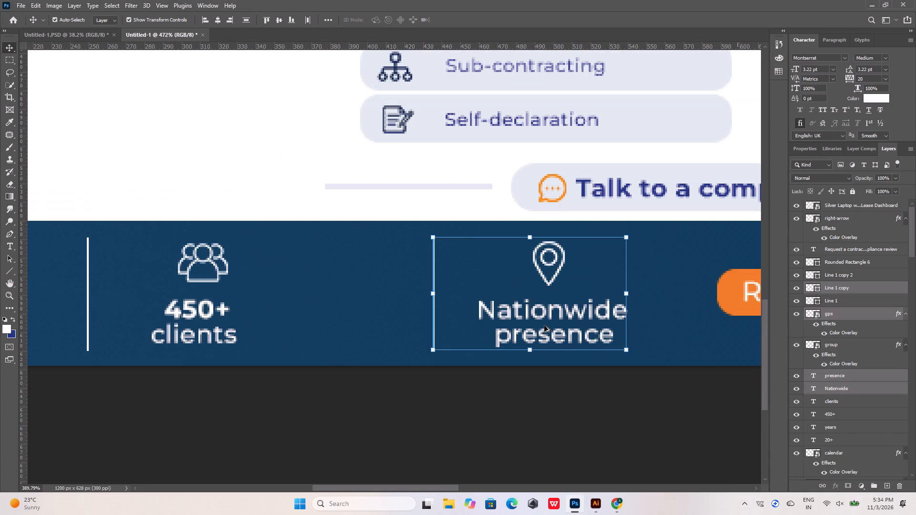
key("shift+Left")
key("shift+Left")
key("shift+Left")
key("shift+Left")
key("shift+Left")
key("shift+Left")
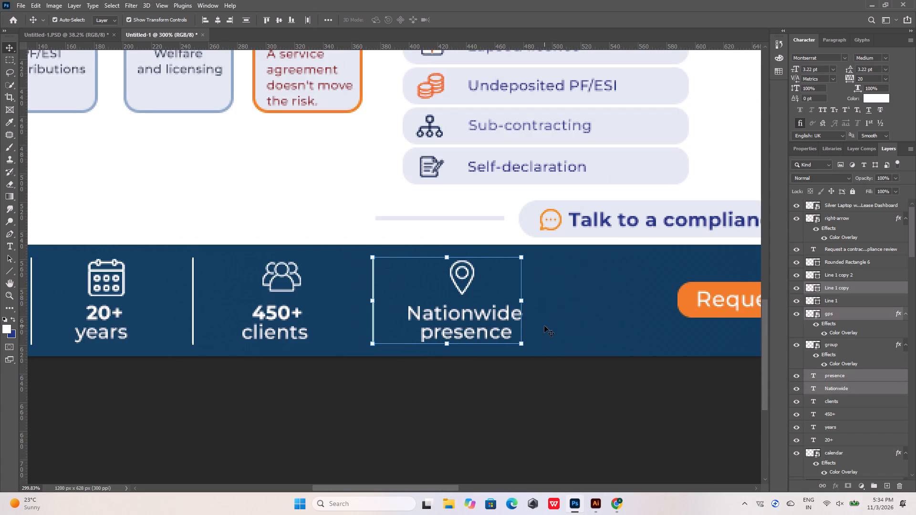
key("Left")
key("Left")
key("Left")
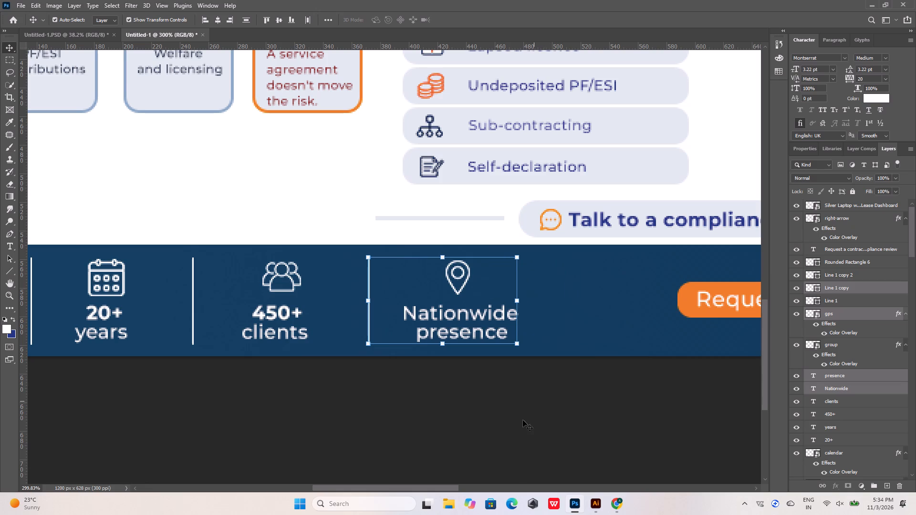
left_click(513, 417)
Select the "Request a contractor compliance review" text, arrow and orange rounded rectangle together and move them about 53 px left and 4 px down.
scroll(498, 398, "down", 8, "alt")
scroll(434, 354, "down", 4, "alt")
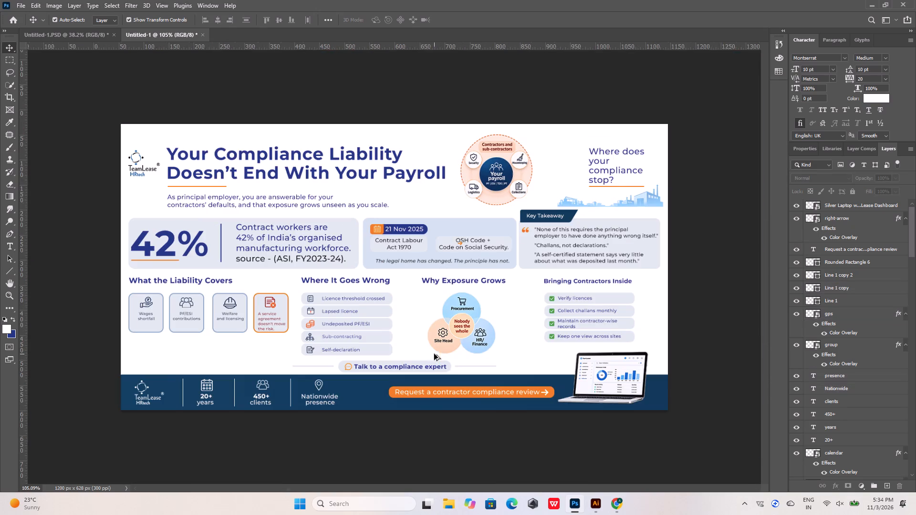
scroll(415, 405, "up", 5, "alt")
left_click(458, 439)
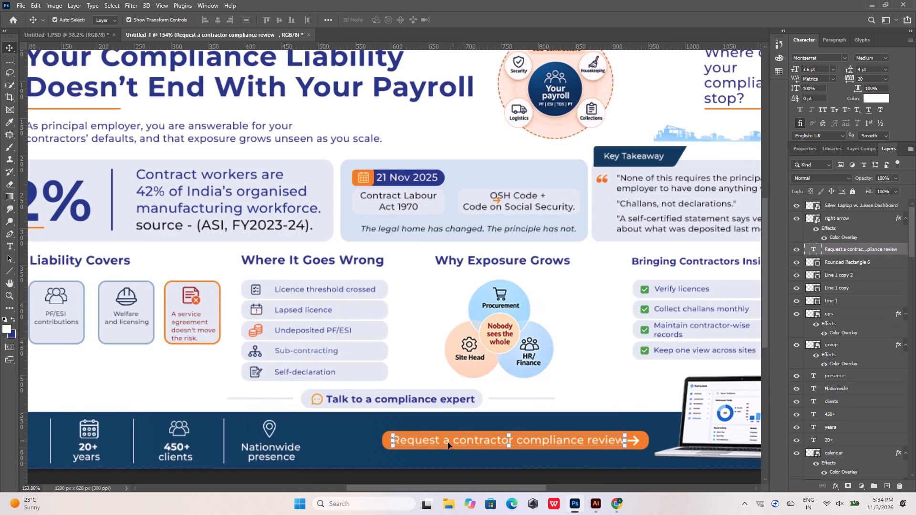
scroll(394, 453, "up", 5, "alt")
left_click(377, 435, "shift")
scroll(407, 365, "down", 5, "alt")
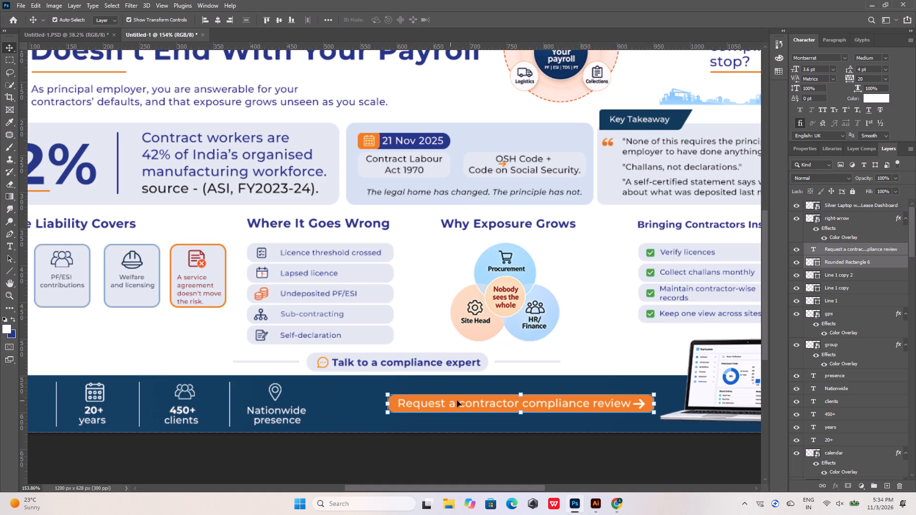
scroll(647, 404, "up", 4, "alt")
left_click(638, 405, "shift")
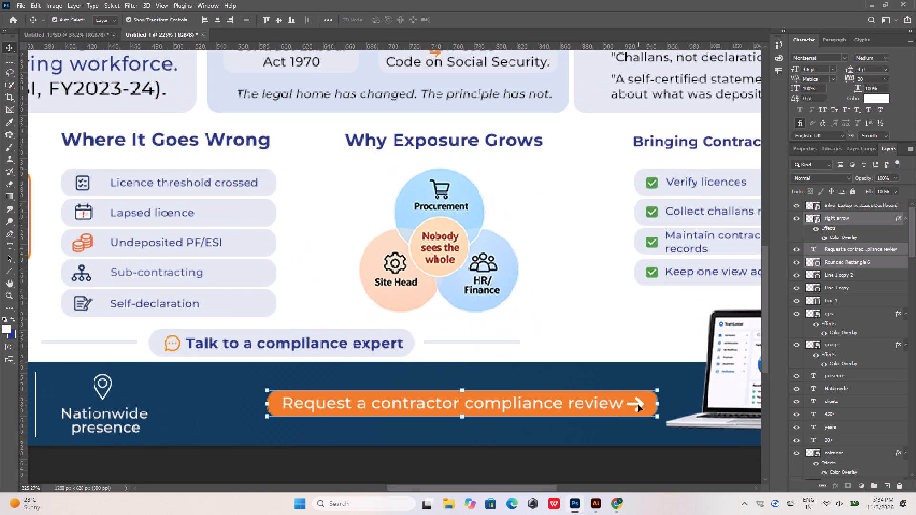
left_click_drag(638, 405, 607, 410)
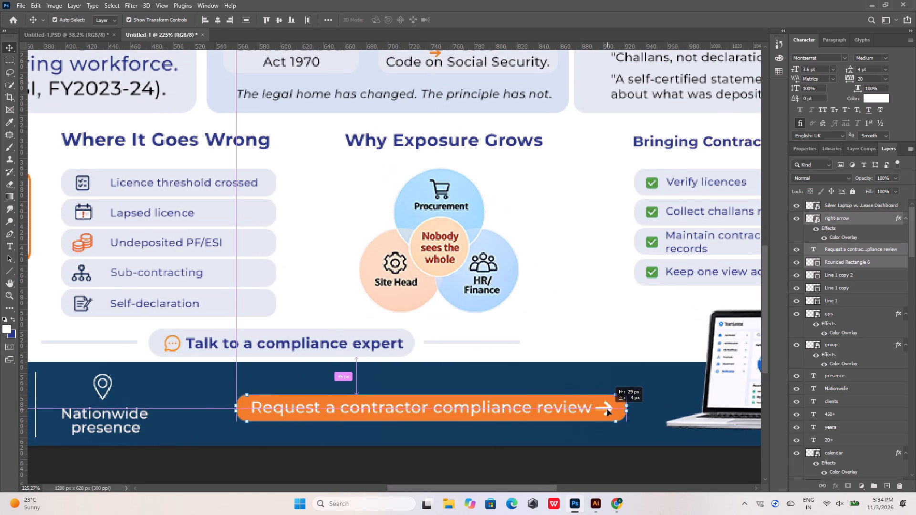
left_click_drag(607, 410, 581, 410)
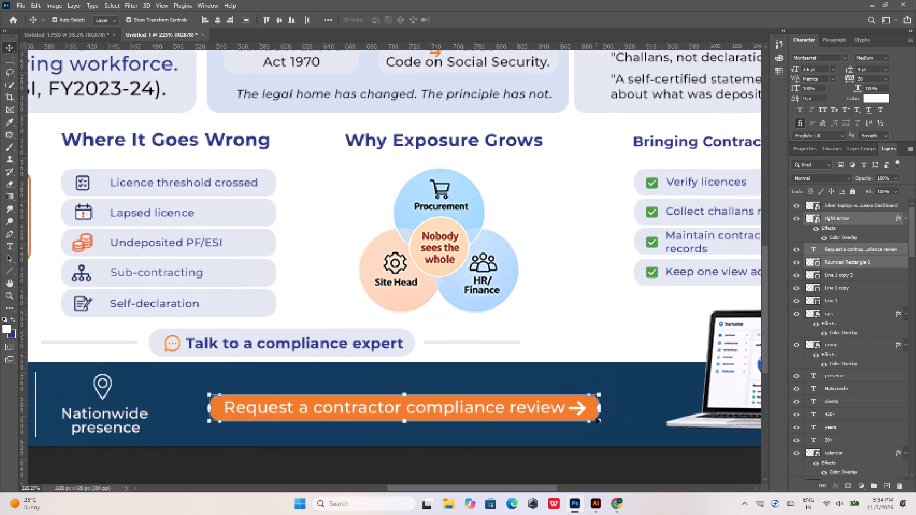
Scale the selected call-to-action button up to about 113.62% in the navy banner, apply the transform and deselect.
left_click_drag(600, 421, 653, 428)
scroll(394, 339, "down", 5, "alt")
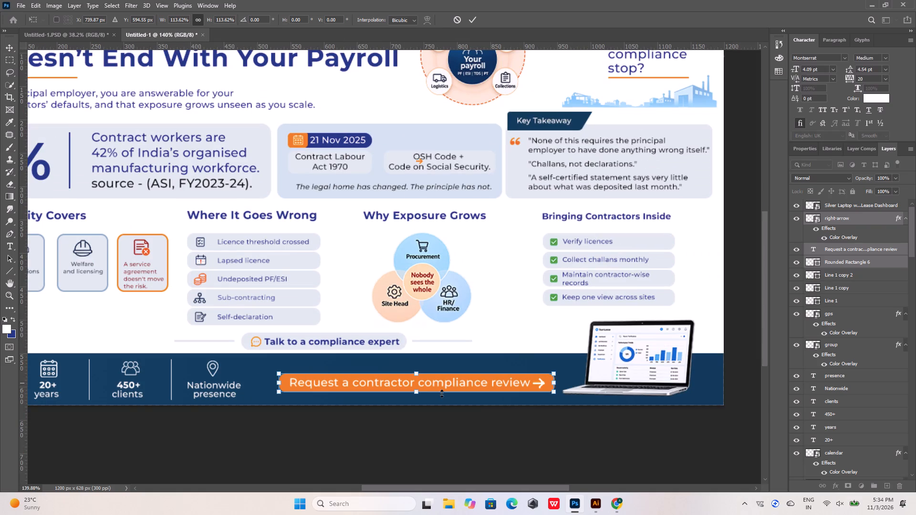
left_click(479, 441)
left_click(475, 427)
left_click(472, 22)
left_click(449, 444)
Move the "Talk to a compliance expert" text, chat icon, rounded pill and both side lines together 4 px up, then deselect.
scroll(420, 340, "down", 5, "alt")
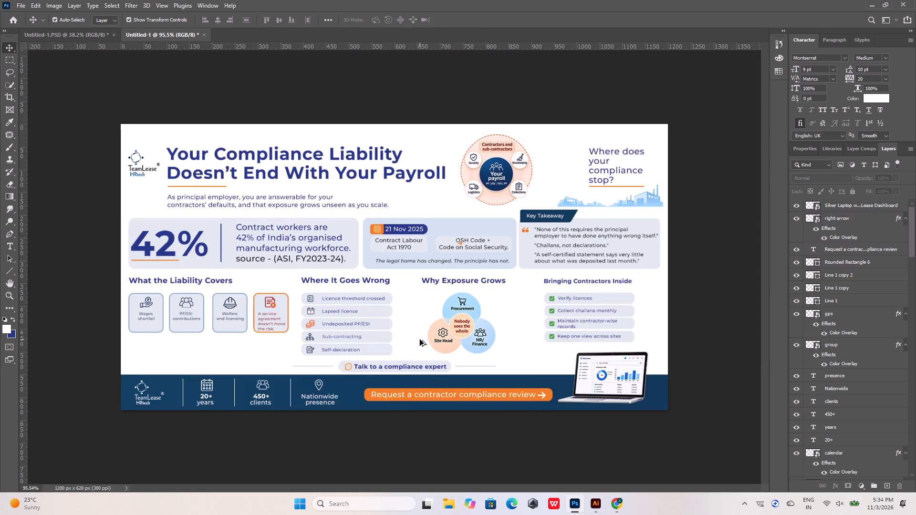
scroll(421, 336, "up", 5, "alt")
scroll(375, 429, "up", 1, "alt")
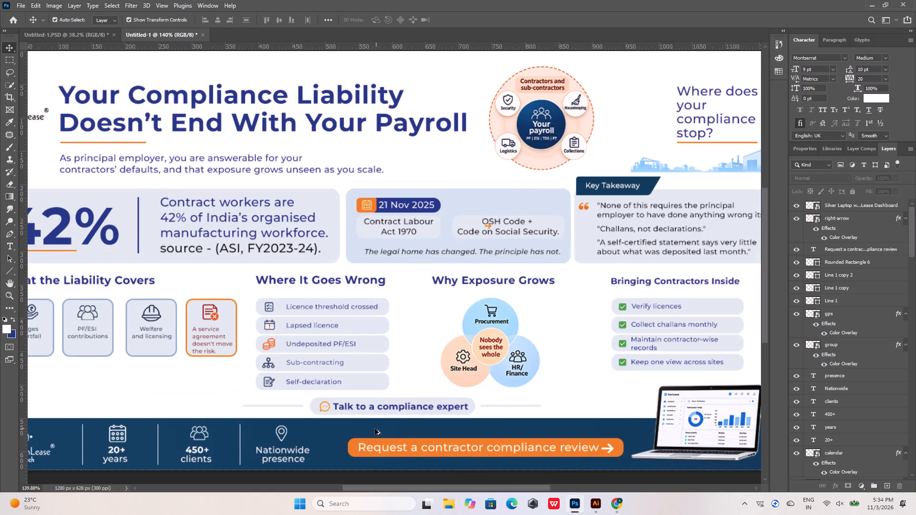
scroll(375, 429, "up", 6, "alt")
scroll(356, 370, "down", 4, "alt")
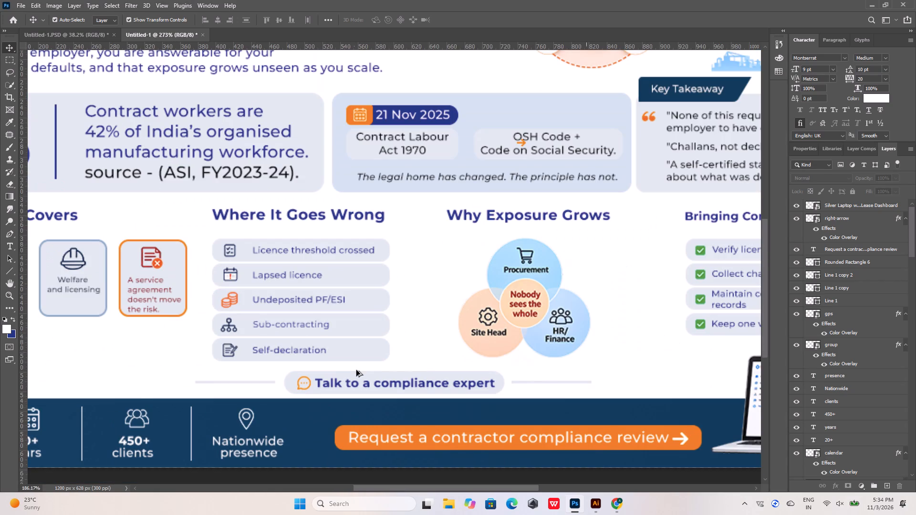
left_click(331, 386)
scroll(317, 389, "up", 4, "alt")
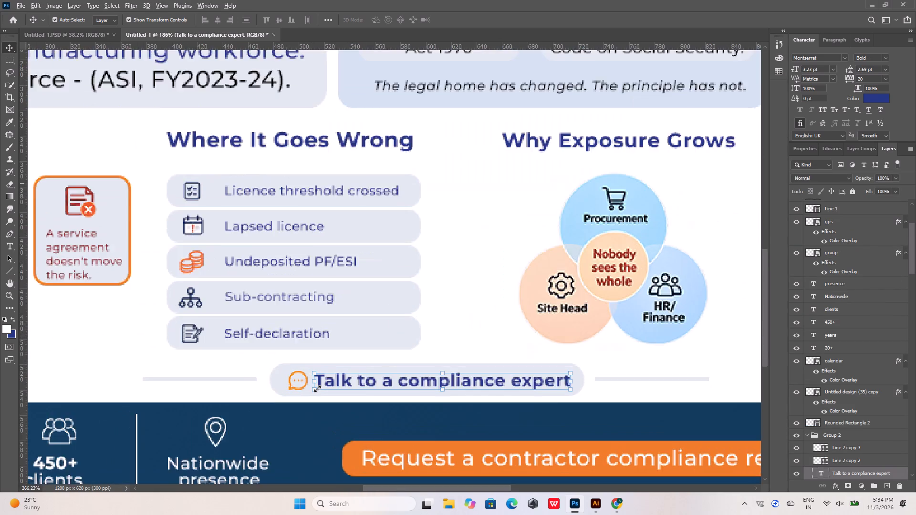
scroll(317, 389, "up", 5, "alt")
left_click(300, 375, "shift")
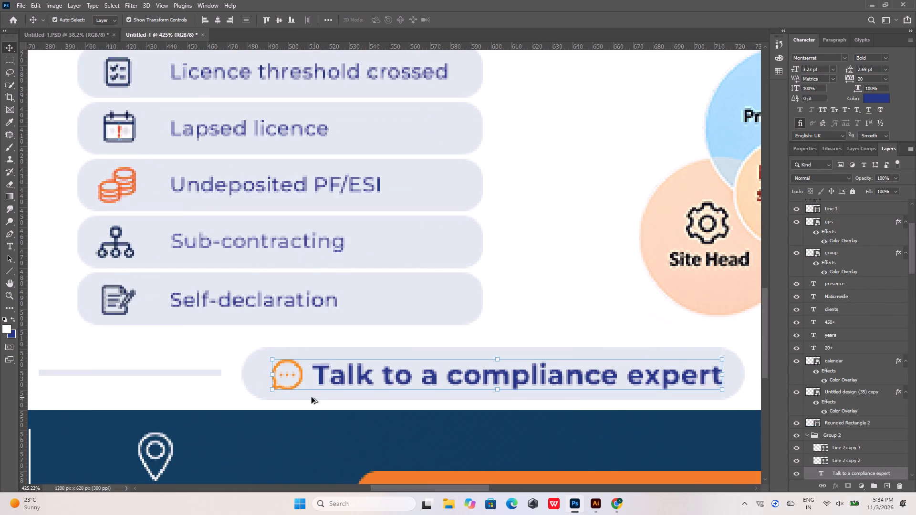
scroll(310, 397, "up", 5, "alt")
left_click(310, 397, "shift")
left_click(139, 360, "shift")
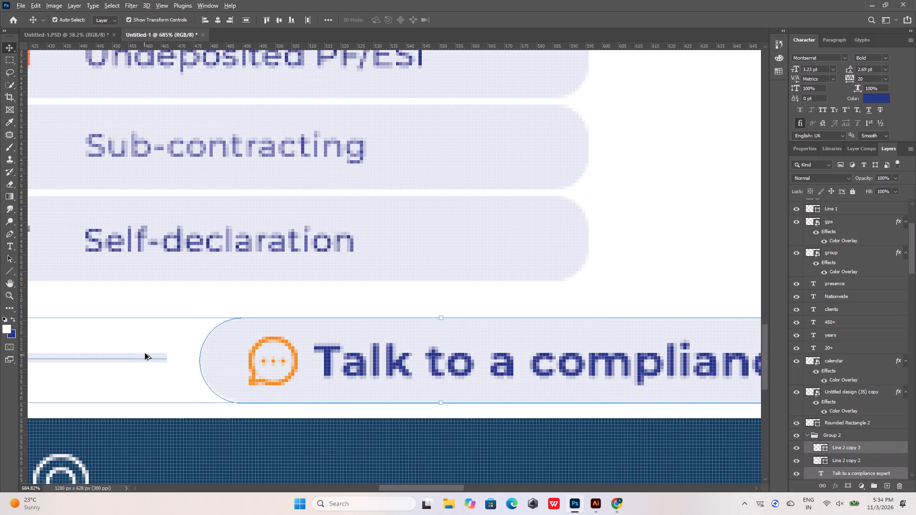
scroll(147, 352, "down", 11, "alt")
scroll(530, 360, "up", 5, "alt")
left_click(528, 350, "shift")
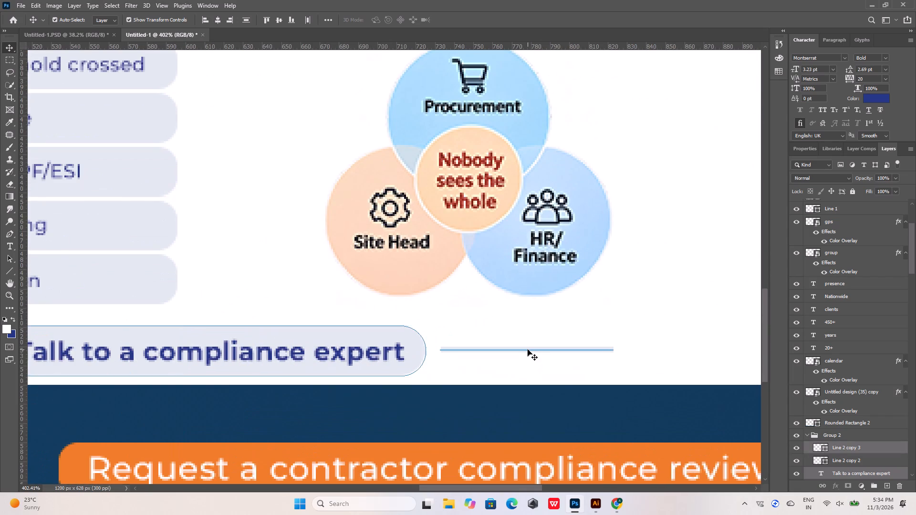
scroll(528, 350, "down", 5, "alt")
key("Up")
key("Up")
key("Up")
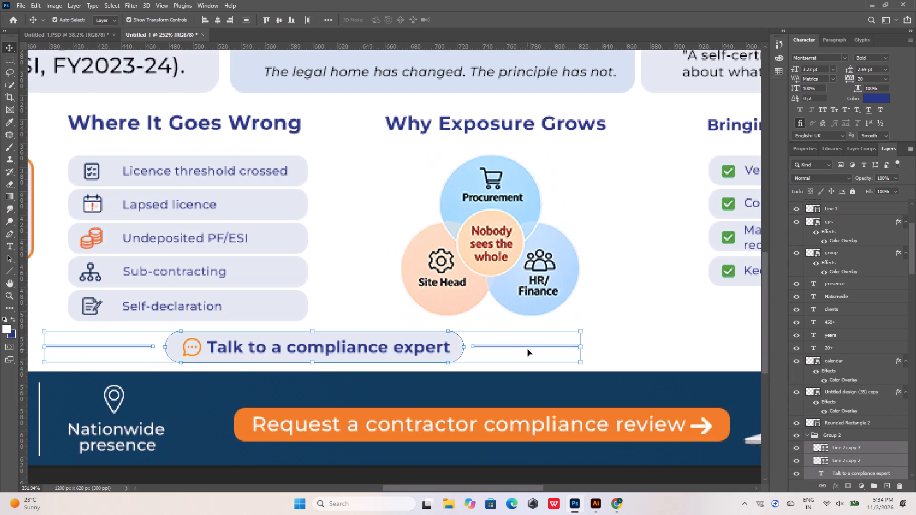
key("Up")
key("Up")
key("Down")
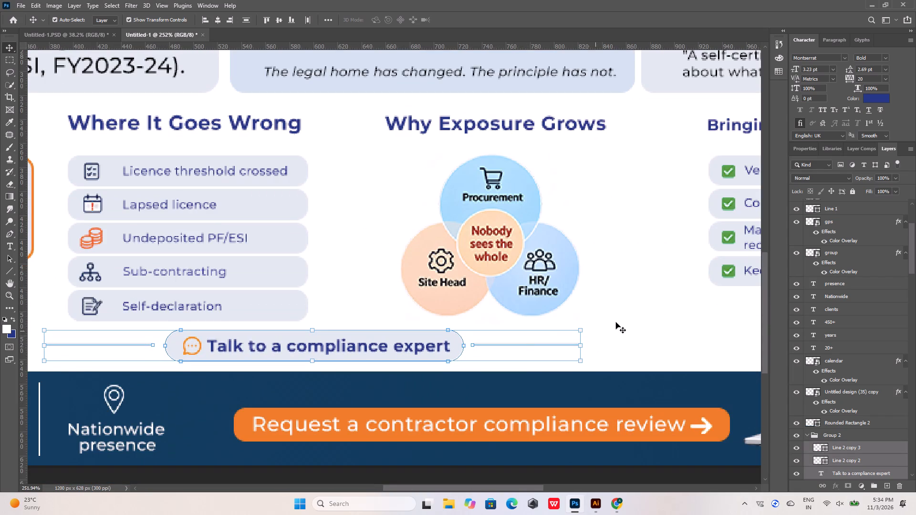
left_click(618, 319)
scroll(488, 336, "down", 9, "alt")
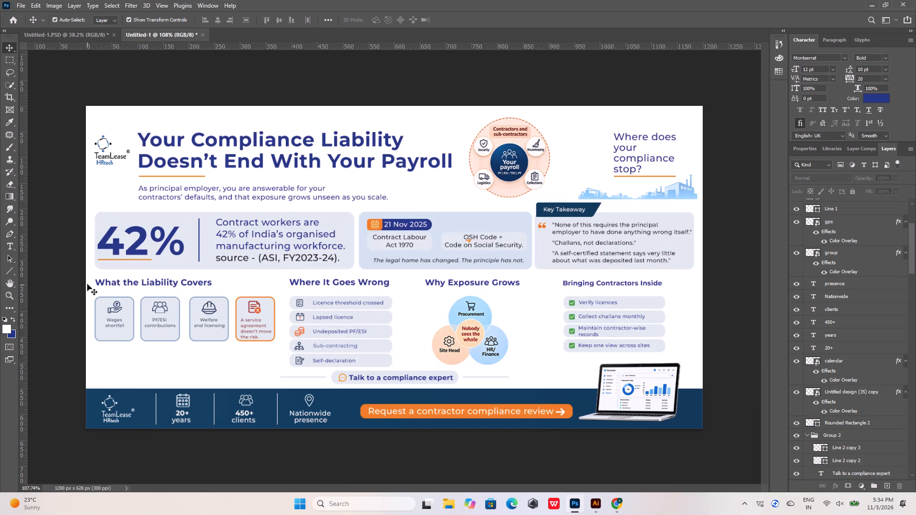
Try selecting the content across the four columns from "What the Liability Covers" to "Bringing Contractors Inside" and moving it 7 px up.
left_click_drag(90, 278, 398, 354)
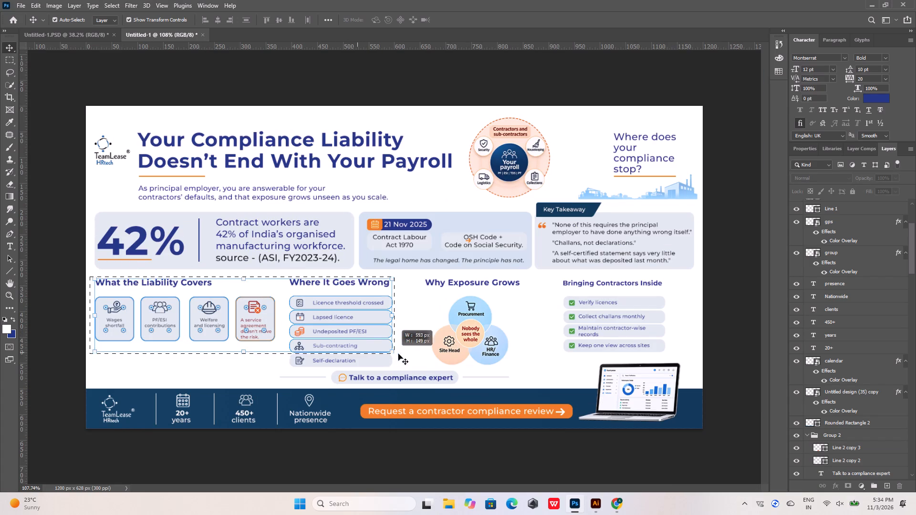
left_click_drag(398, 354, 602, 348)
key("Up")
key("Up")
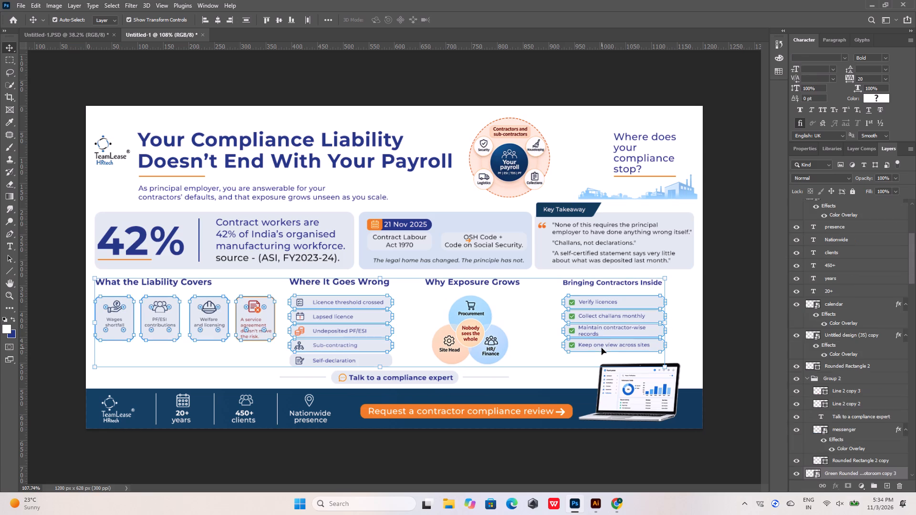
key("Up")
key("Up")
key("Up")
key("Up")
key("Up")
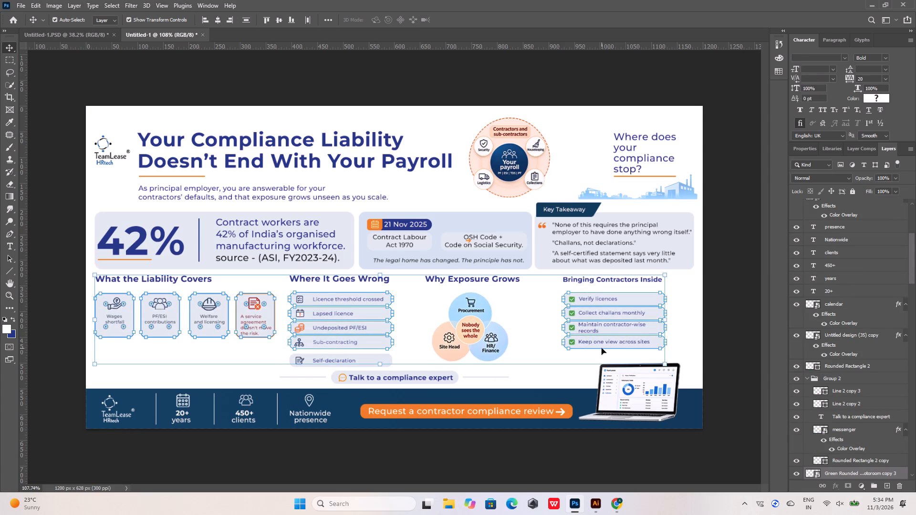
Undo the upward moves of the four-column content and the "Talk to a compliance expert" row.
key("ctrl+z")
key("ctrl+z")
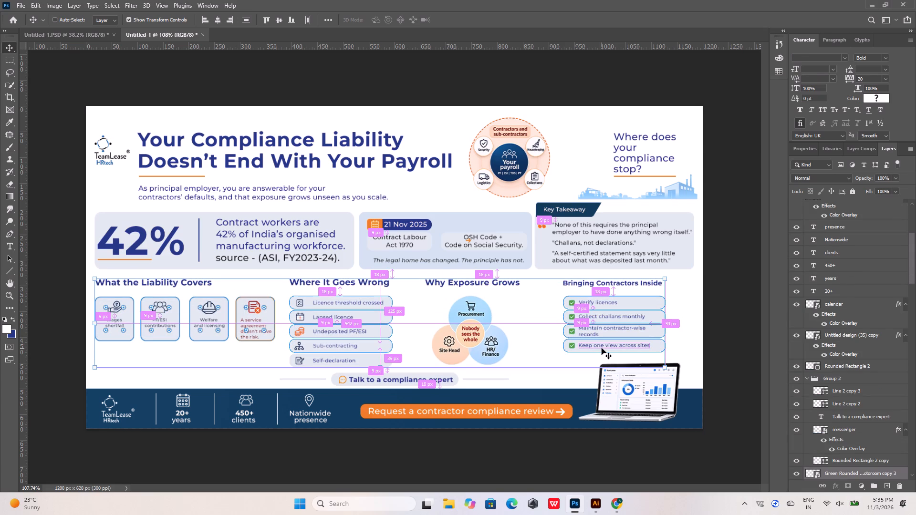
Select the content across the four columns from "What the Liability Covers" to "Bringing Contractors Inside", move it 6 px up overall, then deselect.
left_click(65, 287)
left_click_drag(89, 276, 112, 305)
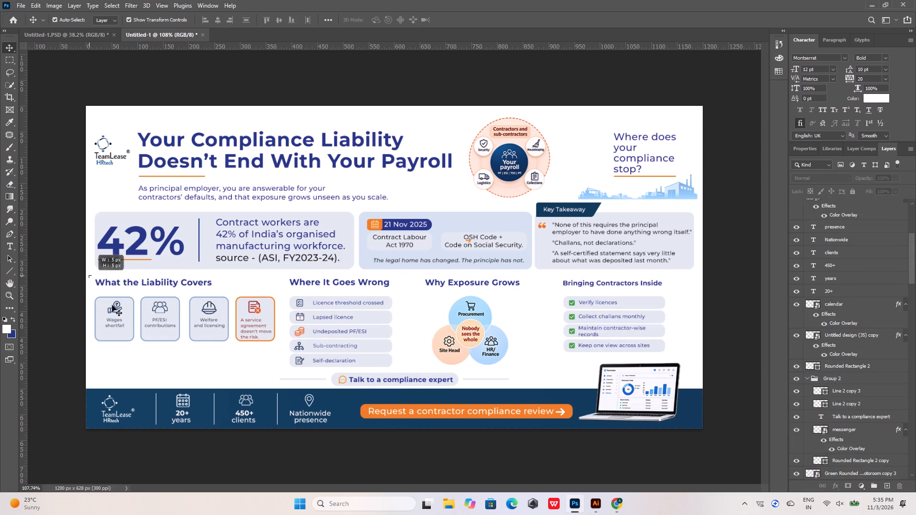
left_click_drag(112, 305, 599, 352)
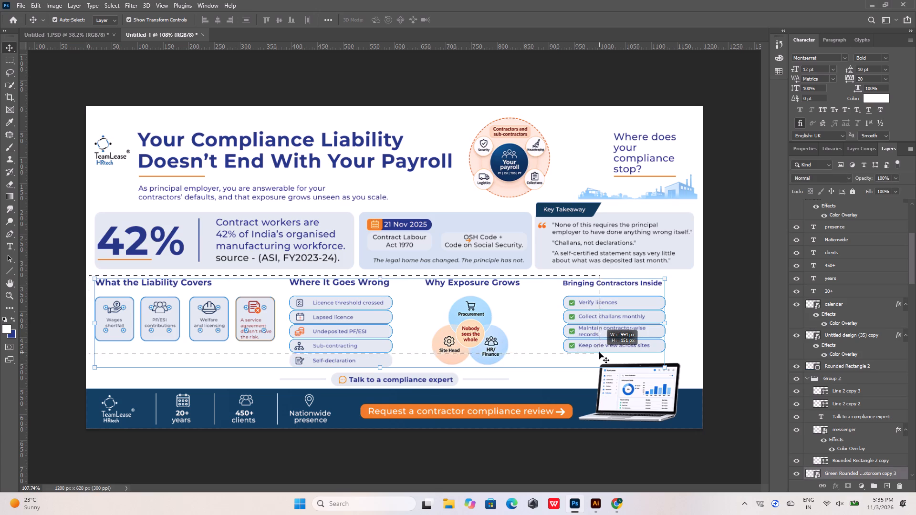
left_click_drag(599, 352, 593, 354)
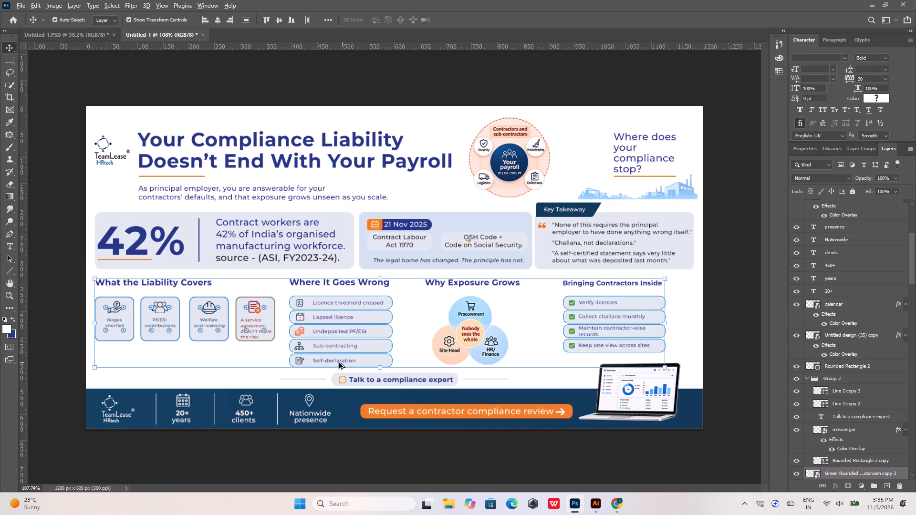
scroll(338, 362, "up", 10, "alt")
left_click(340, 373, "shift")
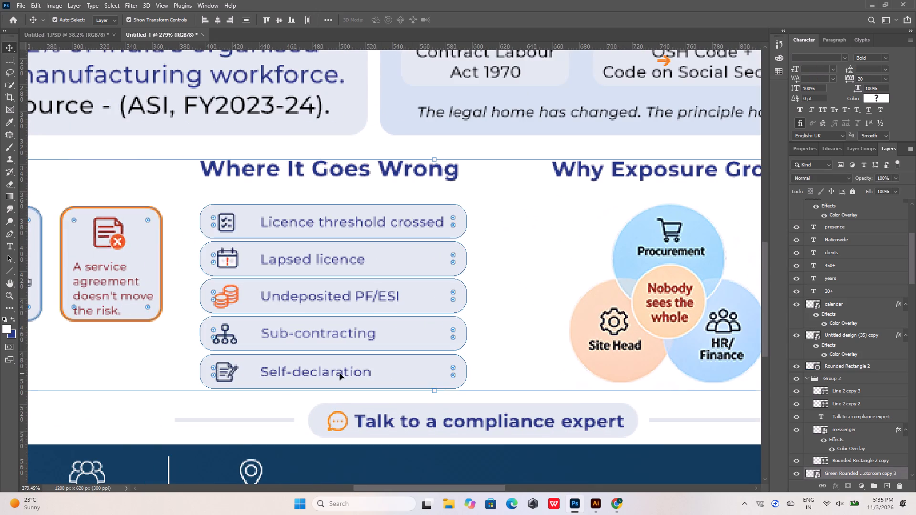
scroll(340, 373, "down", 8, "alt")
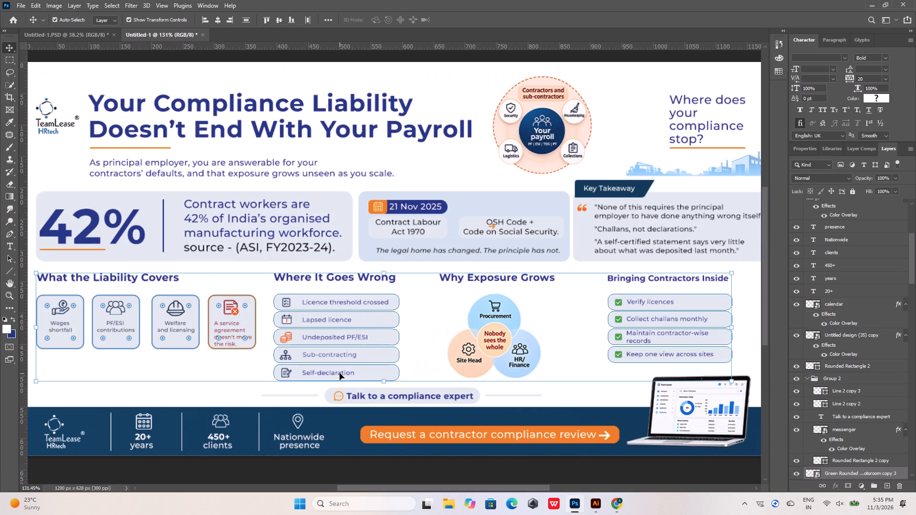
key("shift+Up")
key("Down")
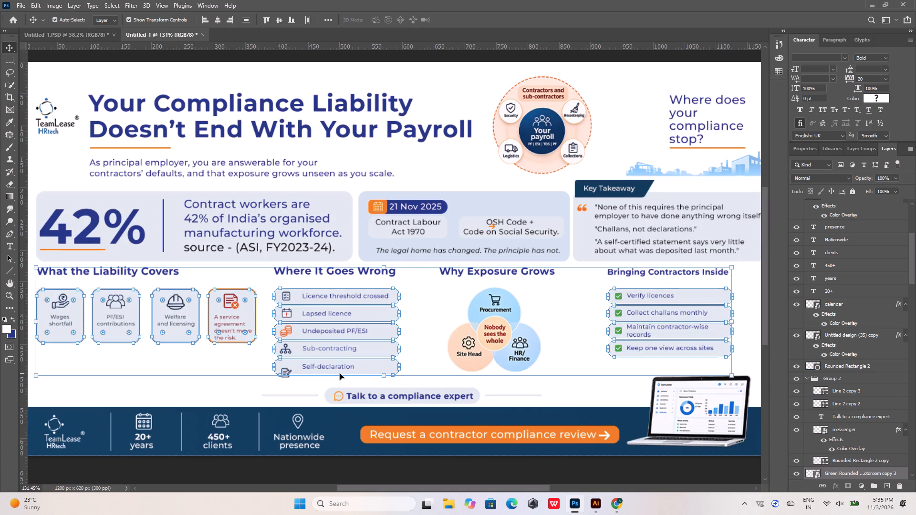
key("Down")
key("Down")
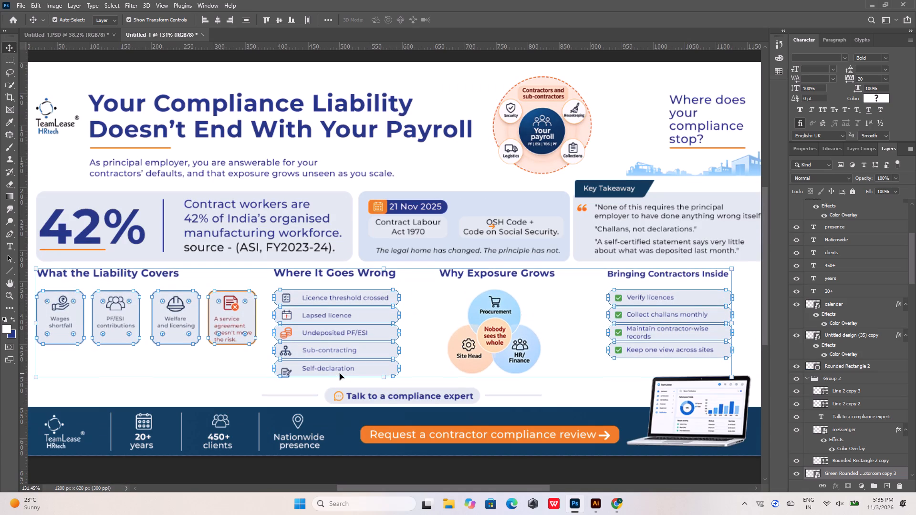
key("Down")
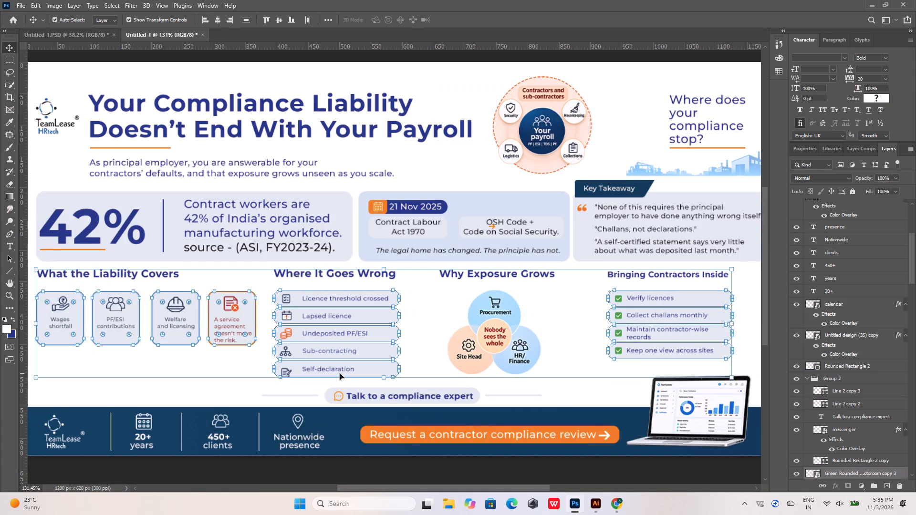
left_click(241, 391)
Move the "Talk to a compliance expert" text, chat icon, rounded pill and both side lines together 6 px up, then deselect.
scroll(358, 422, "up", 4, "alt")
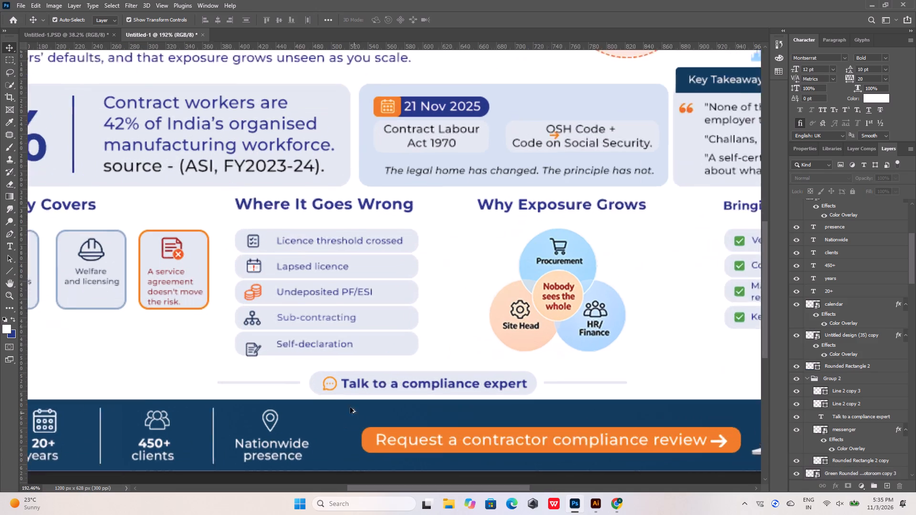
scroll(350, 407, "up", 1, "alt")
left_click_drag(232, 368, 597, 387)
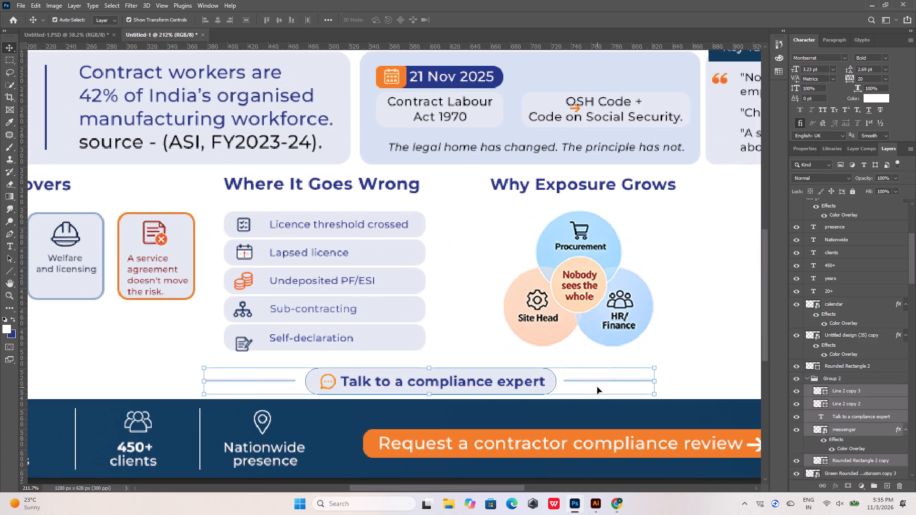
key("Up")
key("Up")
key("Up")
key("Up")
key("Up")
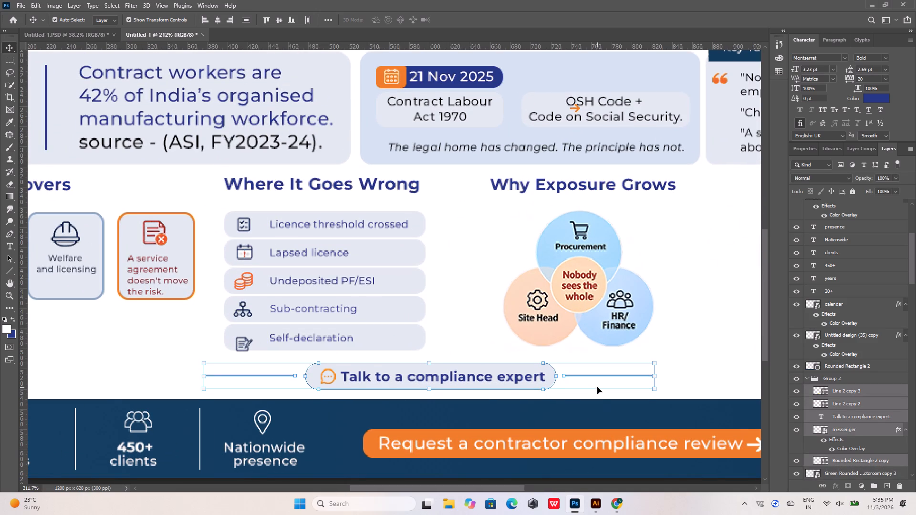
key("Up")
left_click(697, 333)
Move the orange arrow into the gap between the "Contract Labour Act 1970" and "OSH Code" boxes, vertically centred on them, then deselect.
scroll(460, 281, "down", 3, "alt")
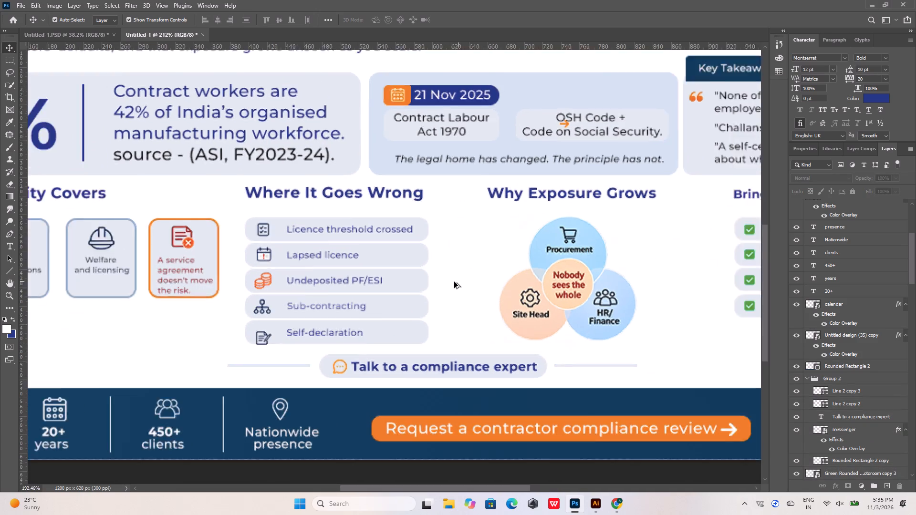
scroll(454, 282, "down", 6, "alt")
scroll(450, 237, "up", 13, "alt")
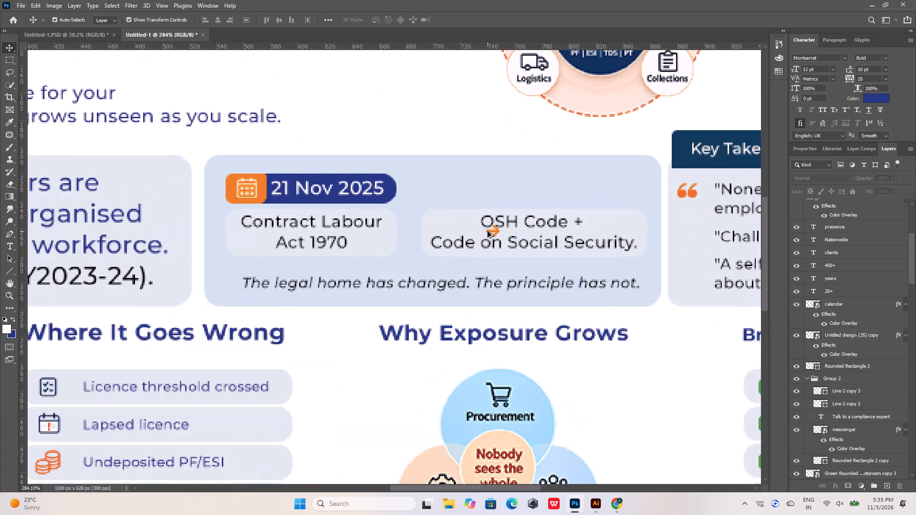
scroll(488, 231, "up", 3, "alt")
left_click(499, 230)
left_click_drag(498, 230, 385, 240)
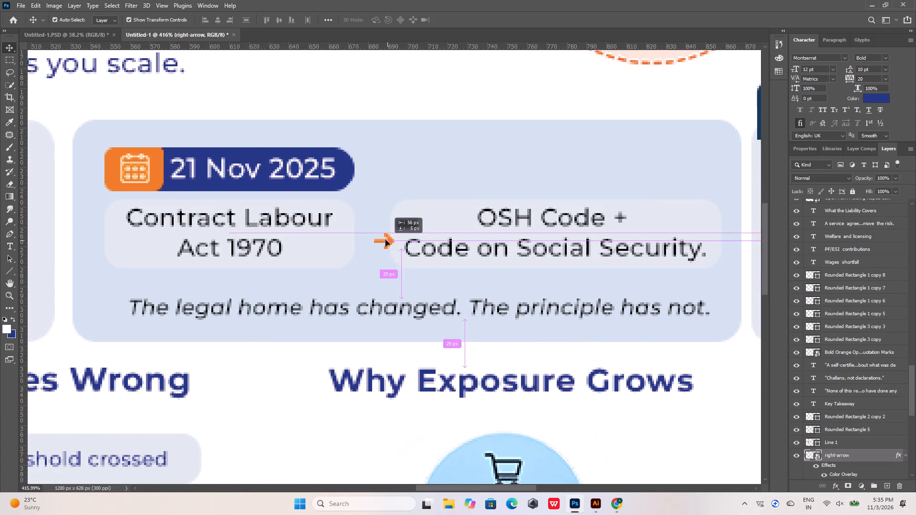
left_click_drag(385, 240, 375, 235)
left_click(388, 176)
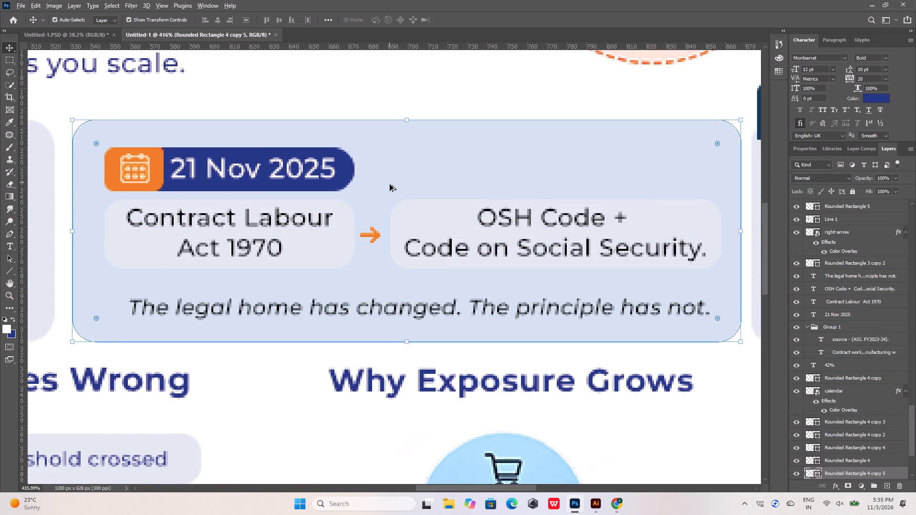
scroll(390, 194, "down", 4, "alt")
scroll(390, 226, "up", 4, "alt")
left_click(377, 226)
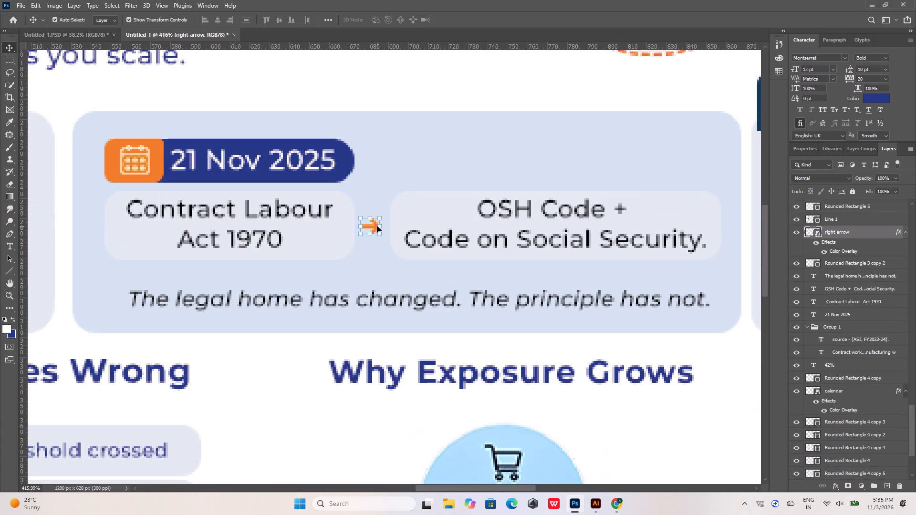
key("Right")
left_click(330, 258)
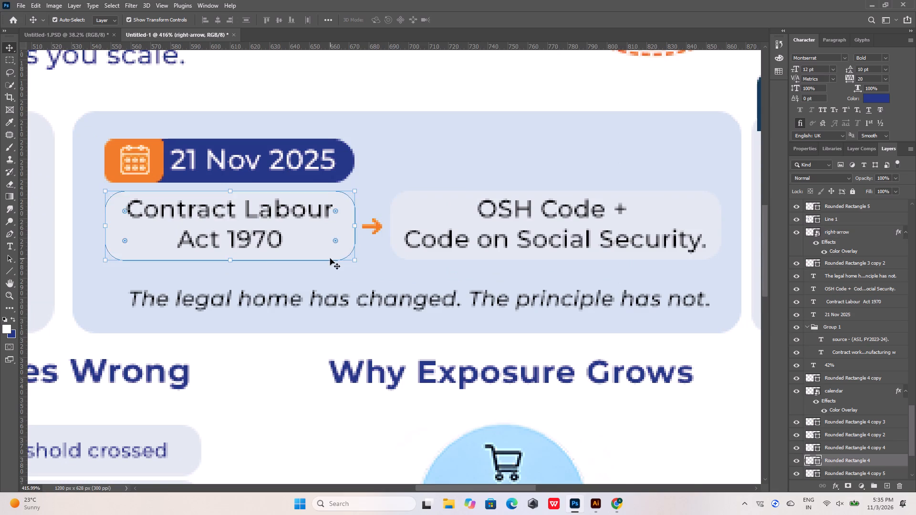
scroll(330, 258, "down", 15, "alt")
scroll(380, 242, "up", 5, "alt")
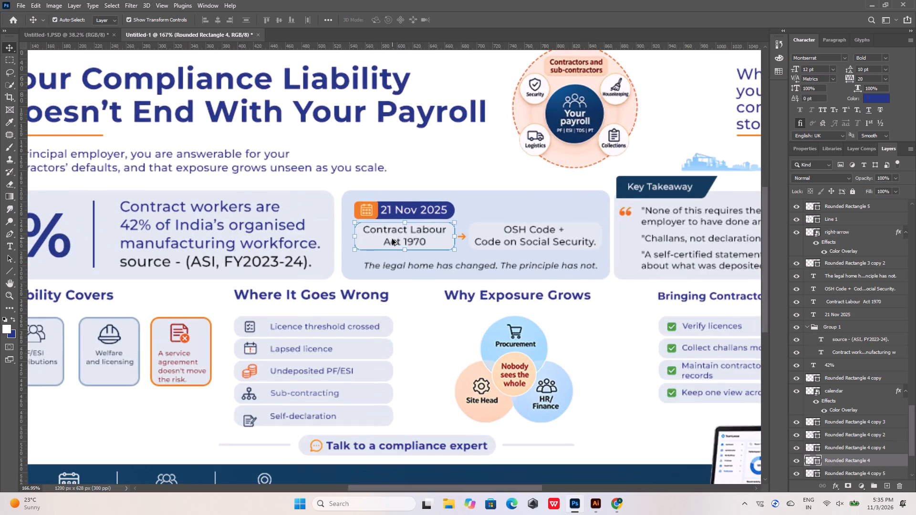
scroll(386, 268, "down", 8, "alt")
left_click(378, 120)
Scale the TeamLease logo beside the headline to 7.98%, shift it about 5 px down, apply the transform and deselect.
scroll(168, 180, "up", 4, "alt")
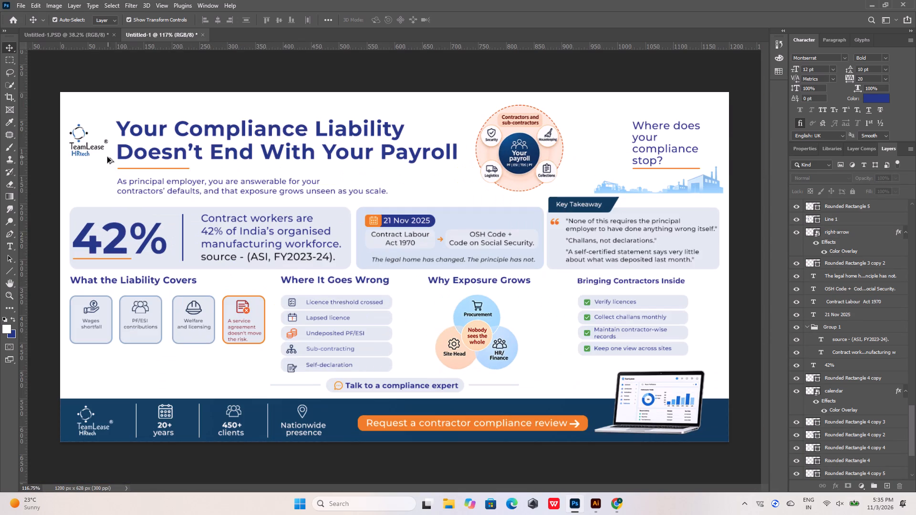
scroll(67, 134, "up", 13, "alt")
left_click(126, 124)
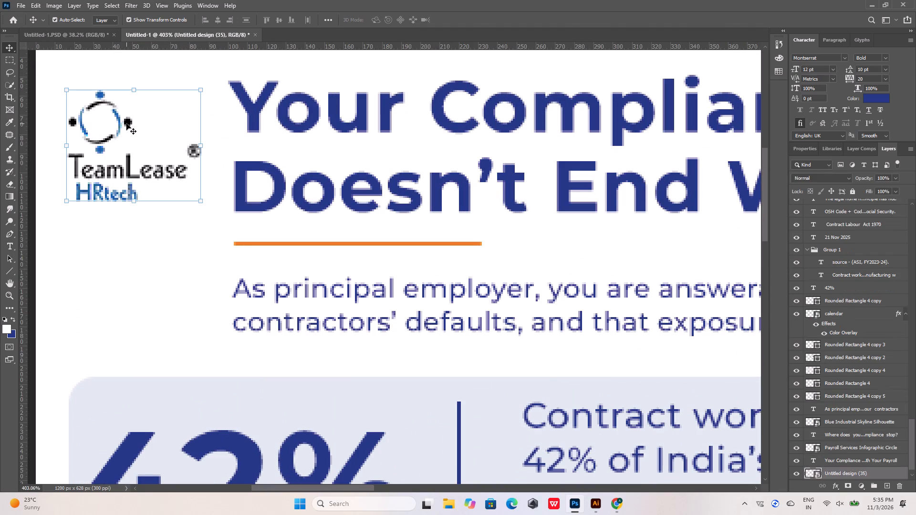
left_click(198, 91)
left_click_drag(222, 67, 241, 53)
scroll(210, 237, "down", 5, "alt")
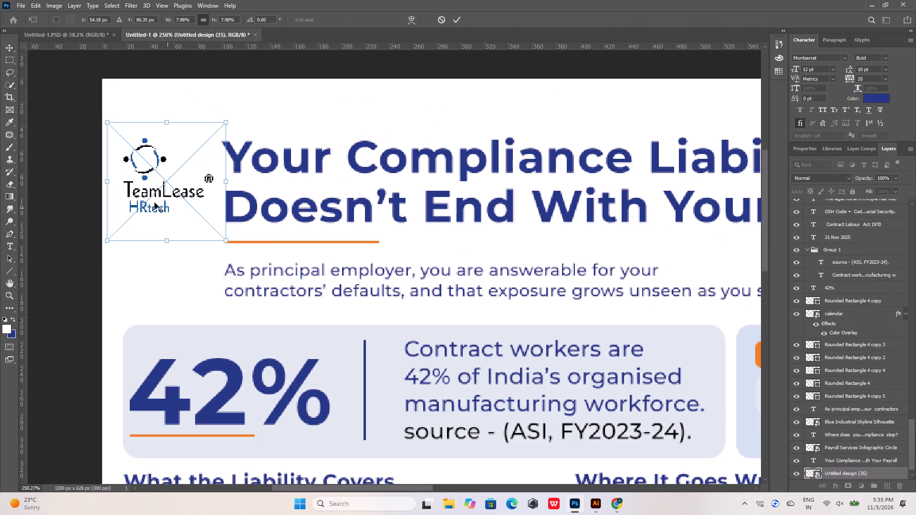
scroll(139, 165, "up", 3, "alt")
left_click_drag(170, 156, 170, 167)
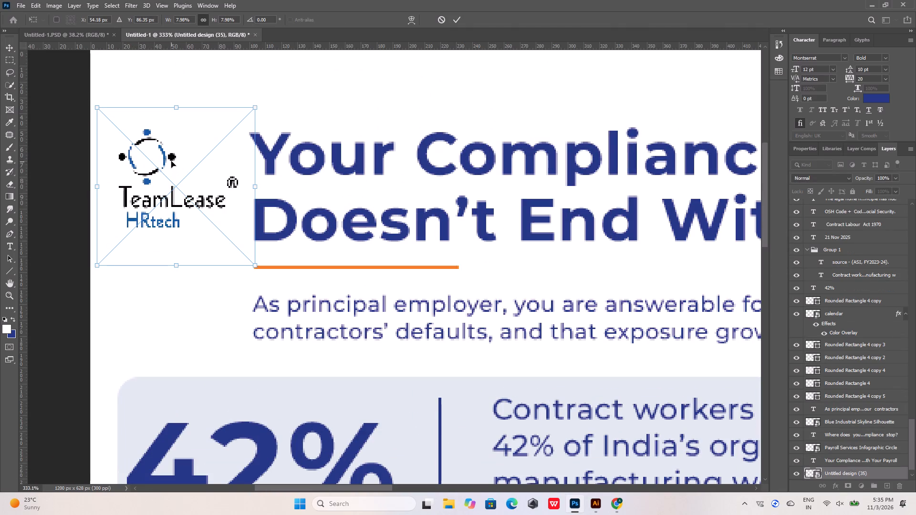
left_click_drag(173, 158, 173, 166)
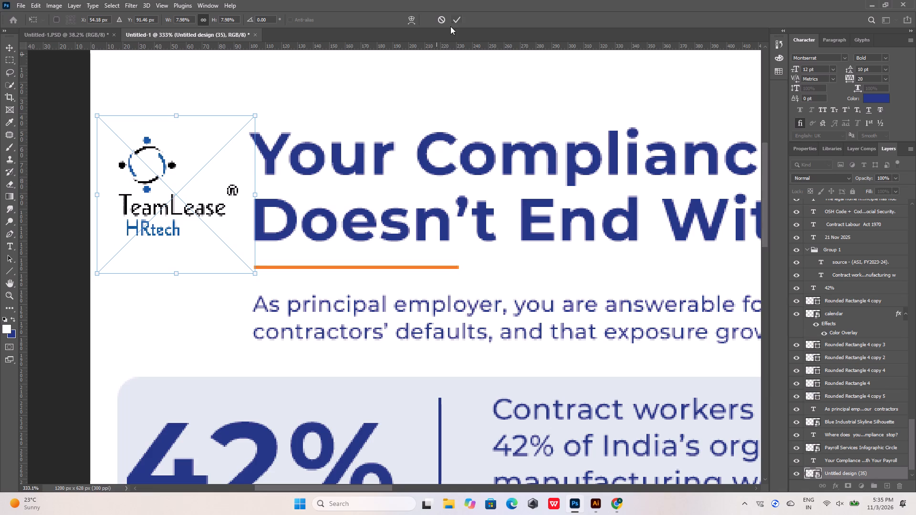
left_click(452, 21)
left_click(436, 83)
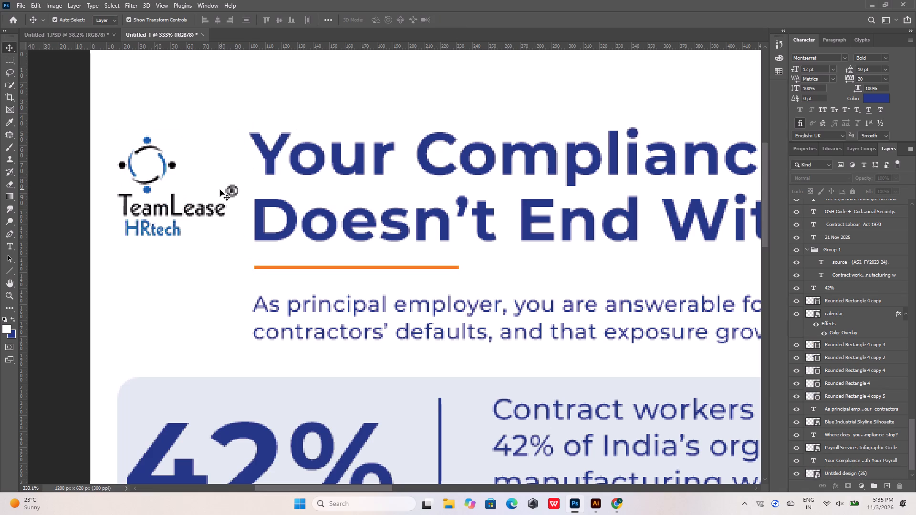
Move the headline, its orange underline and the "As principal employer" subtitle together 20 px to the right, then deselect.
scroll(220, 190, "down", 7, "alt")
left_click(247, 173)
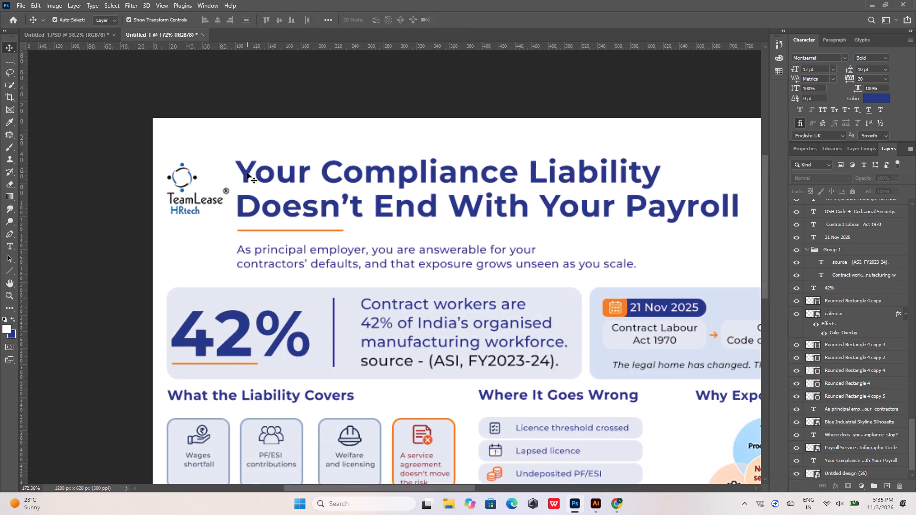
scroll(252, 230, "up", 4, "alt")
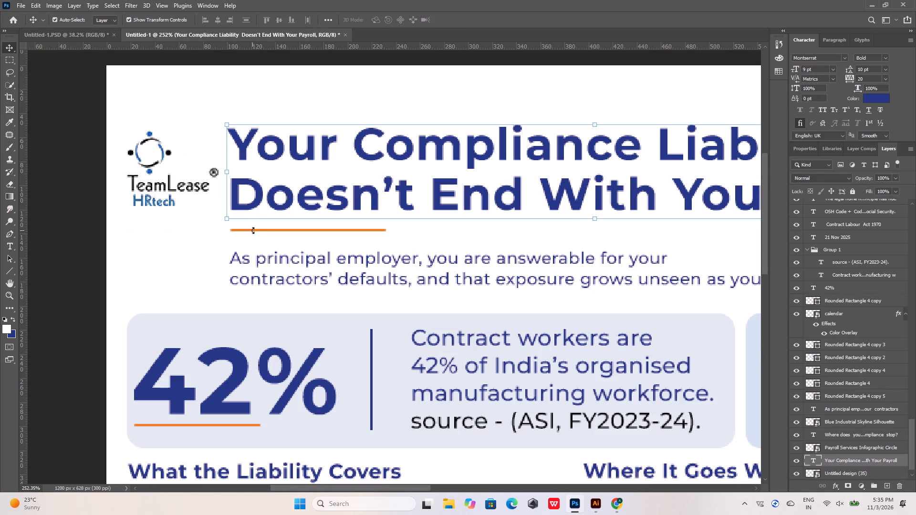
scroll(253, 231, "up", 12, "alt")
left_click(253, 231, "shift")
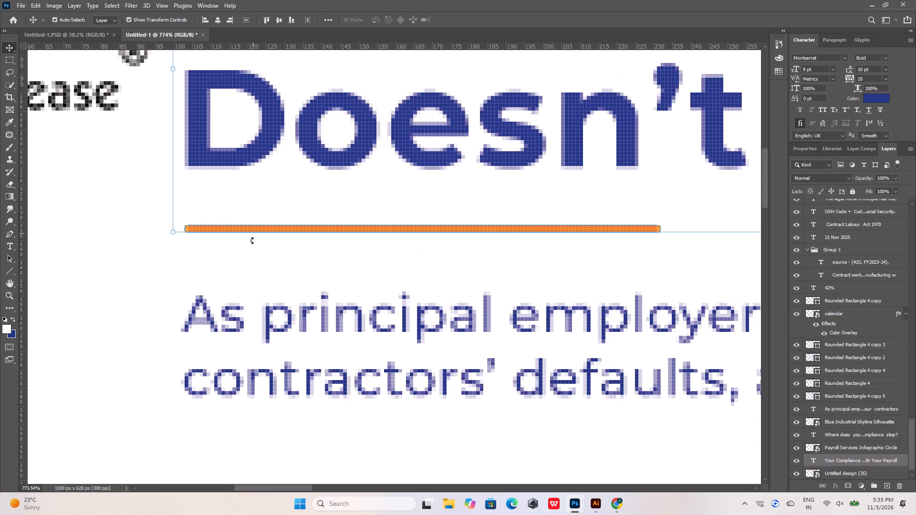
left_click(268, 315, "shift")
scroll(264, 307, "down", 20, "alt")
scroll(264, 307, "down", 1, "alt")
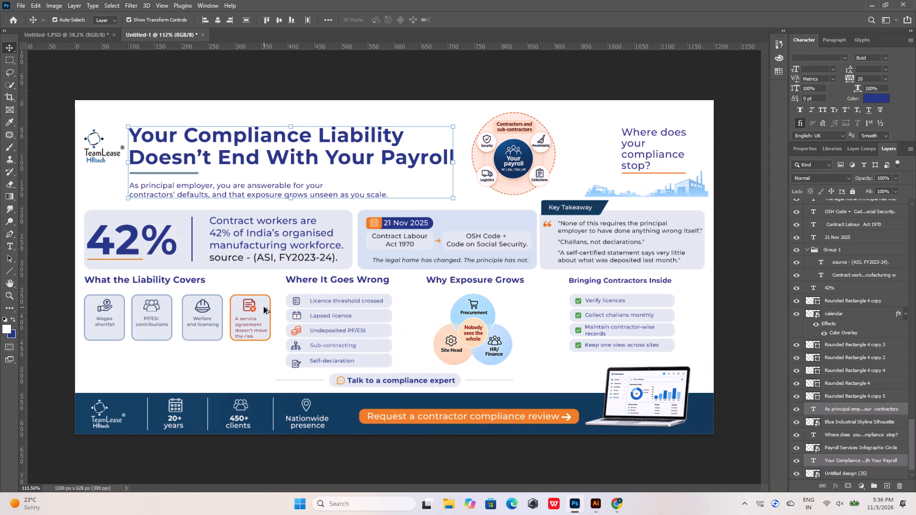
key("Right")
key("Right")
key("Right")
key("Right")
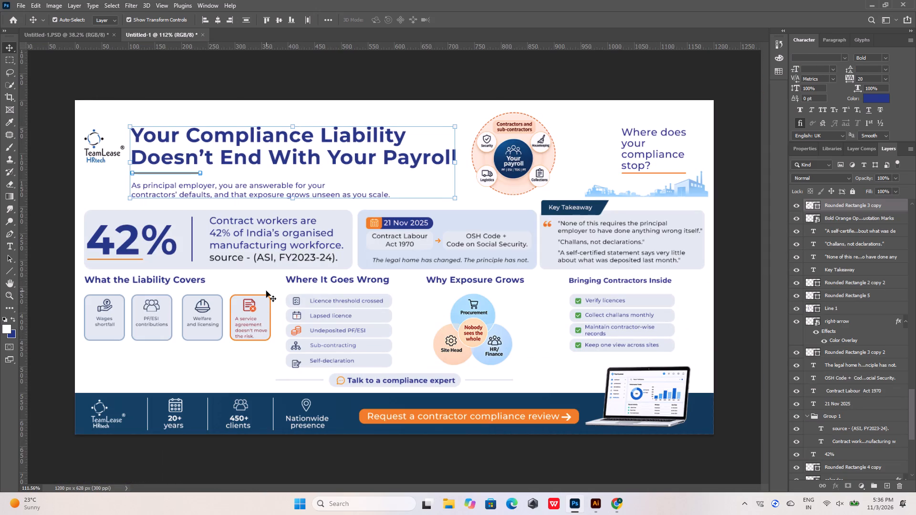
key("Right")
key("Right")
key("Right")
key("Right")
key("Right")
key("Right")
key("Right")
key("Right")
key("Right")
key("Right")
key("Right")
key("Right")
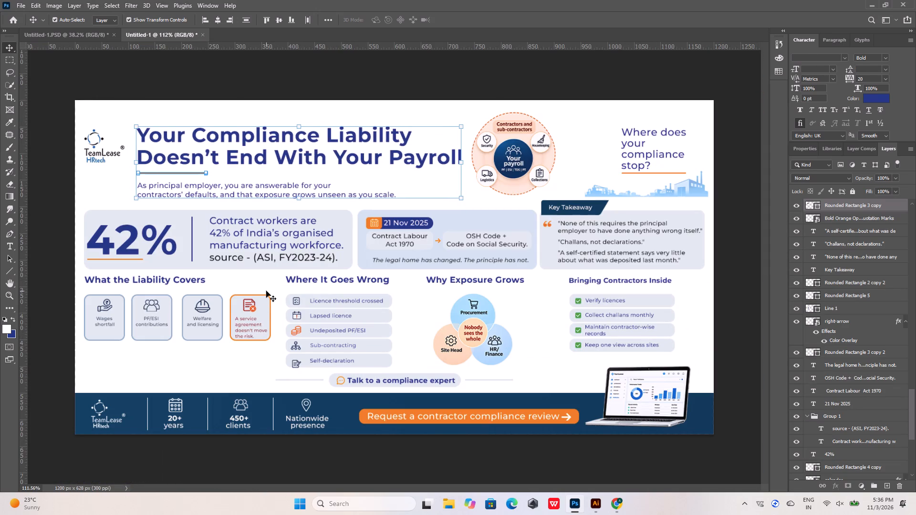
key("Right")
key("Right")
key("Right")
key("Right")
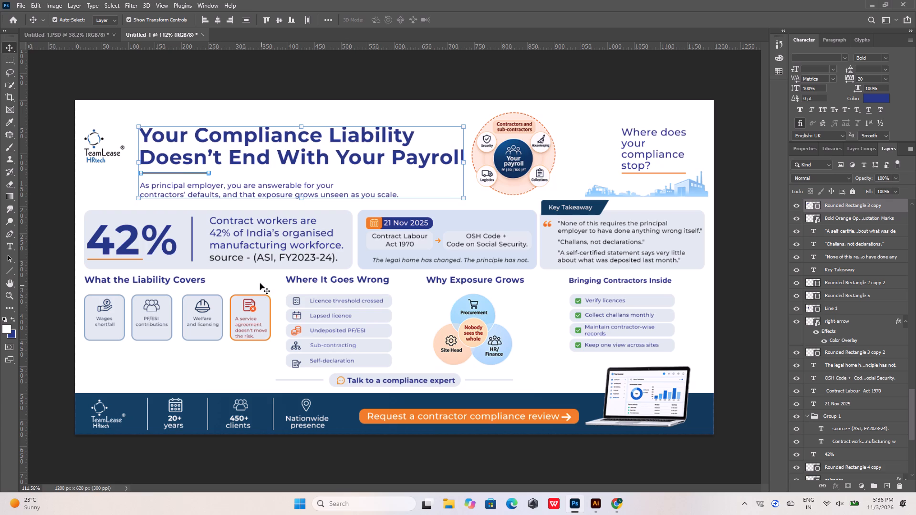
left_click(252, 89)
Duplicate the vertical blue divider from the 42% card and place the copy between the TeamLease logo and the headline, then deselect.
scroll(118, 164, "up", 6, "alt")
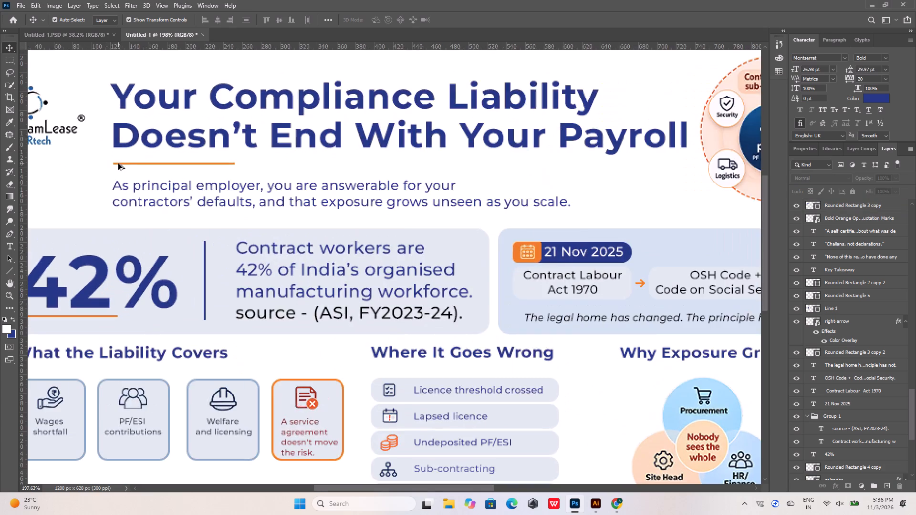
scroll(119, 165, "up", 3, "alt")
scroll(217, 244, "down", 5, "alt")
left_click(238, 279)
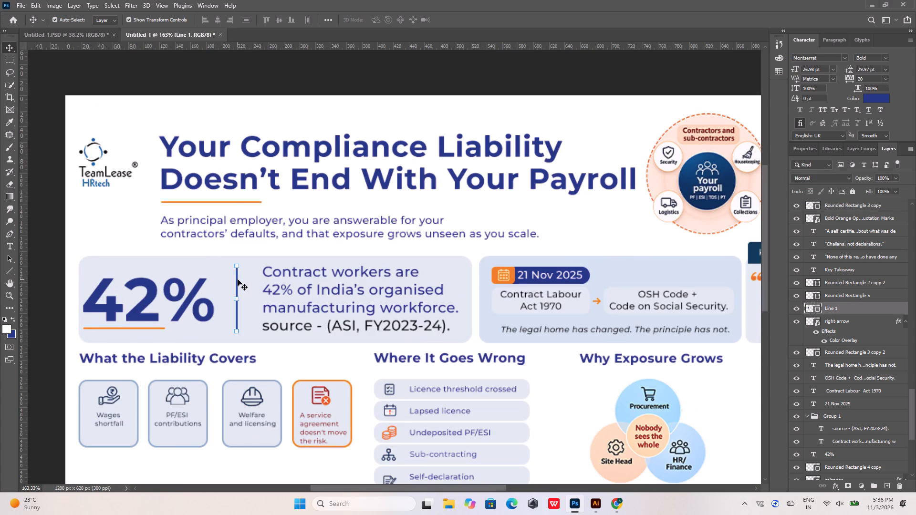
left_click_drag(237, 279, 144, 155, "alt")
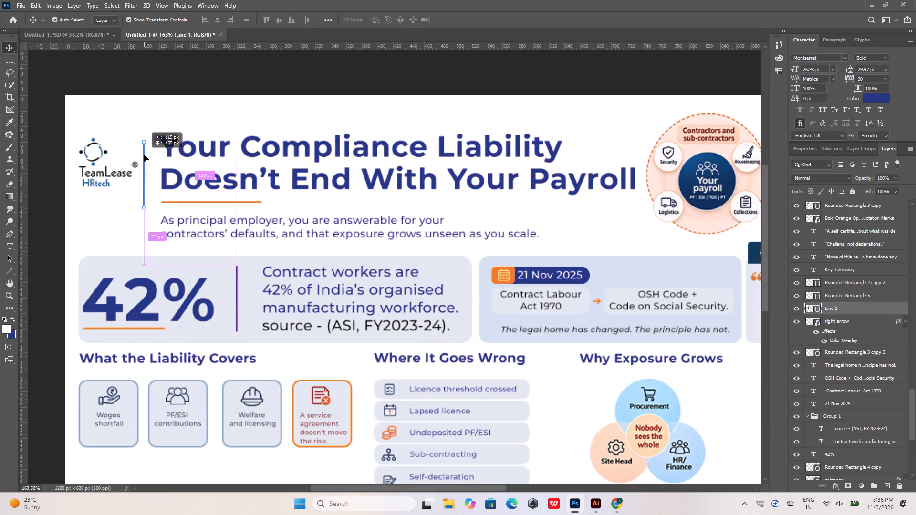
left_click_drag(144, 155, 147, 157, "alt")
left_click(175, 105)
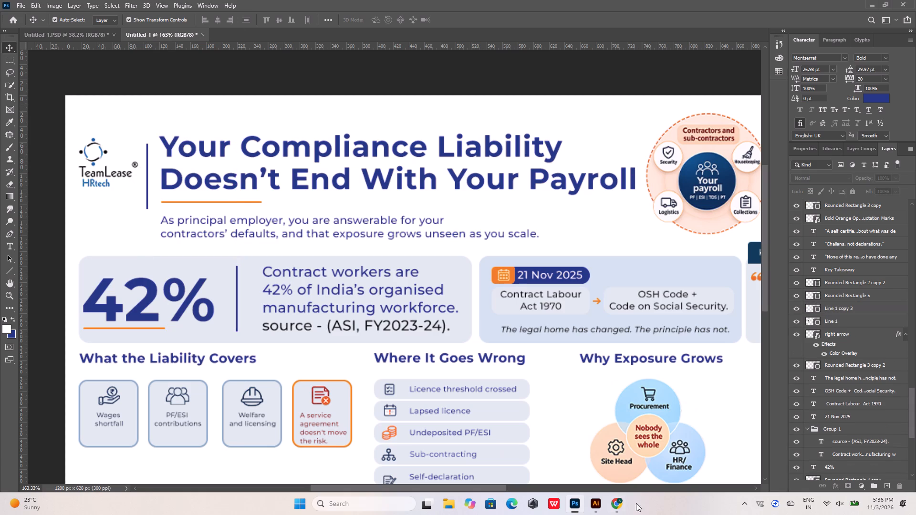
Check the header against the reference design in Chrome, then shorten the divider beside the TeamLease logo from its lower end to 84.52% height.
left_click(619, 502)
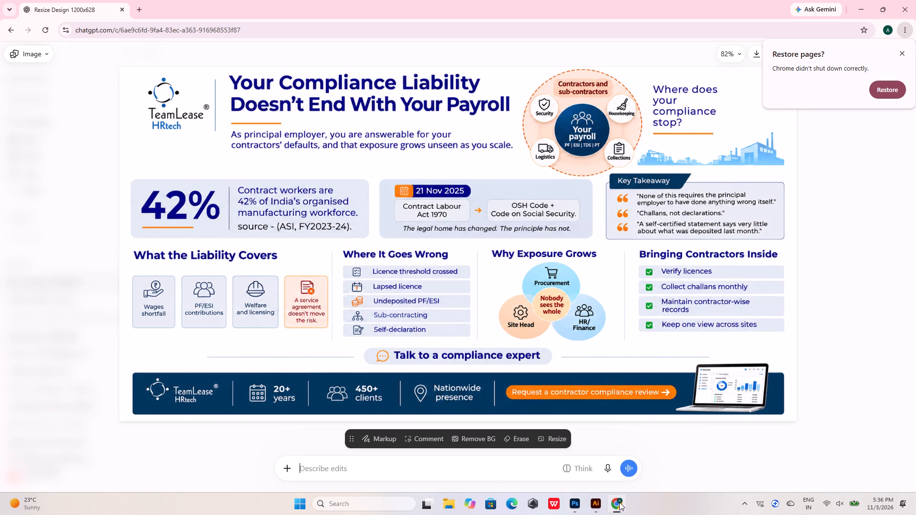
left_click(619, 502)
left_click(619, 502)
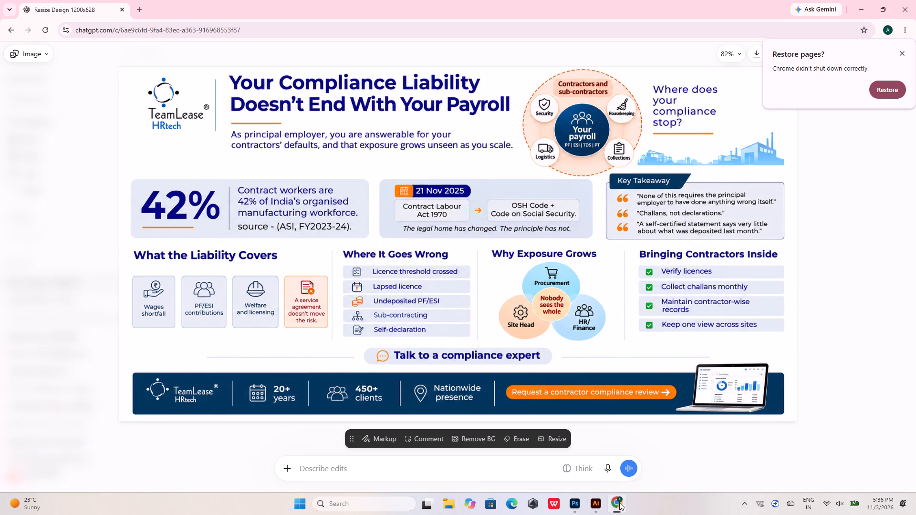
left_click(619, 502)
scroll(132, 198, "up", 7, "alt")
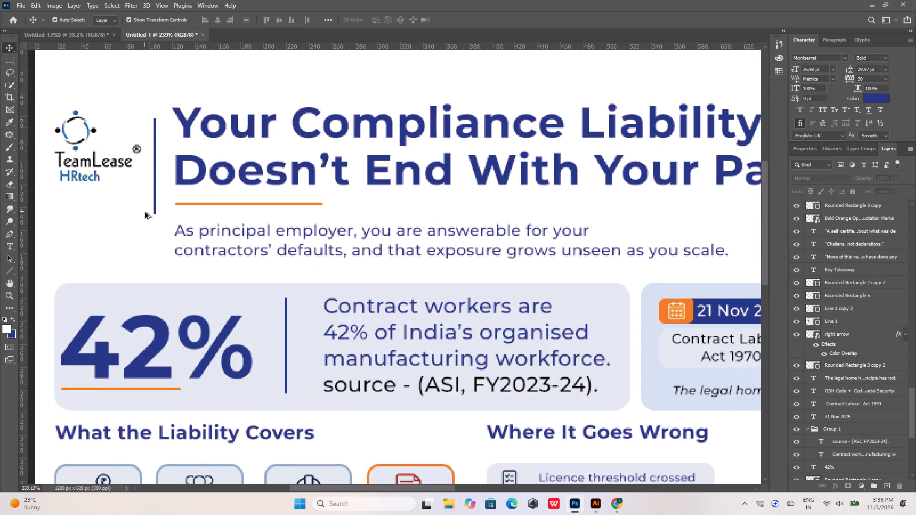
scroll(145, 212, "up", 6, "alt")
left_click(167, 192)
left_click_drag(167, 217, 169, 191, "shift")
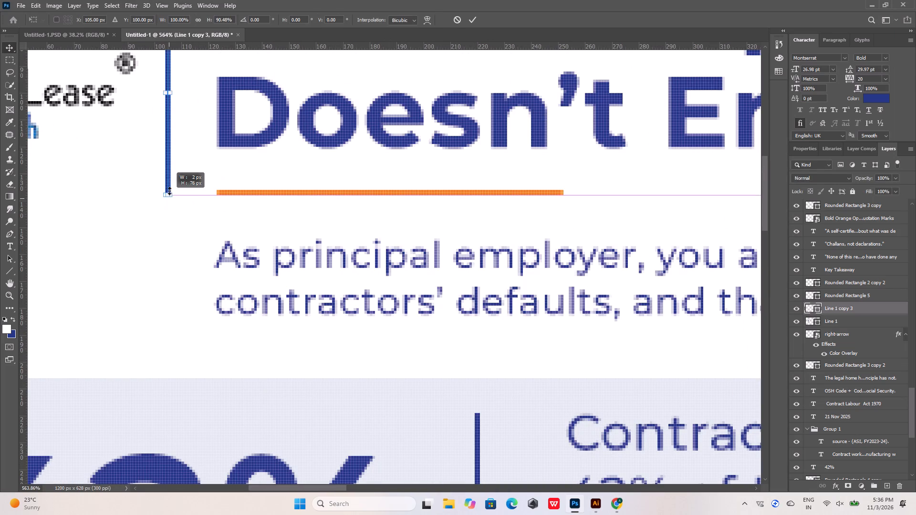
left_click_drag(169, 191, 169, 182, "shift")
scroll(177, 252, "down", 9, "alt")
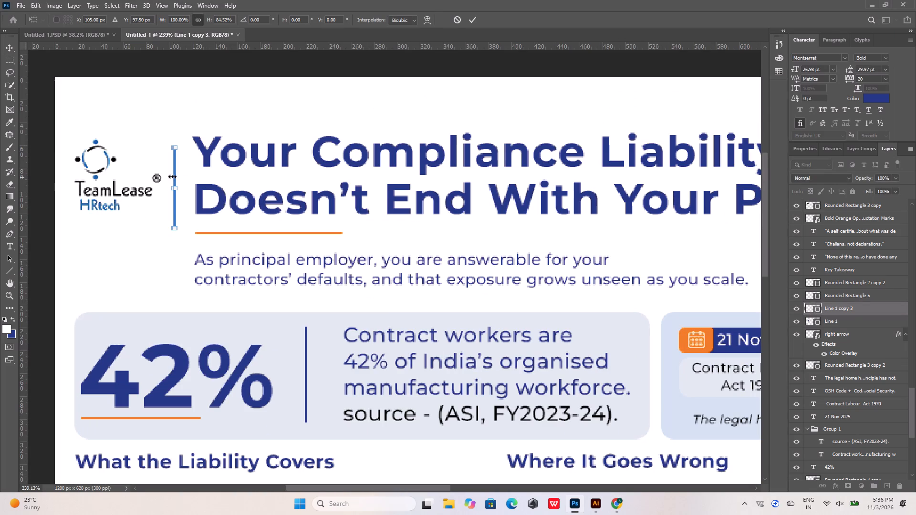
Apply the divider's resize and nudge the divider 3 px to the right, towards the headline.
key("Right")
key("Right")
key("Right")
key("Right")
key("shift+Right")
key("shift+Right")
left_click(471, 19)
key("Right")
key("Right")
key("Right")
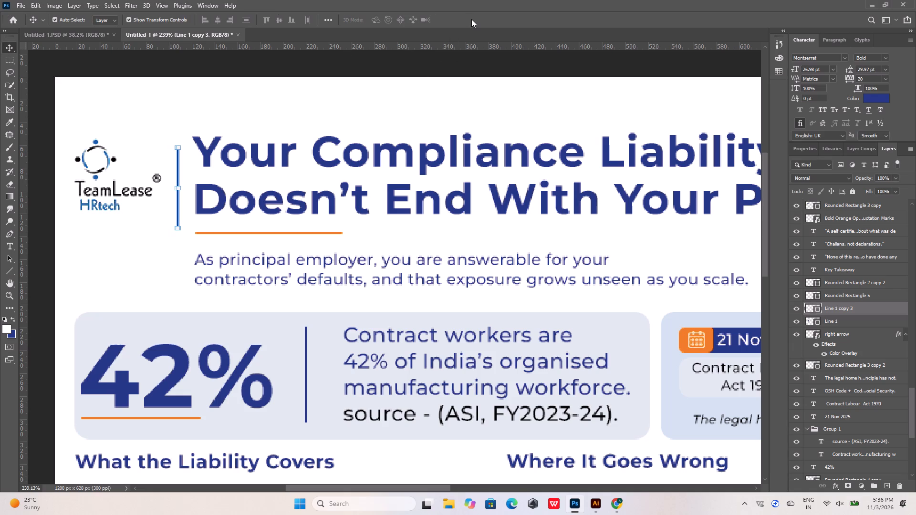
Set the stroke width of the divider beside the logo to 1 px, then deselect it.
left_click(11, 272)
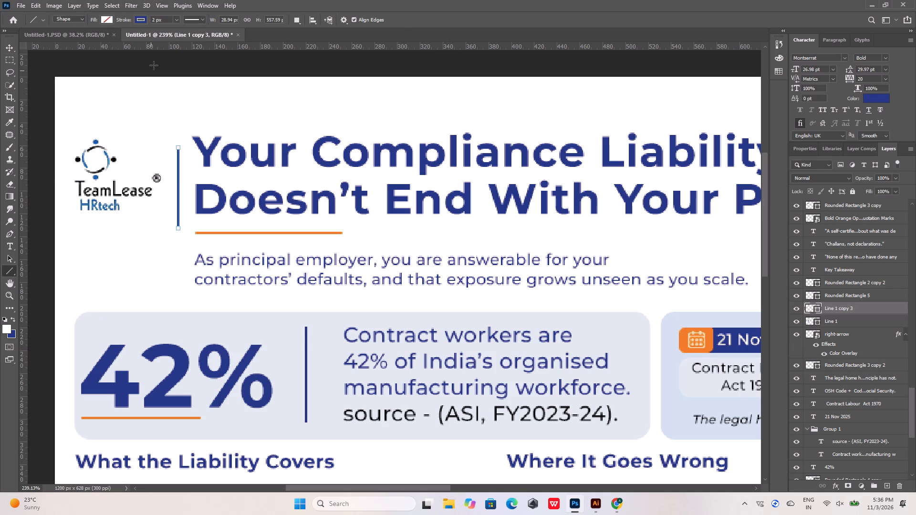
left_click_drag(167, 20, 145, 25)
key("1")
key("Return")
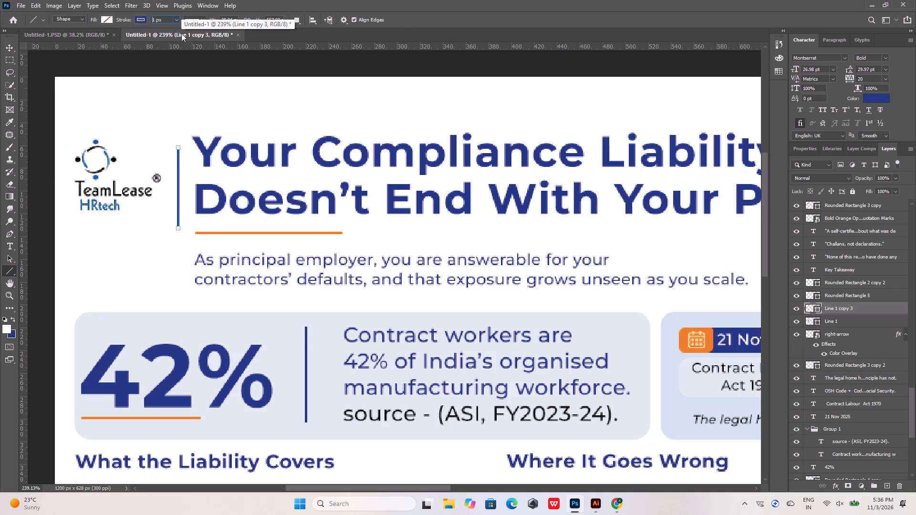
left_click(5, 48)
left_click(154, 63)
scroll(150, 222, "down", 8, "alt")
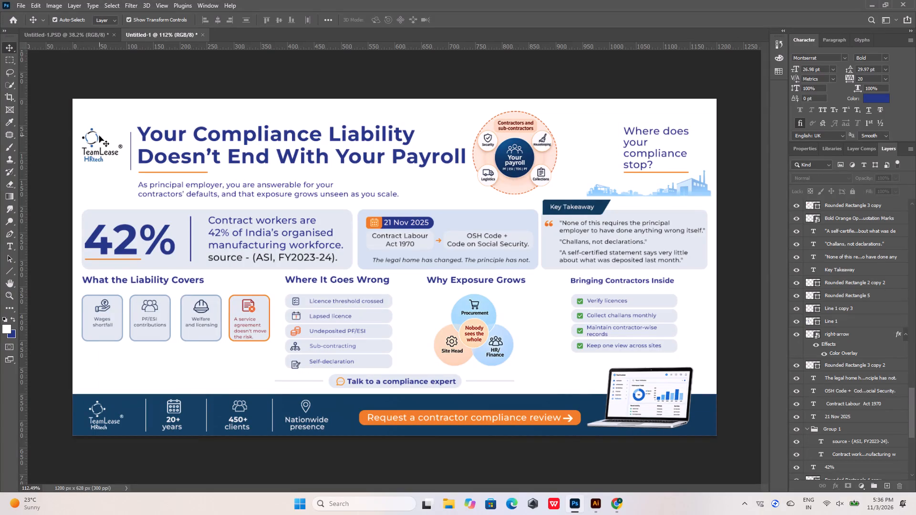
Select the TeamLease logo, divider, headline and orange underline together and move them 22 px up.
left_click(100, 137)
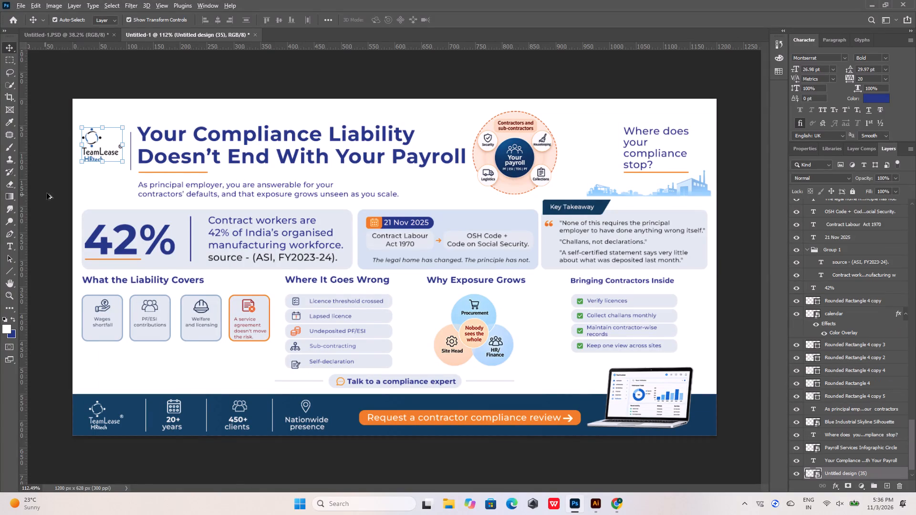
scroll(117, 126, "up", 17, "alt")
left_click(93, 142, "shift")
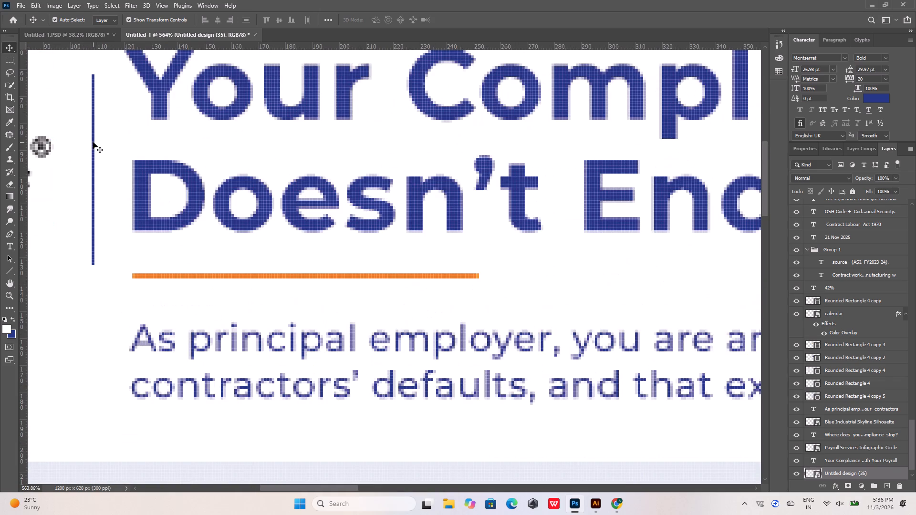
left_click(156, 102, "shift")
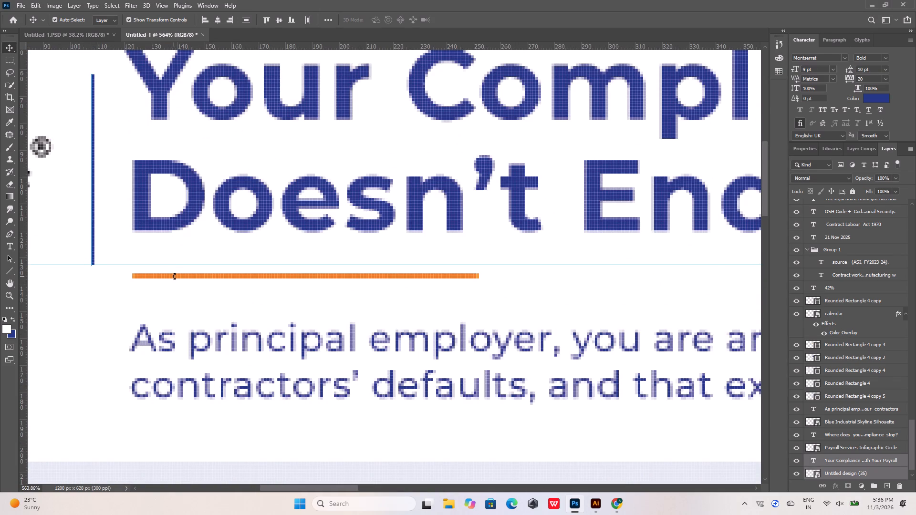
left_click(160, 276, "shift")
scroll(166, 282, "up", 7, "alt")
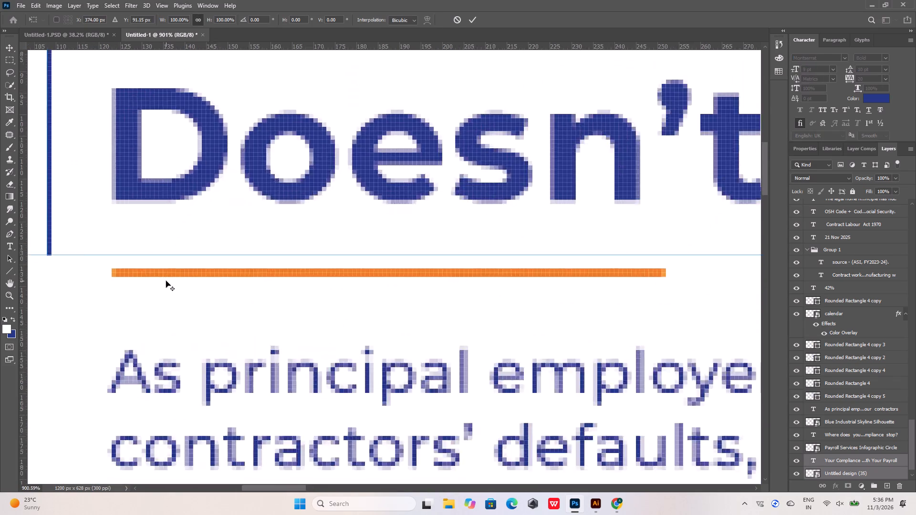
scroll(166, 281, "up", 3, "alt")
left_click(172, 268, "shift")
left_click(469, 15)
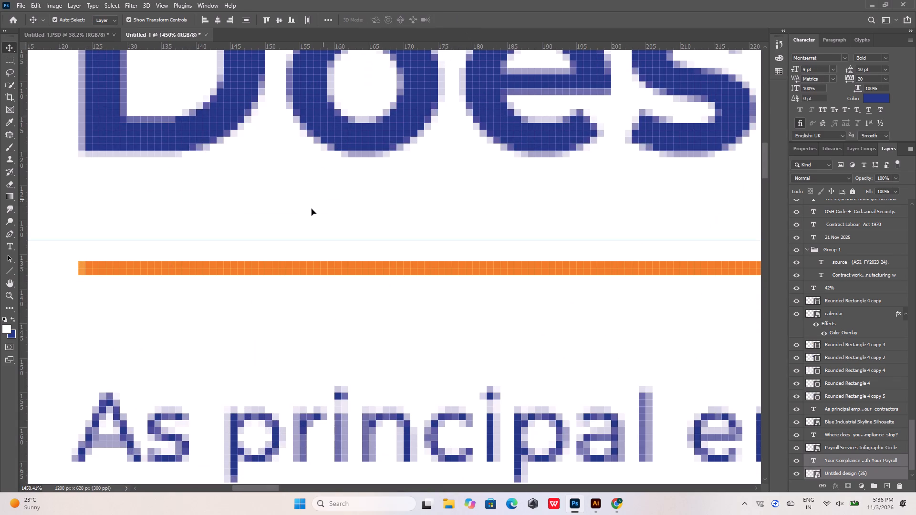
left_click(286, 270, "shift")
scroll(284, 225, "down", 18, "alt")
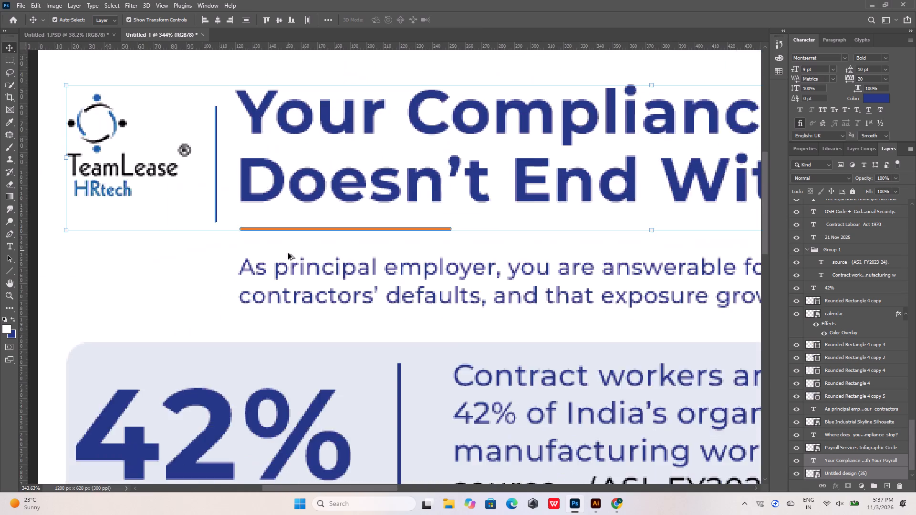
scroll(288, 253, "down", 9, "alt")
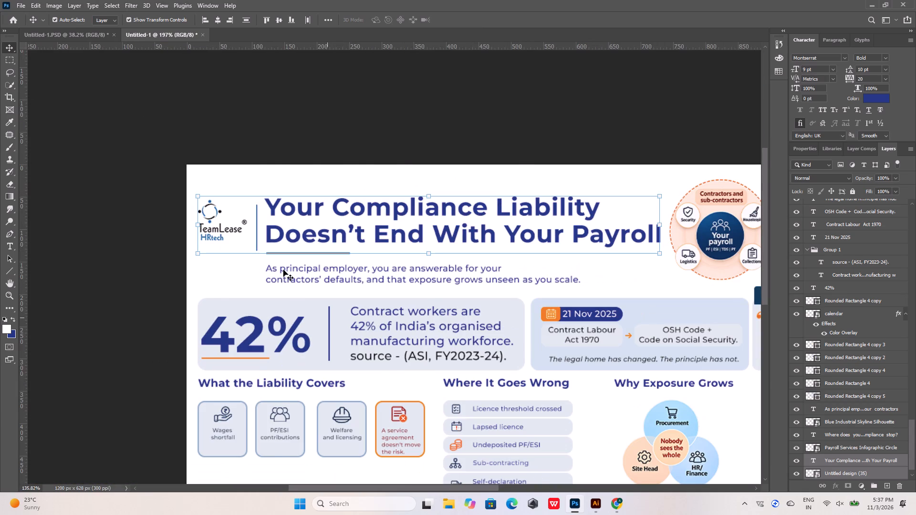
key("shift+Up")
key("Up")
key("Up")
key("Up")
key("Up")
key("Up")
key("Up")
key("Up")
key("Up")
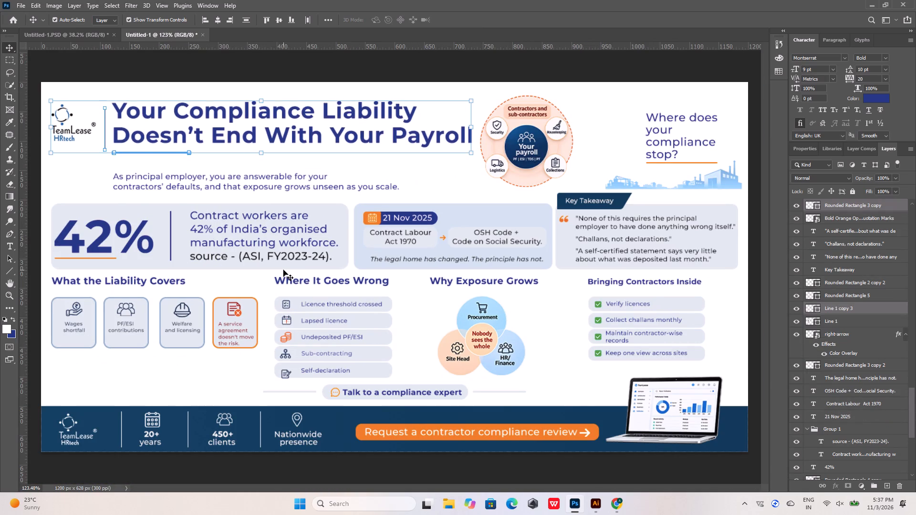
key("Up")
key("Up")
key("Up")
key("Down")
key("Down")
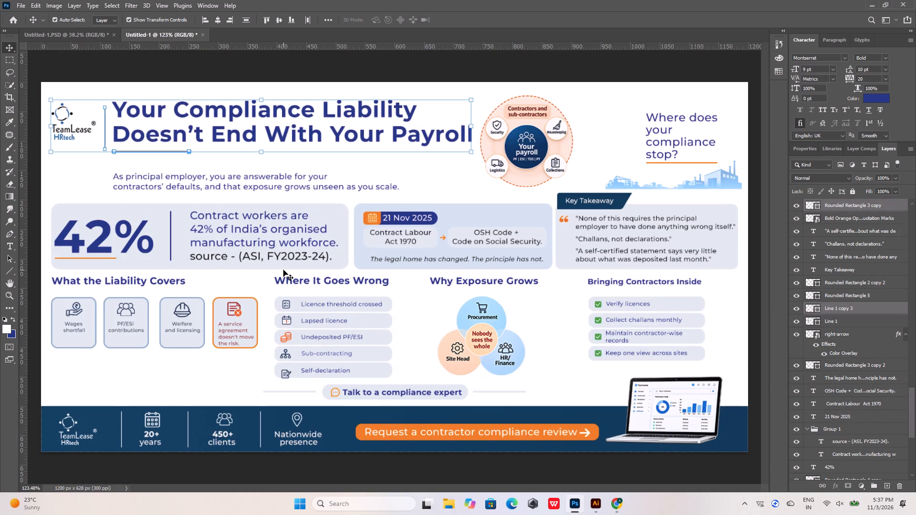
key("Up")
key("Up")
key("Up")
key("Up")
key("Up")
key("Up")
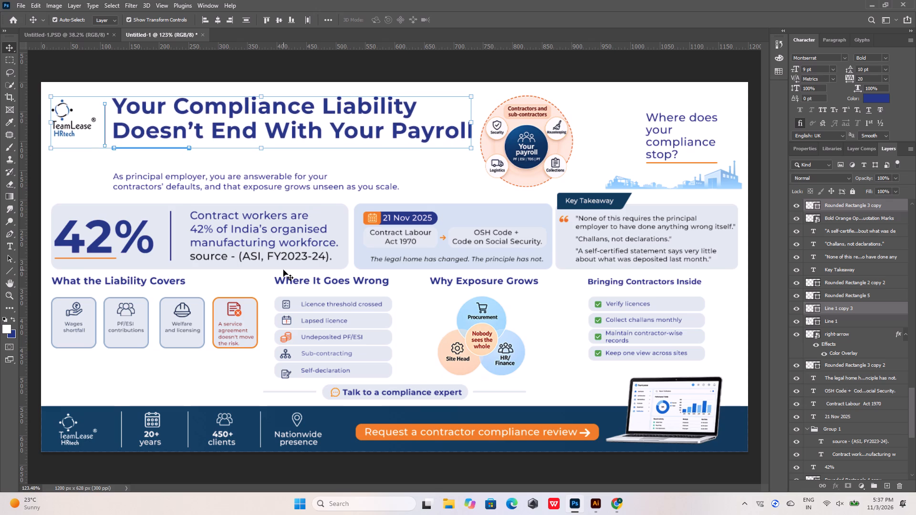
key("Up")
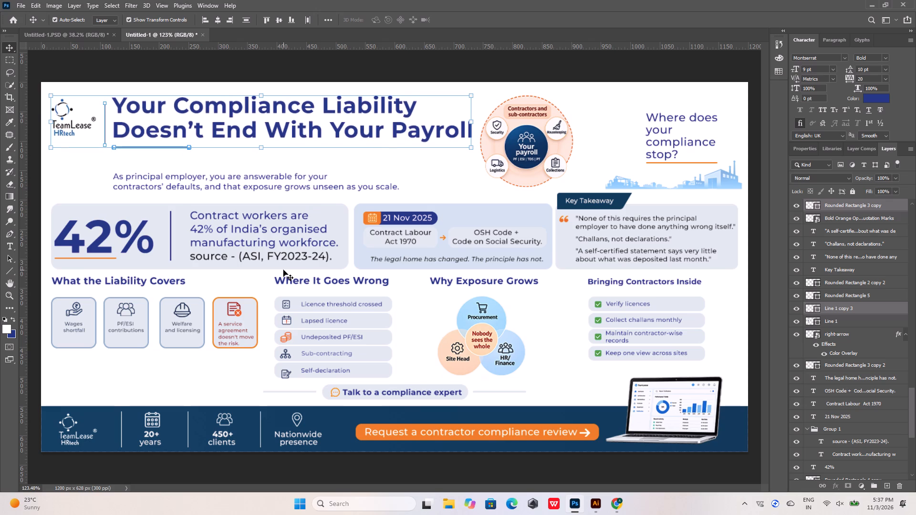
key("Up")
key("Up")
key("Up")
key("Up")
key("Up")
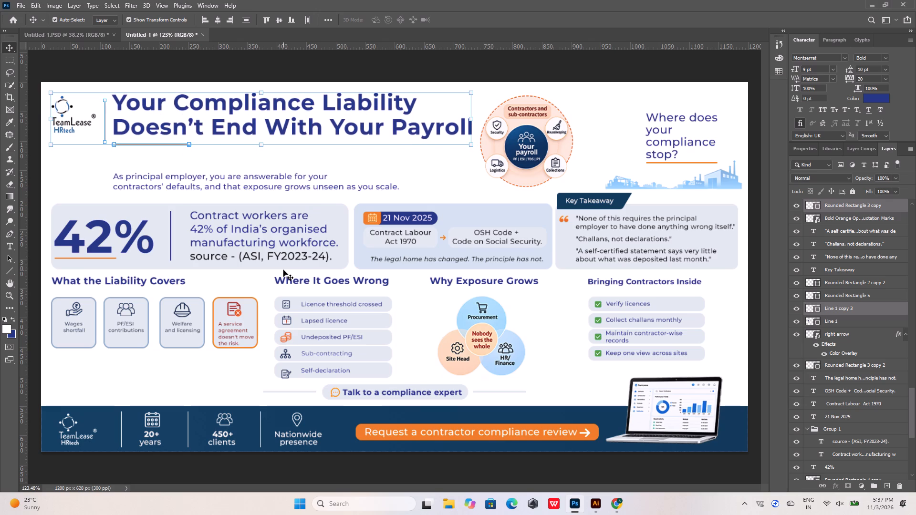
key("Down")
key("Down")
key("Down")
key("Down")
key("Down")
key("Down")
key("Down")
key("Down")
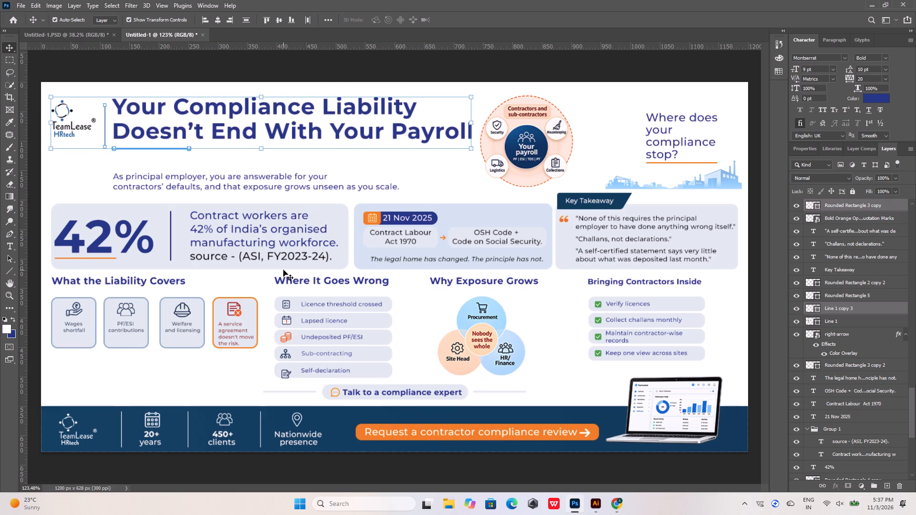
key("Down")
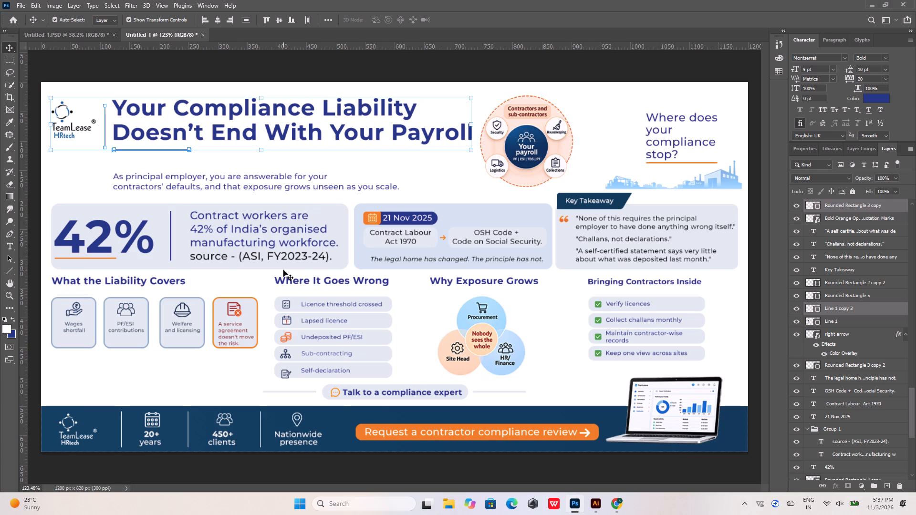
Move the selected logo, divider, headline and underline 10 px right and 2 px down, then deselect.
key("Right")
key("Right")
key("Right")
key("Right")
key("Right")
key("Right")
key("Right")
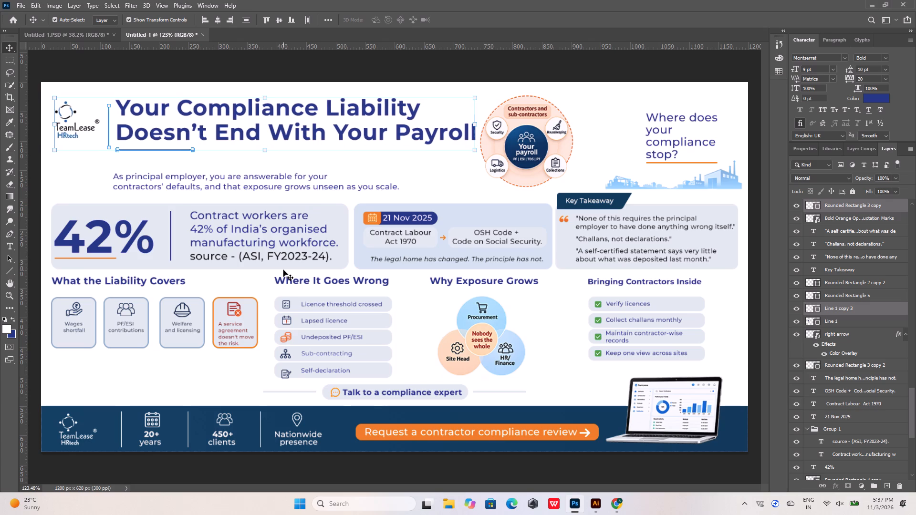
key("Right")
key("Right")
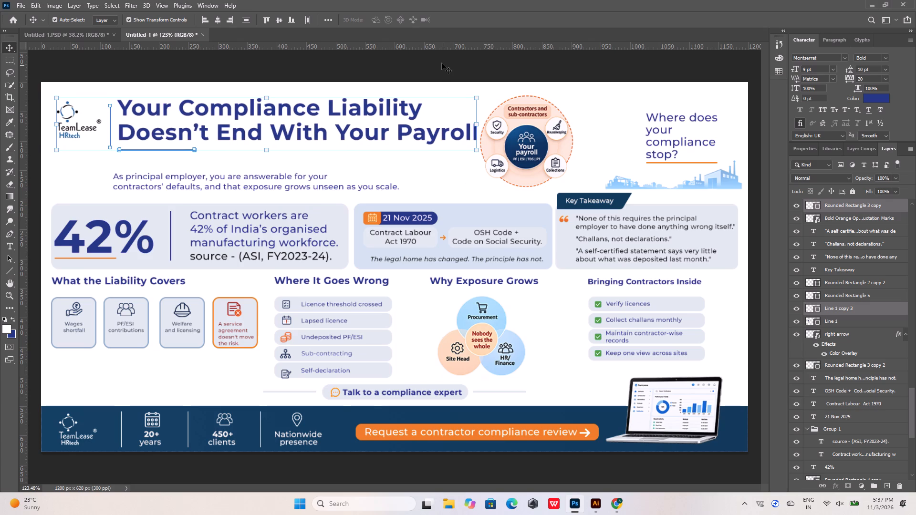
key("Down")
key("Down")
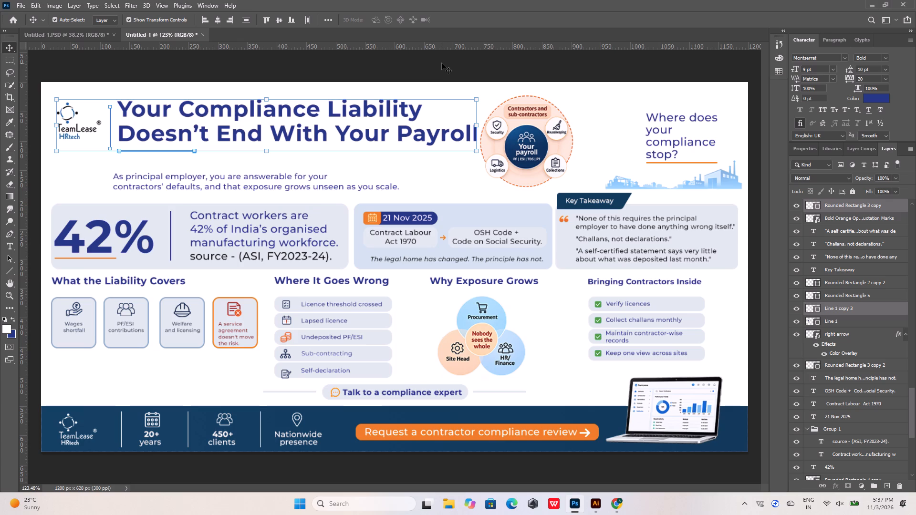
key("Right")
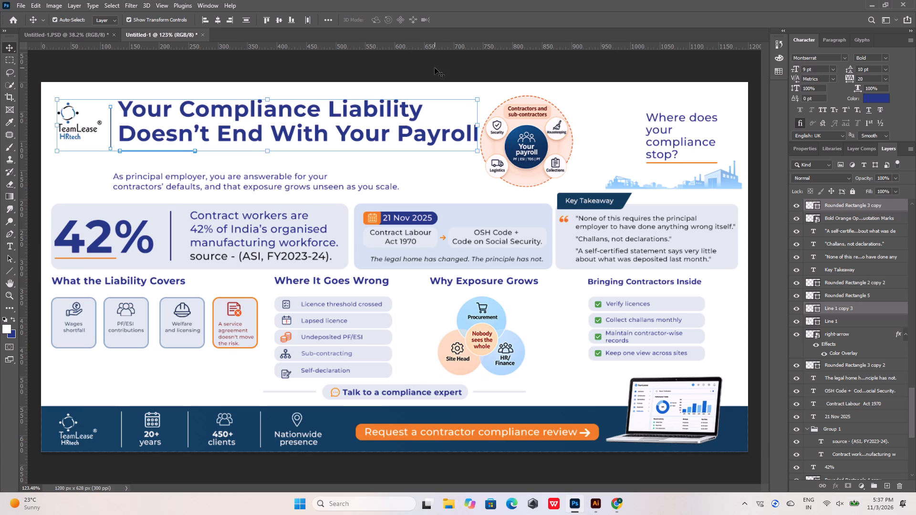
left_click(435, 68)
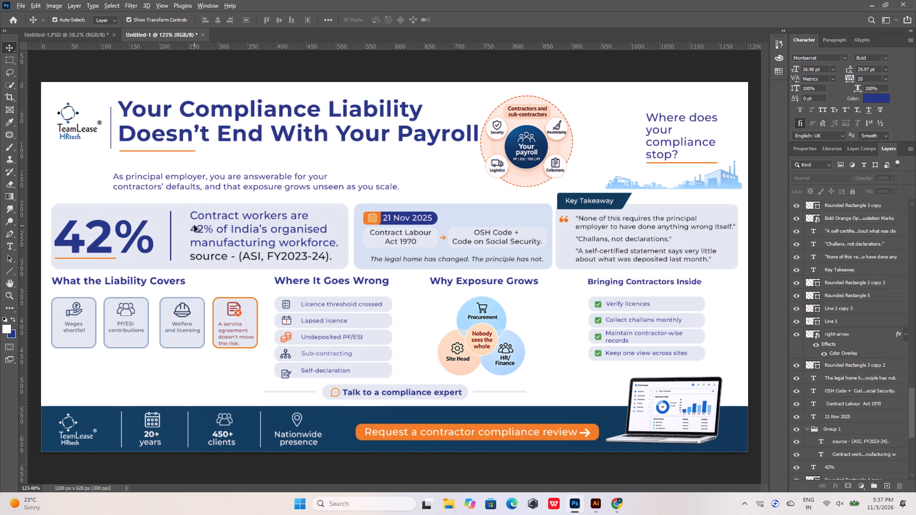
Place a vertical guide along the left edge of the TeamLease logo in the header.
left_click_drag(24, 158, 52, 151)
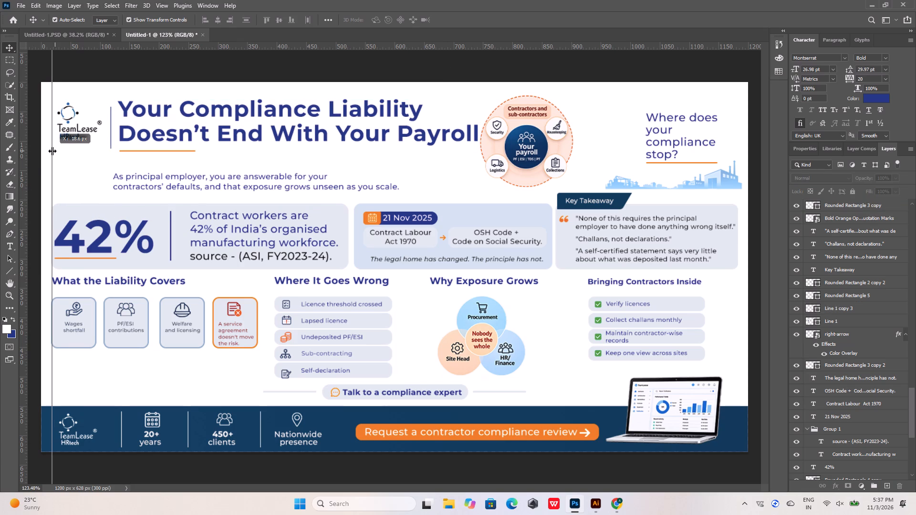
left_click_drag(52, 151, 56, 150)
scroll(144, 233, "down", 1, "alt")
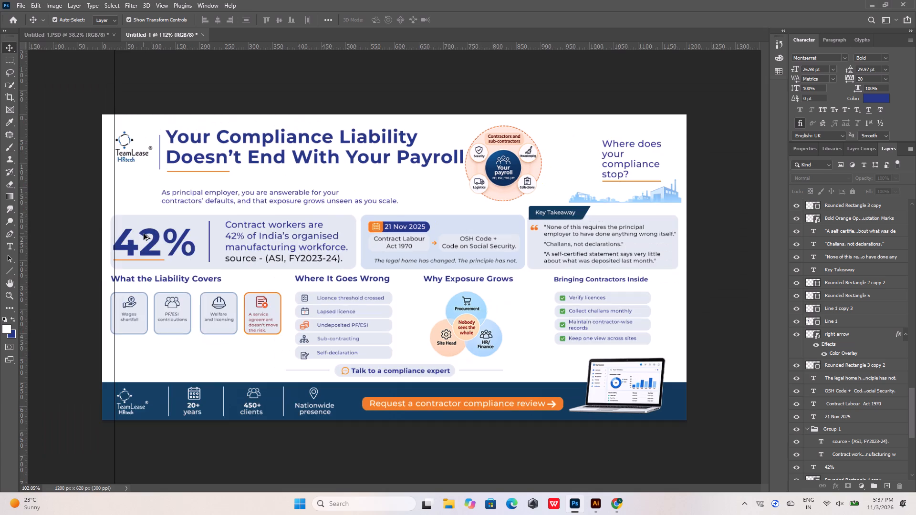
scroll(144, 234, "down", 3, "alt")
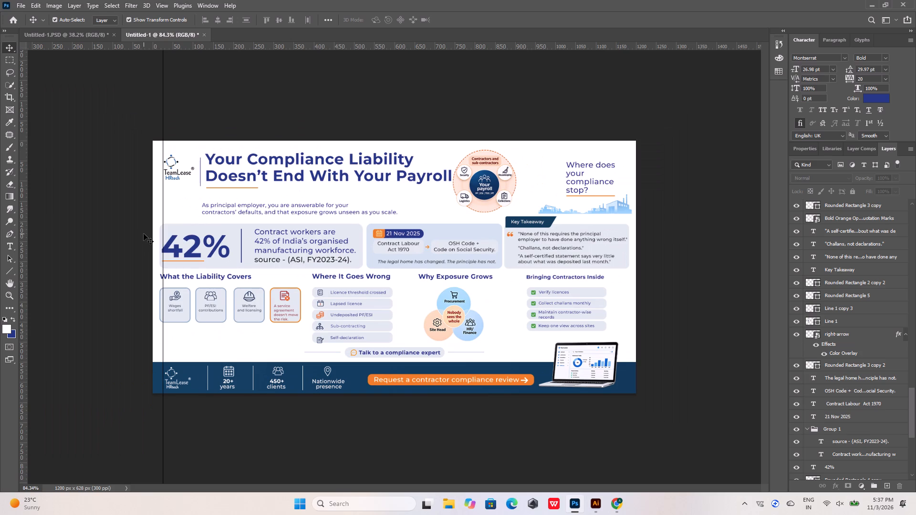
Move the "Your payroll" circle graphic 40 px to the right, away from the headline.
scroll(517, 184, "up", 5, "alt")
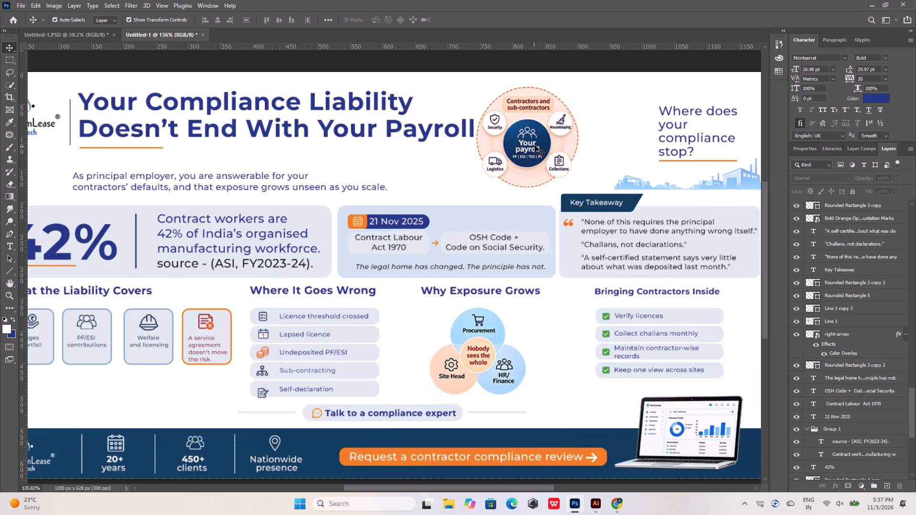
left_click(535, 145)
key("shift+Right")
key("shift+Right")
key("shift+Right")
key("shift+Right")
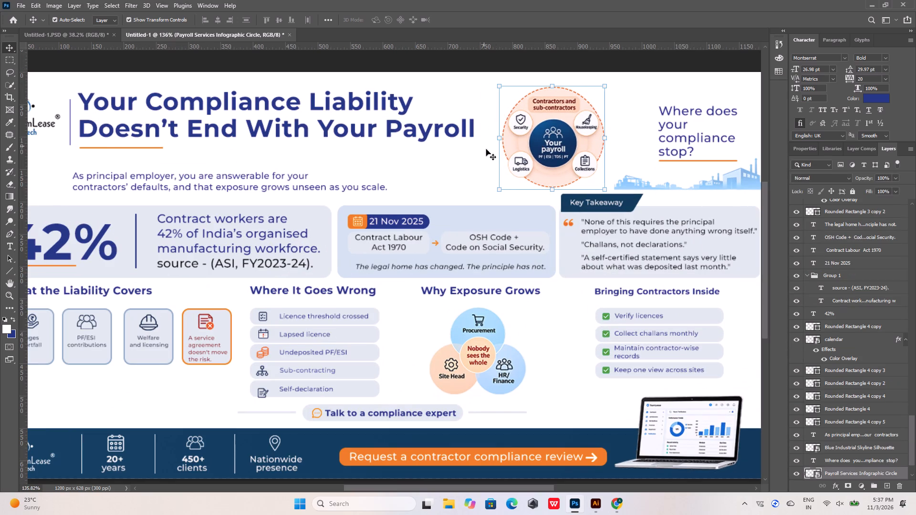
Slightly enlarge the "Your payroll" circle graphic outward from its lower-left corner.
left_click_drag(500, 191, 495, 196)
left_click(458, 20)
left_click(479, 88)
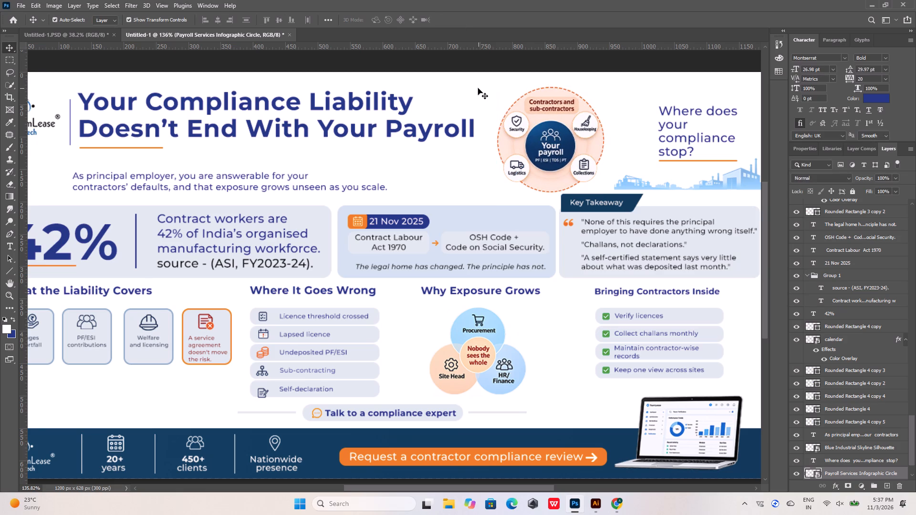
Narrow the 42% statistic card's background to 98.22% width, bringing its left edge onto the vertical guide.
scroll(496, 93, "down", 8, "alt")
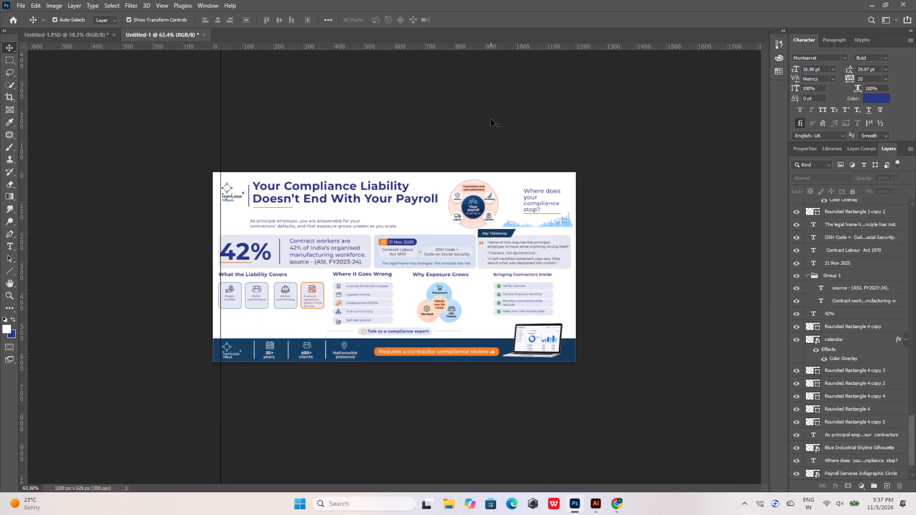
scroll(229, 258, "up", 4)
scroll(229, 261, "up", 5, "alt")
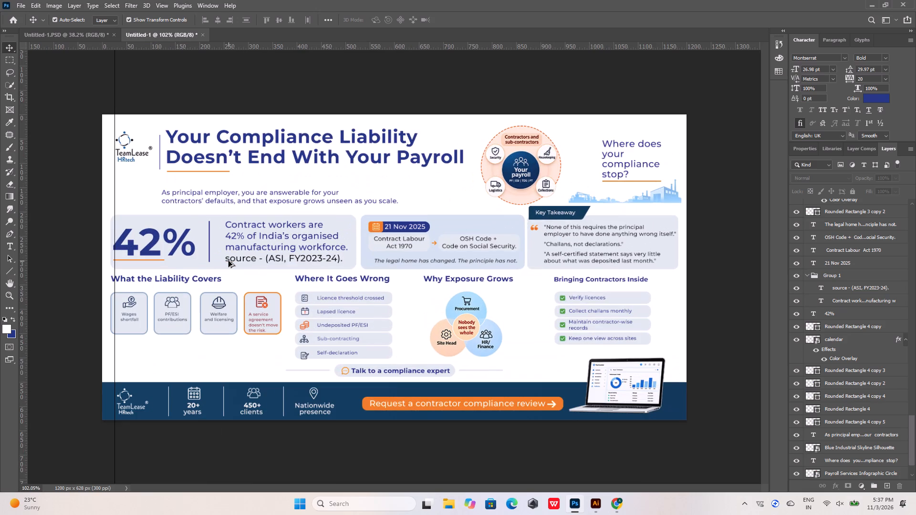
scroll(115, 238, "up", 5, "alt")
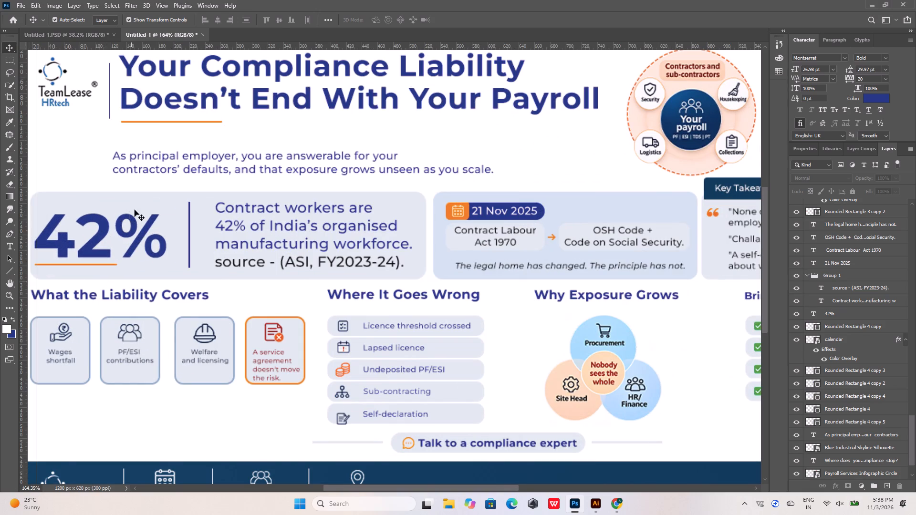
left_click(136, 208)
scroll(232, 219, "down", 4, "alt")
scroll(89, 231, "up", 4, "alt")
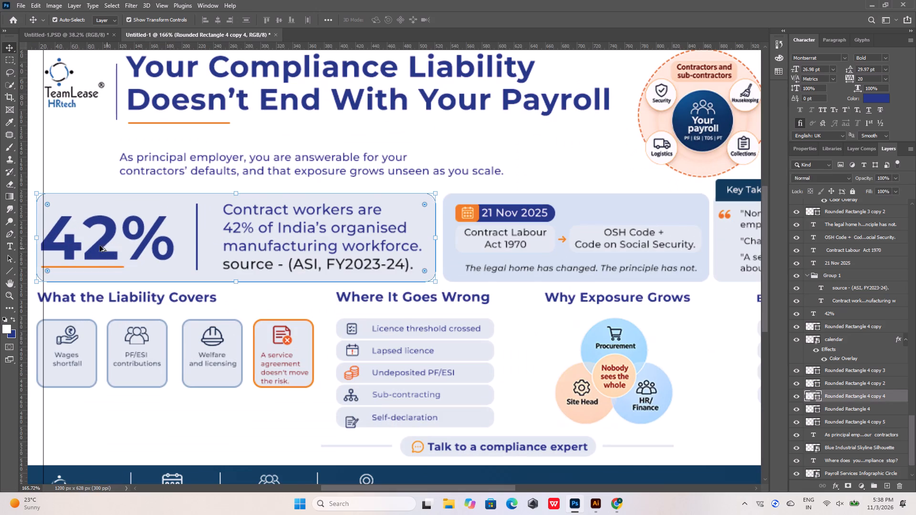
scroll(196, 239, "down", 4, "alt")
scroll(58, 240, "up", 9, "alt")
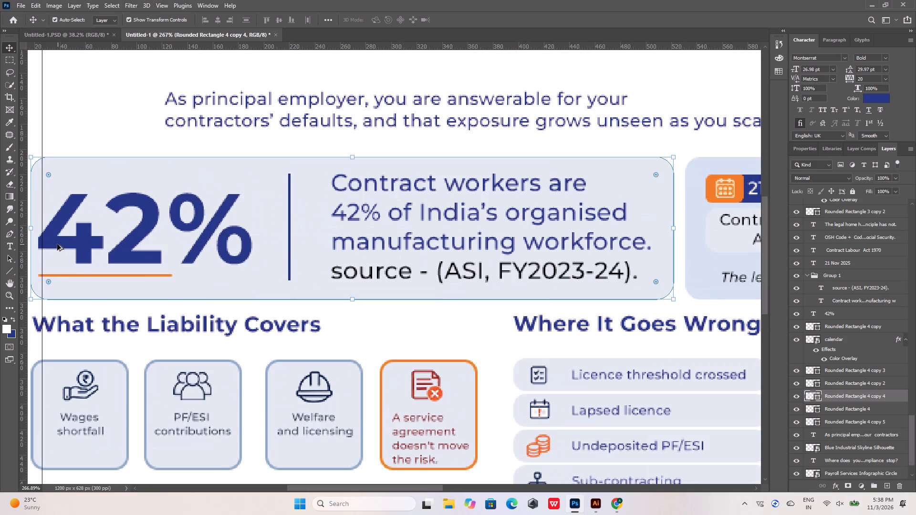
key("space")
key("space")
key("space")
key("space")
key("space")
key("space")
key("space")
key("space")
key("space")
key("space")
key("space")
key("space")
key("space")
left_click_drag(73, 216, 231, 211)
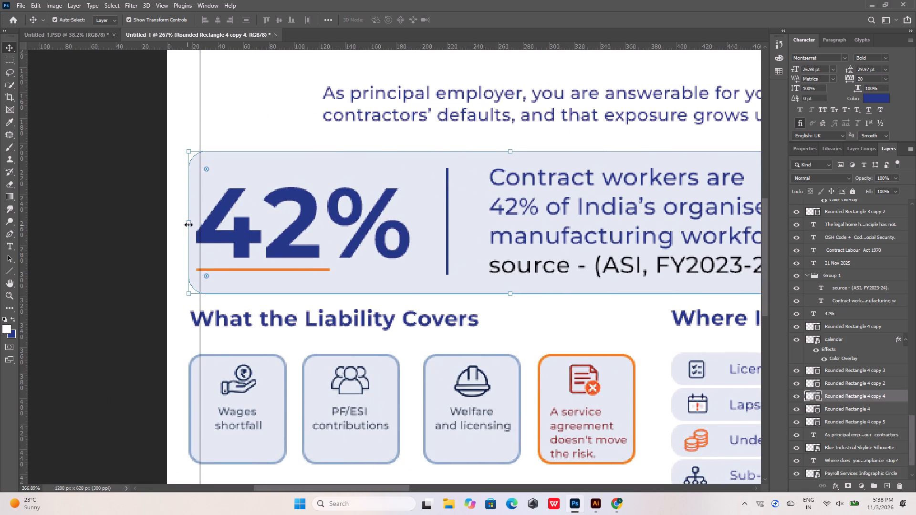
left_click_drag(188, 225, 200, 223, "shift")
left_click(239, 233)
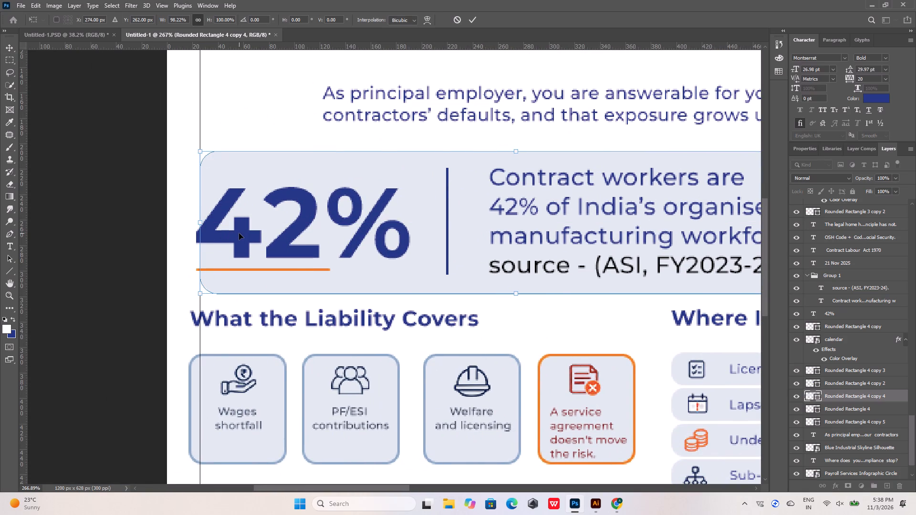
left_click(476, 17)
Move the large 42% text and its orange underline together 11 px right and 3 px up within the card.
left_click(379, 225)
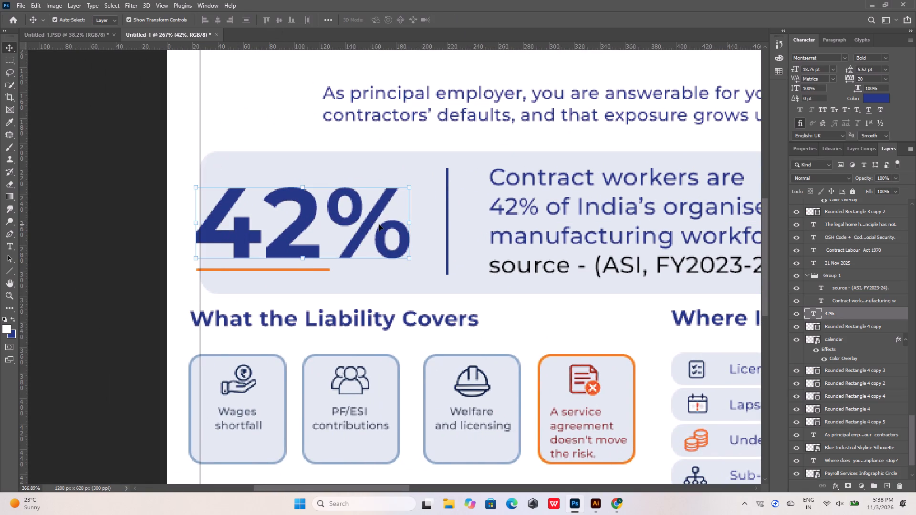
left_click(321, 271, "shift")
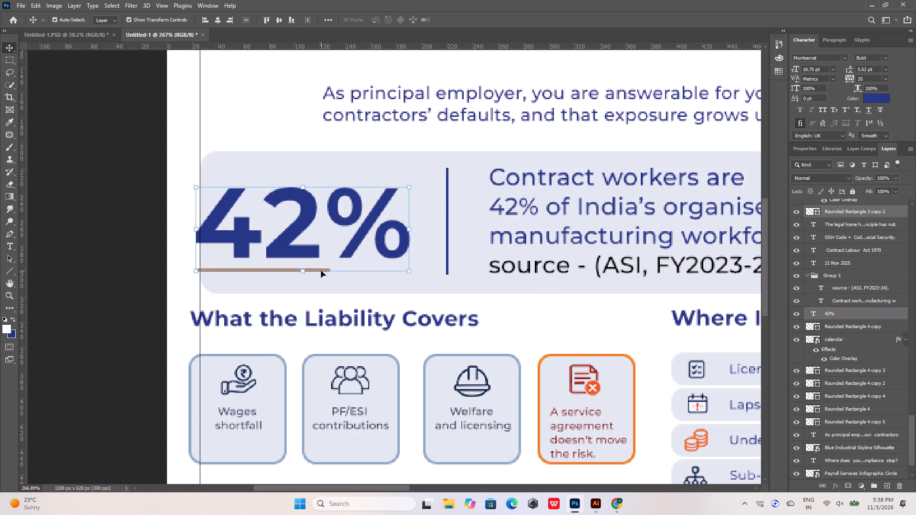
key("shift+Right")
key("shift+Right")
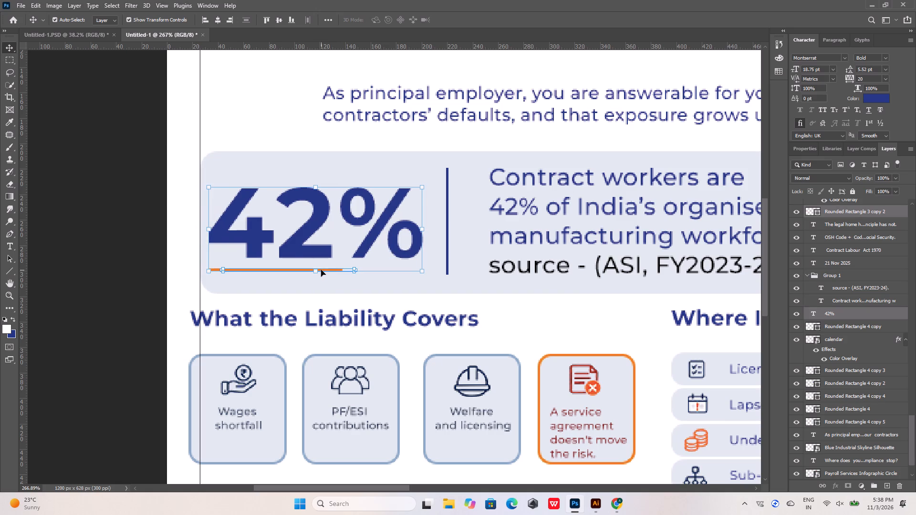
key("Left")
key("Left")
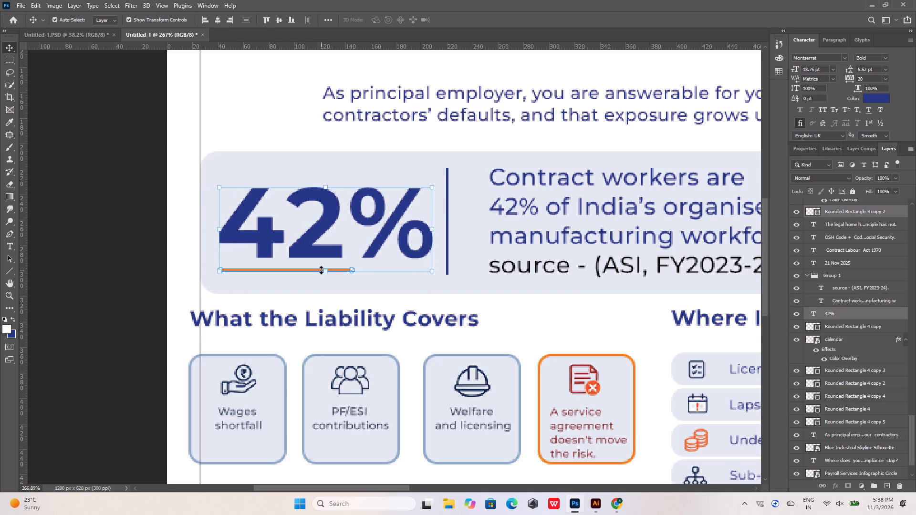
key("shift+Left")
key("Right")
key("Right")
key("Right")
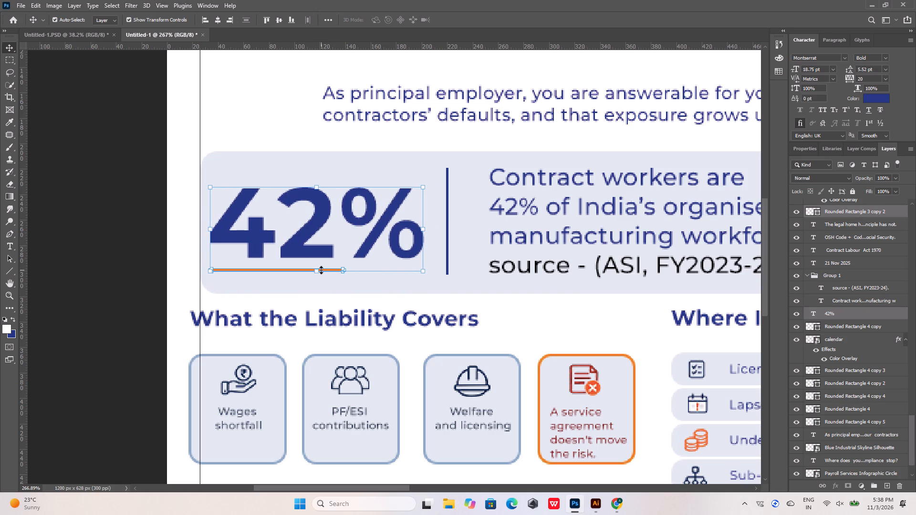
key("Up")
key("Up")
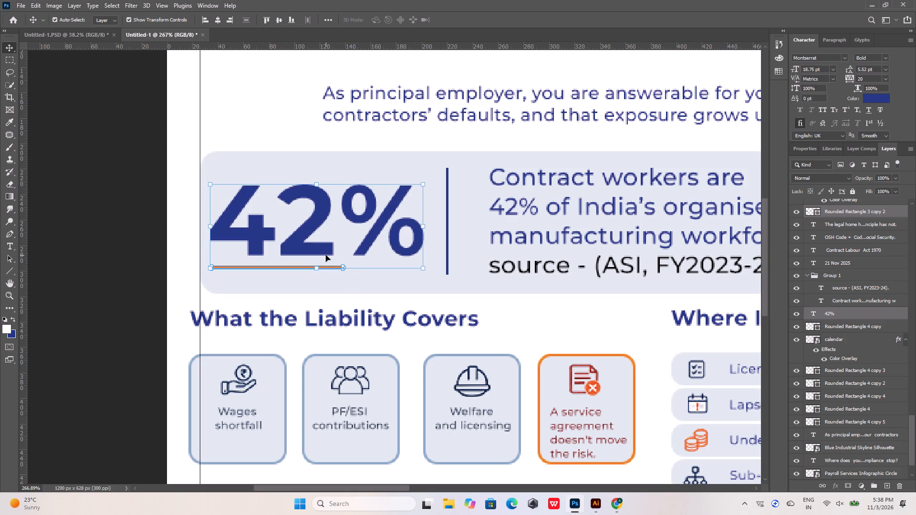
key("Up")
left_click(275, 113)
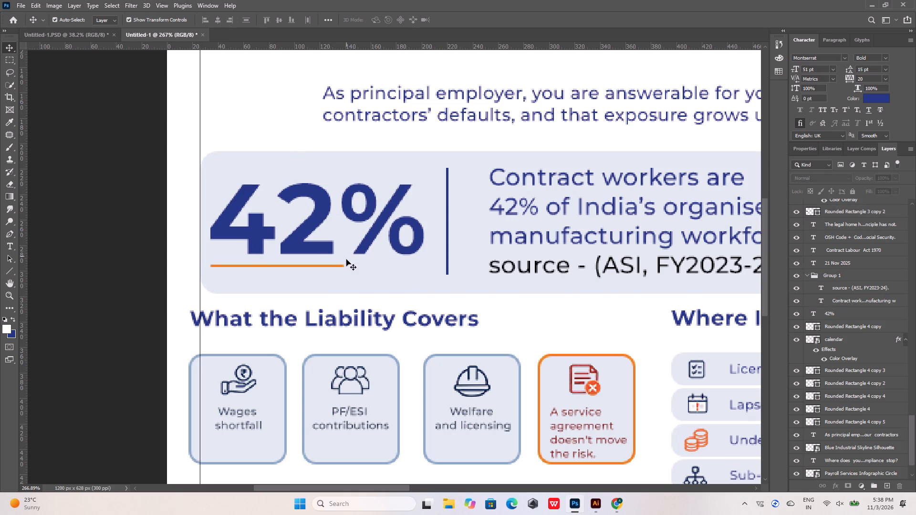
Move the "What the Liability Covers" heading and its four icon cards 9 px right to align with the guide.
scroll(346, 259, "down", 5, "alt")
left_click(297, 299)
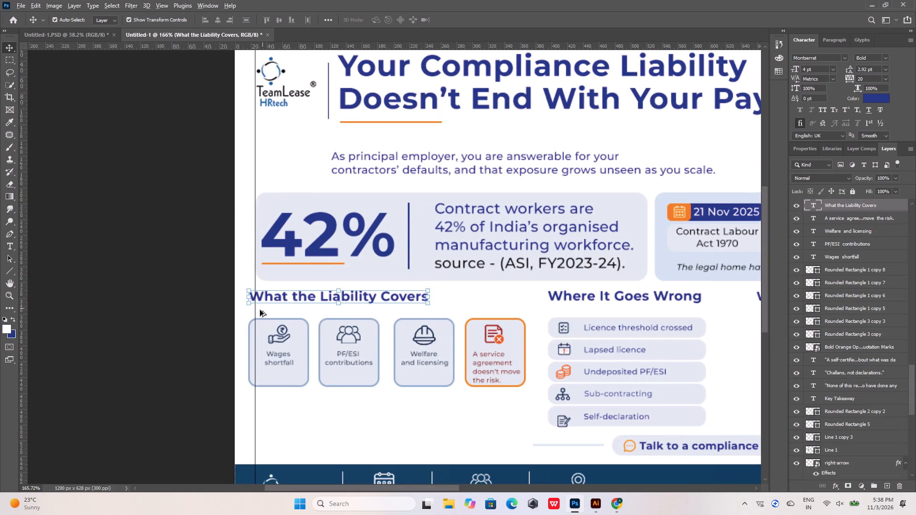
scroll(259, 310, "up", 3, "alt")
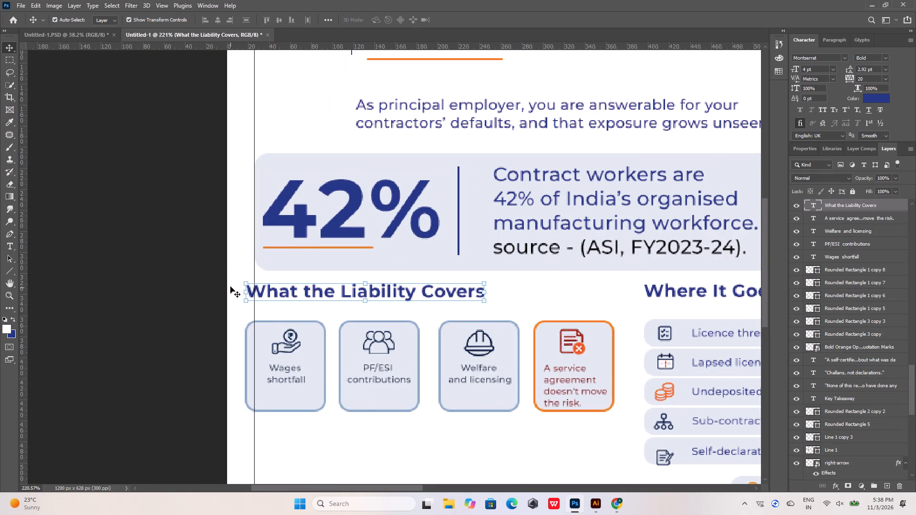
left_click_drag(230, 284, 596, 424)
key("Right")
key("Right")
key("Right")
key("Right")
key("Right")
key("Right")
key("Right")
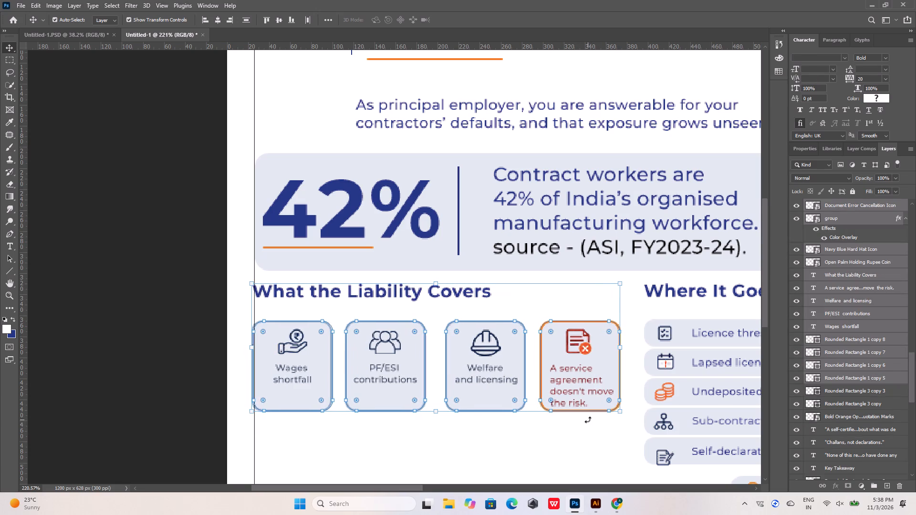
key("Right")
key("Right")
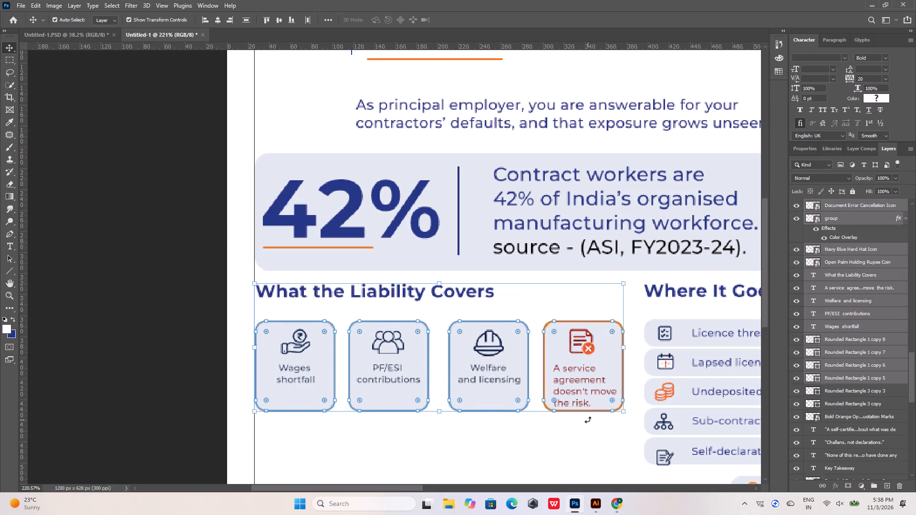
scroll(196, 350, "up", 6, "alt")
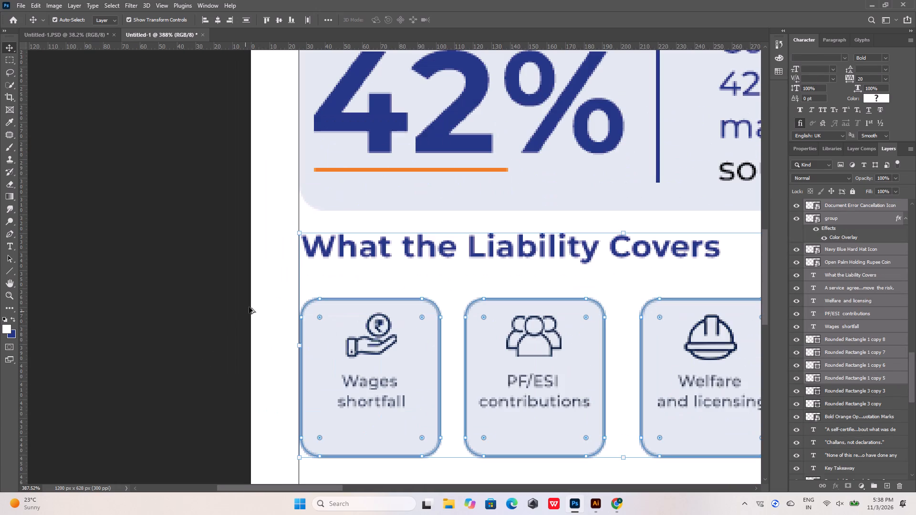
left_click(267, 289)
Nudge only the "What the Liability Covers" heading 1 px left onto the guide.
left_click(317, 246)
key("Left")
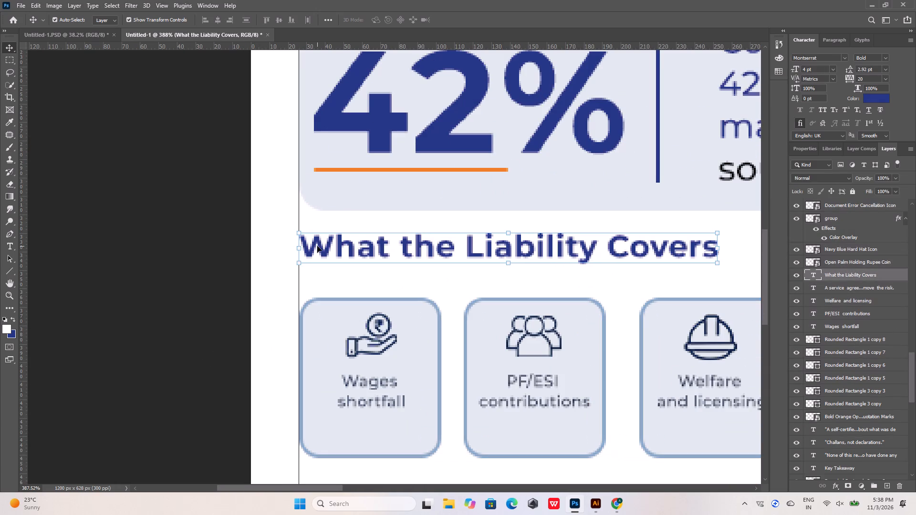
left_click(270, 255)
Move the "Where It Goes Wrong" heading with its five list rows and icons 20 px right.
scroll(277, 269, "down", 14, "alt")
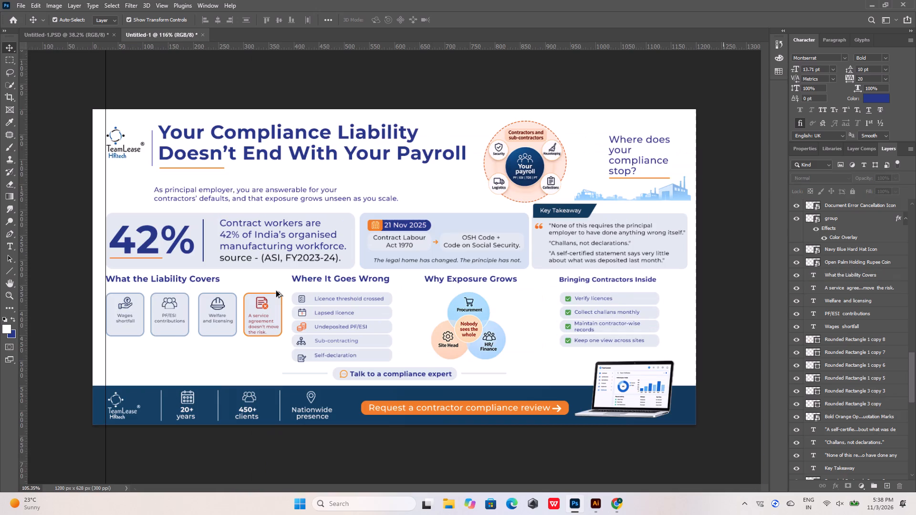
scroll(317, 359, "up", 5, "alt")
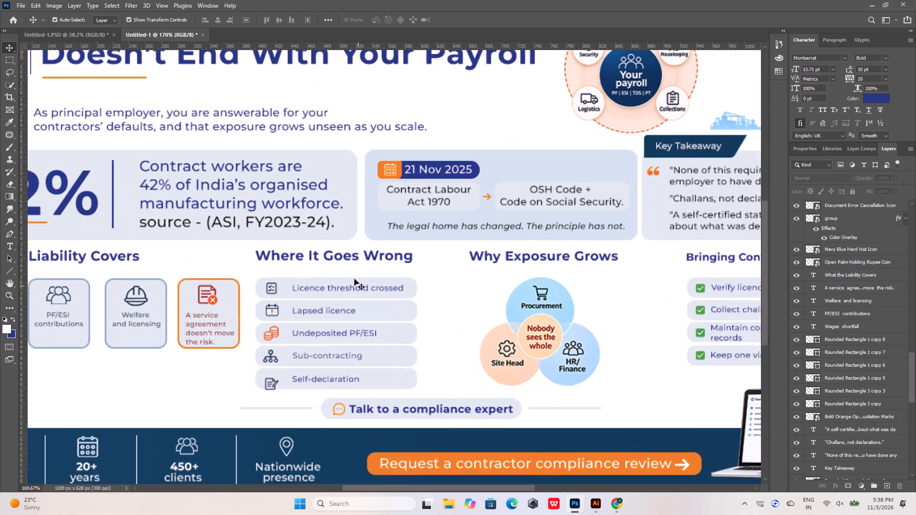
left_click_drag(269, 245, 330, 368)
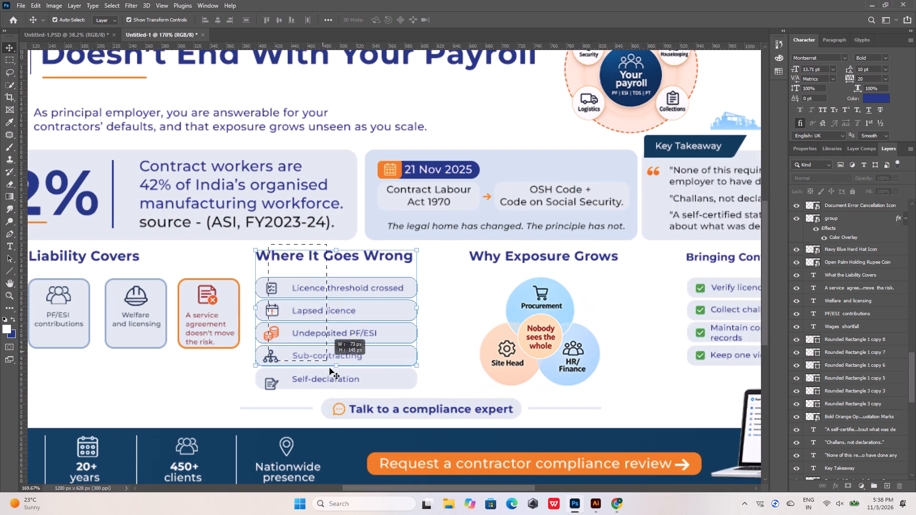
left_click_drag(330, 368, 392, 385)
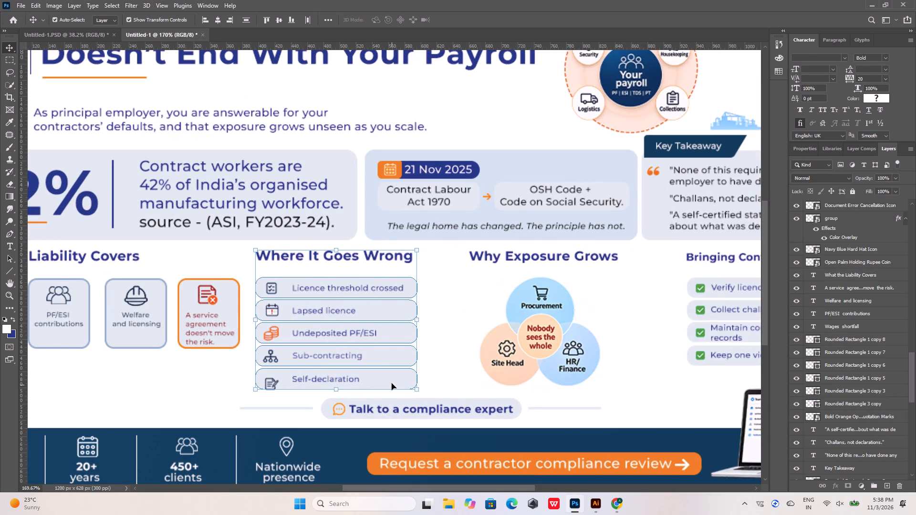
key("shift+Right")
key("shift+Right")
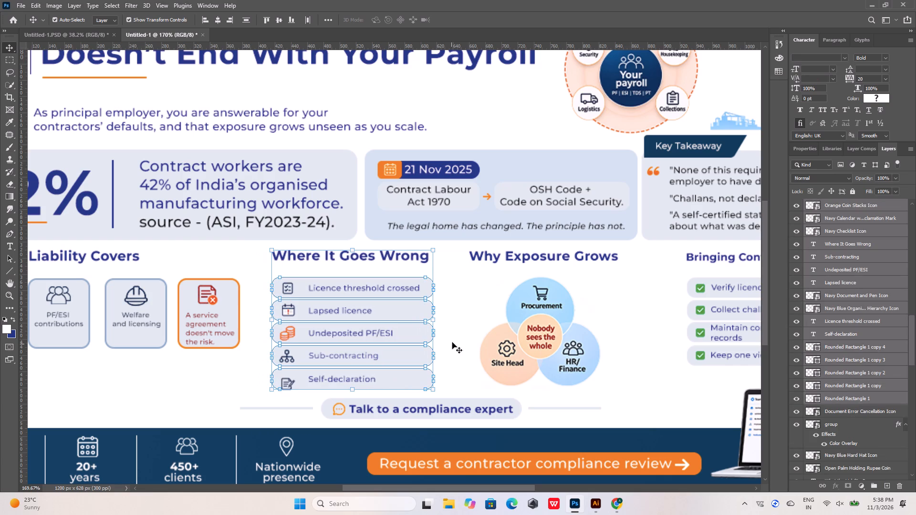
left_click(453, 324)
Select the "As principal employer" text and move the vertical guide to the left edge of the headline.
scroll(417, 300, "down", 4, "alt")
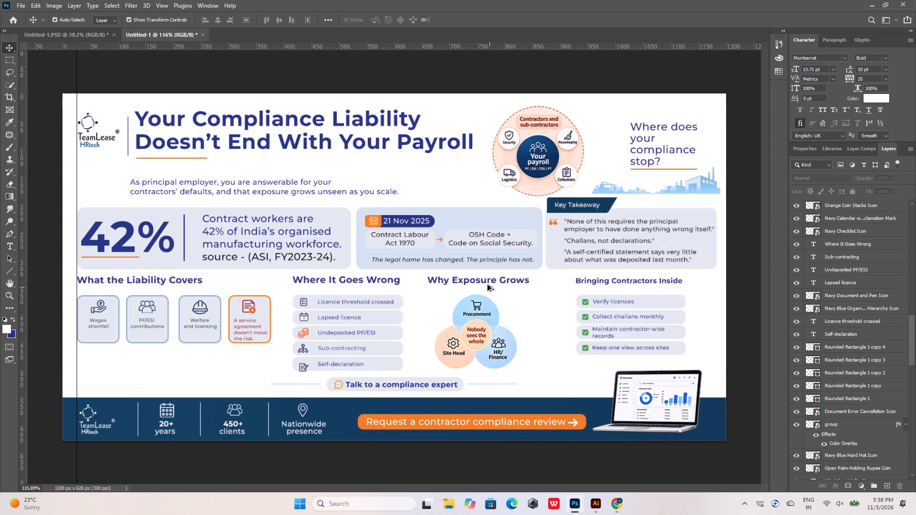
left_click(229, 183)
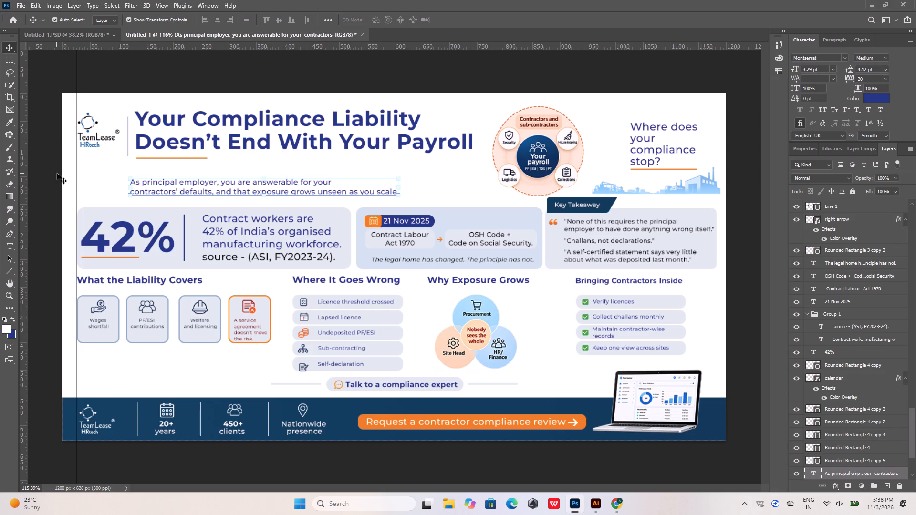
left_click_drag(77, 172, 134, 165)
Move the "As principal employer" text 7 px right onto the guide and 13 px up toward the headline.
scroll(120, 179, "up", 3, "alt")
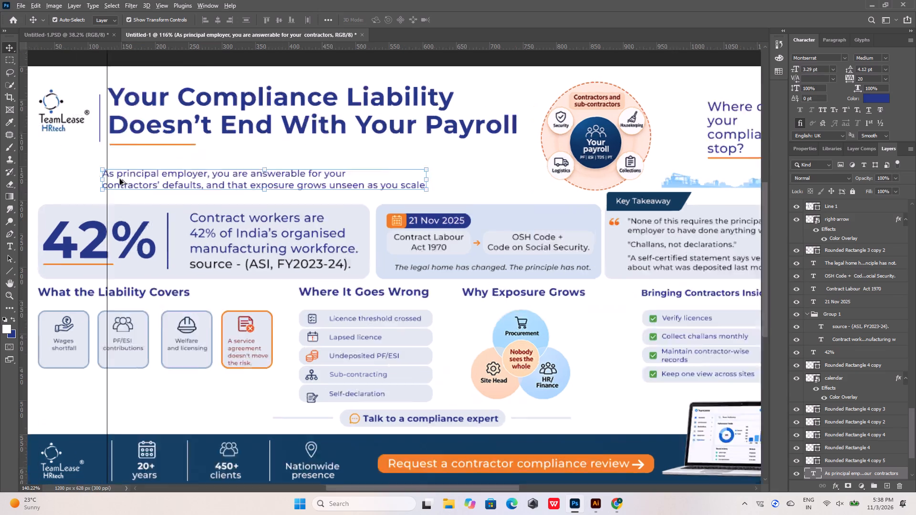
scroll(120, 179, "up", 5, "alt")
key("shift+Right")
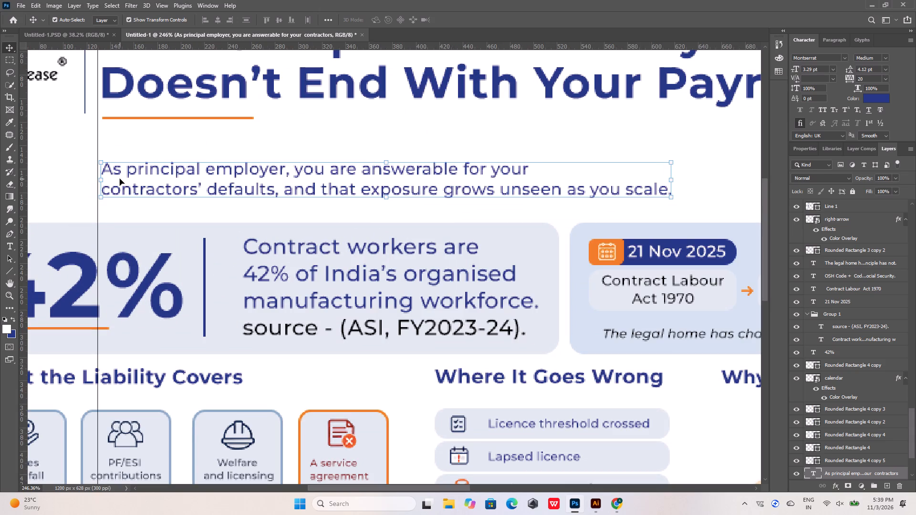
key("Left")
key("Left")
key("Left")
key("Up")
key("Up")
key("Up")
key("Up")
key("Up")
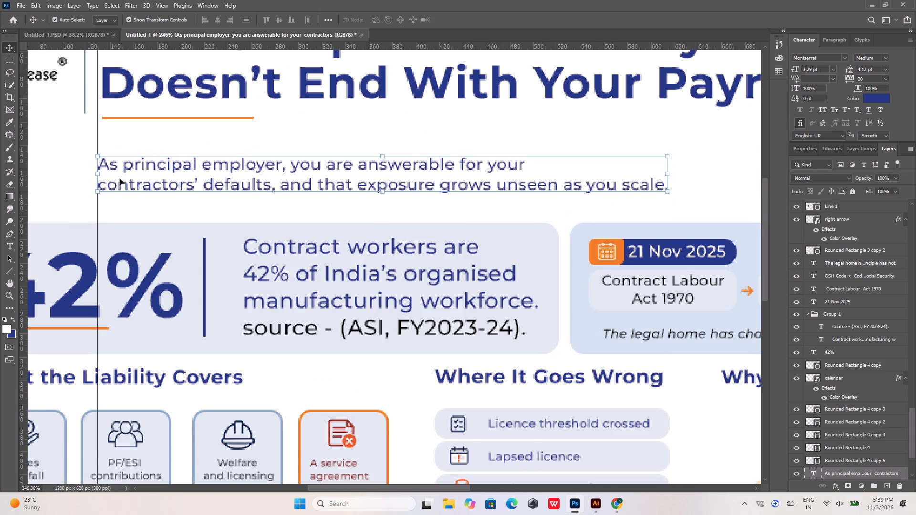
key("Up")
key("Up")
key("Up")
key("Up")
key("Up")
key("Up")
key("Up")
key("Up")
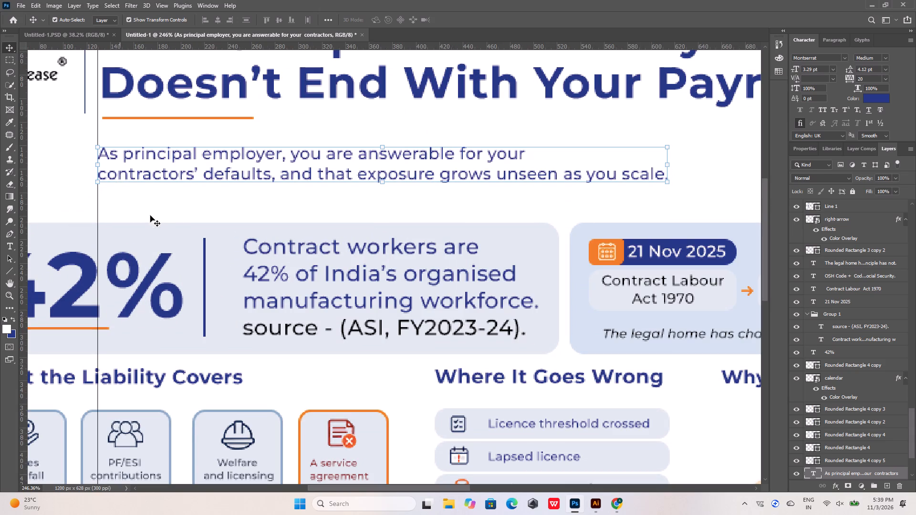
left_click(321, 128)
scroll(266, 165, "down", 9, "alt")
left_click(291, 90)
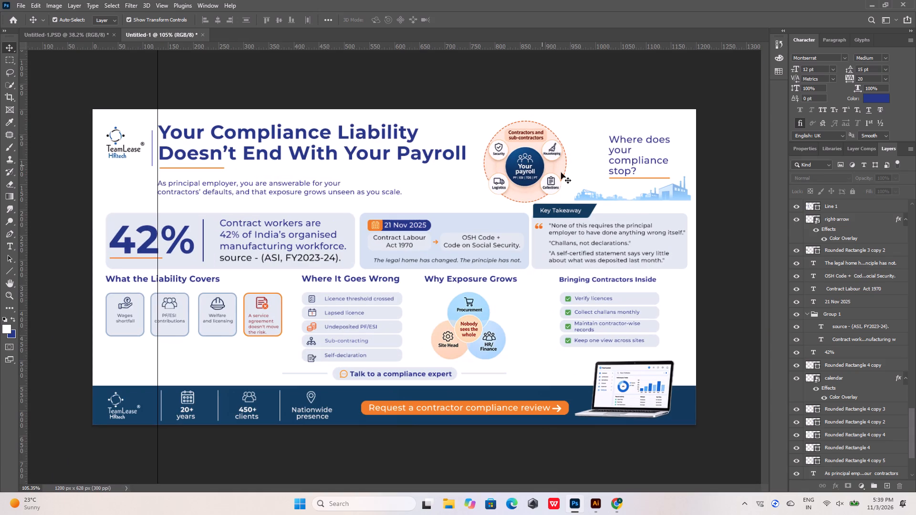
Move the "Where does your compliance stop?" text together with its orange underline 15 px up.
left_click(619, 137)
scroll(642, 178, "up", 5, "alt")
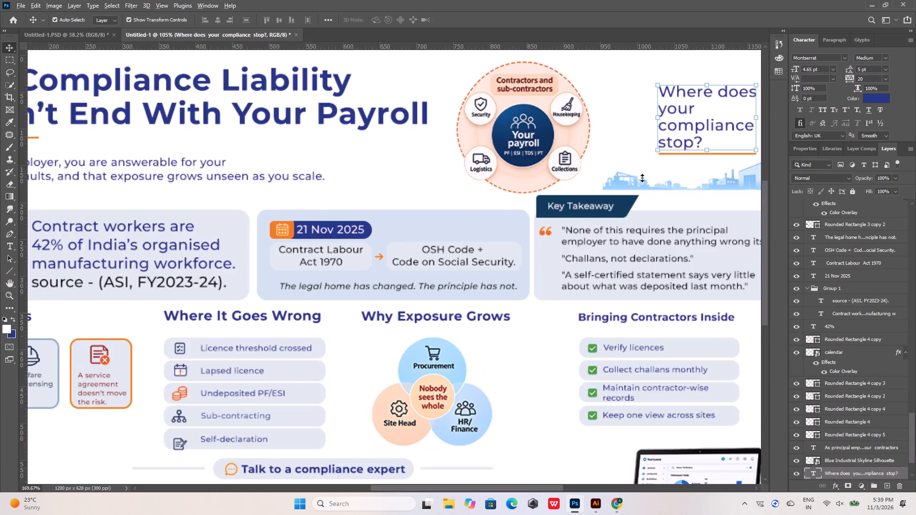
scroll(691, 159, "up", 9, "alt")
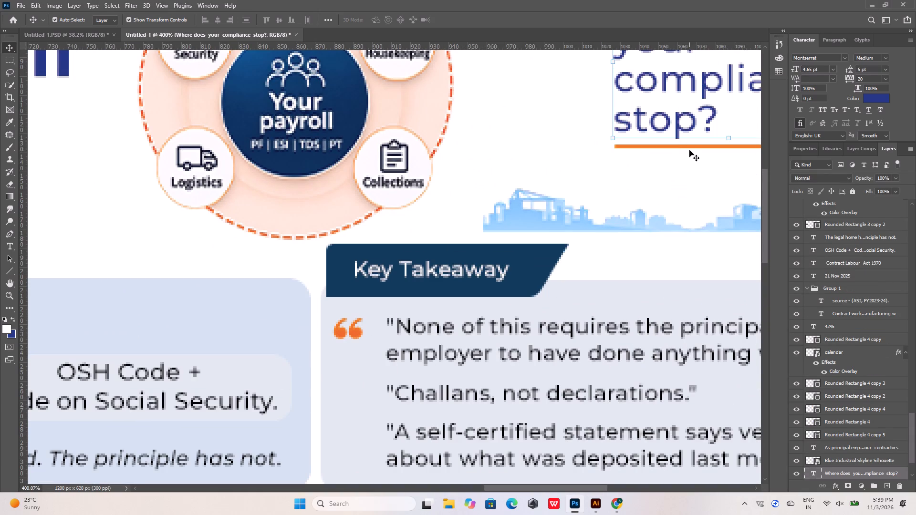
scroll(646, 152, "up", 13, "alt")
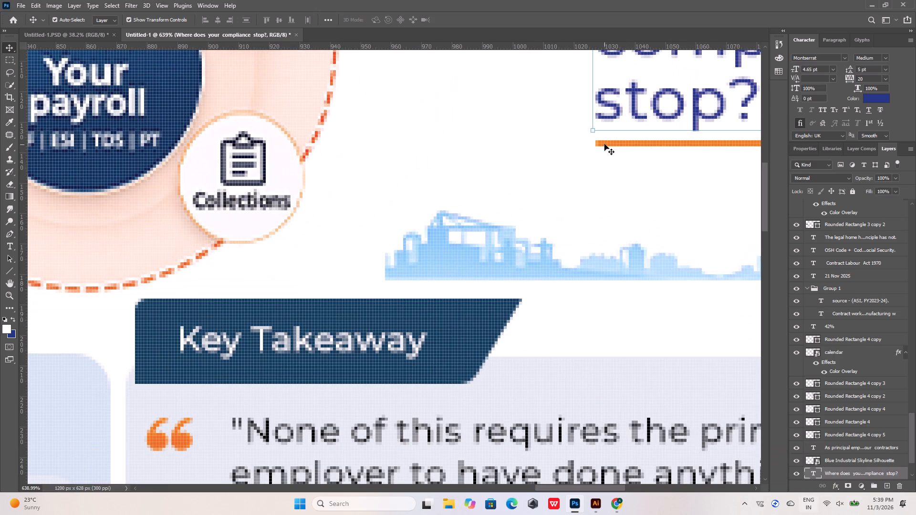
left_click(604, 144, "shift")
scroll(588, 171, "down", 15, "alt")
scroll(576, 213, "down", 2, "alt")
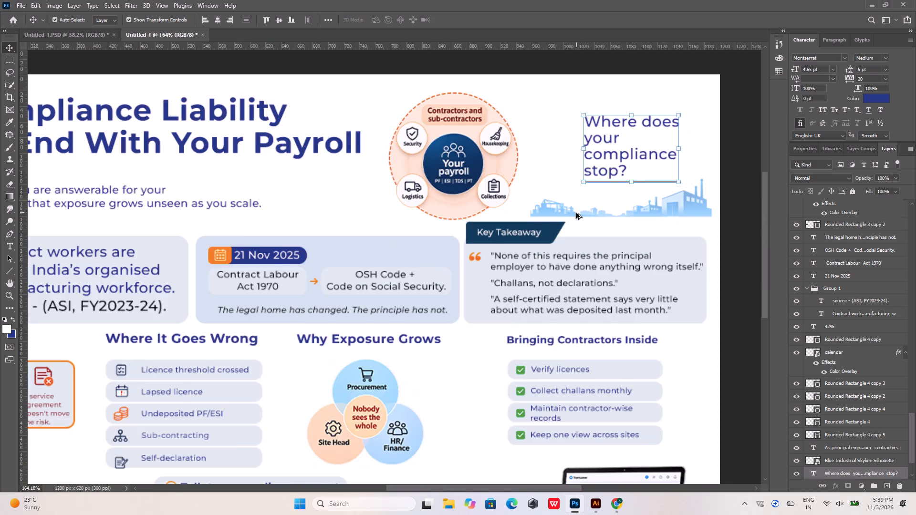
key("shift+Up")
key("Up")
key("Up")
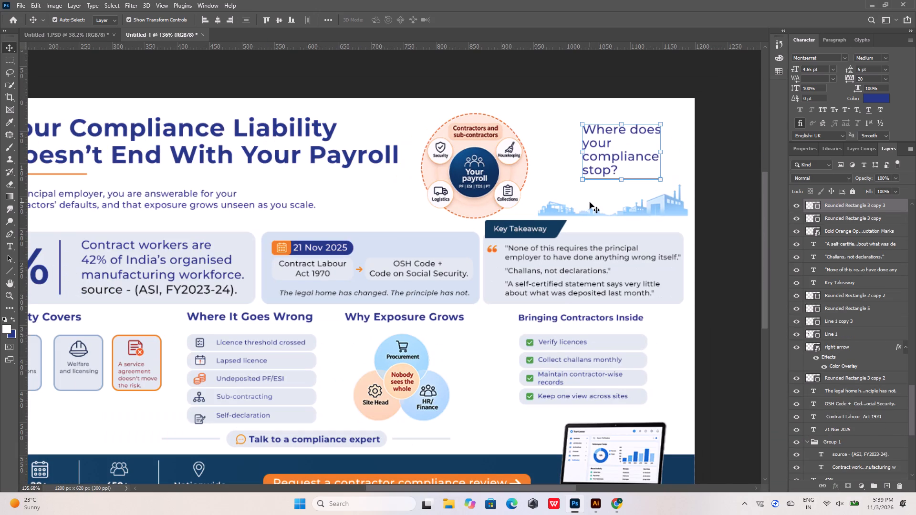
key("Up")
key("Up")
key("Up")
left_click(737, 204)
Select every element on the artboard except the locked white background and nudge them about 4 px left.
scroll(632, 198, "down", 4, "alt")
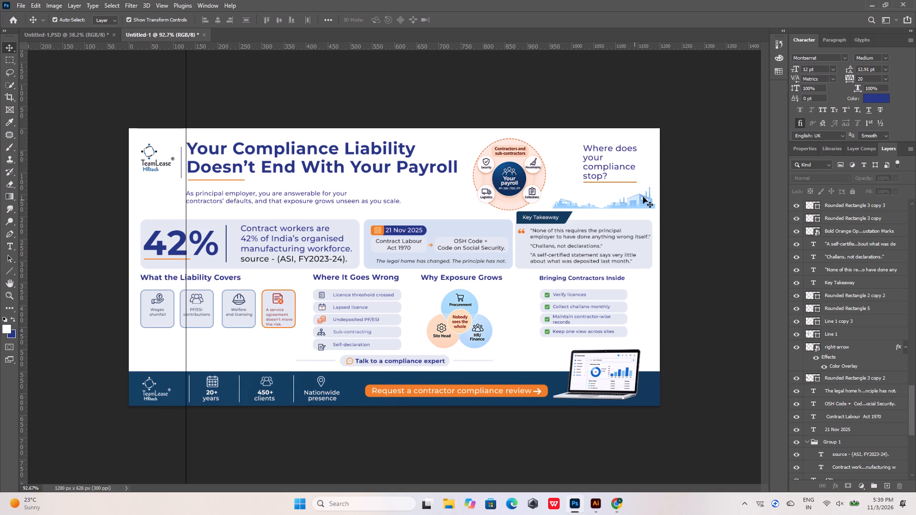
left_click_drag(114, 97, 687, 463)
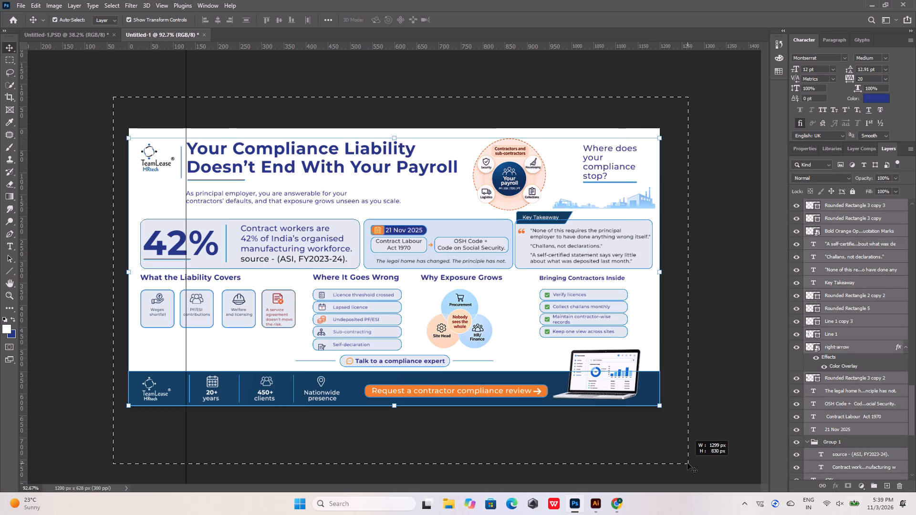
left_click_drag(687, 463, 685, 463)
left_click_drag(912, 404, 915, 507)
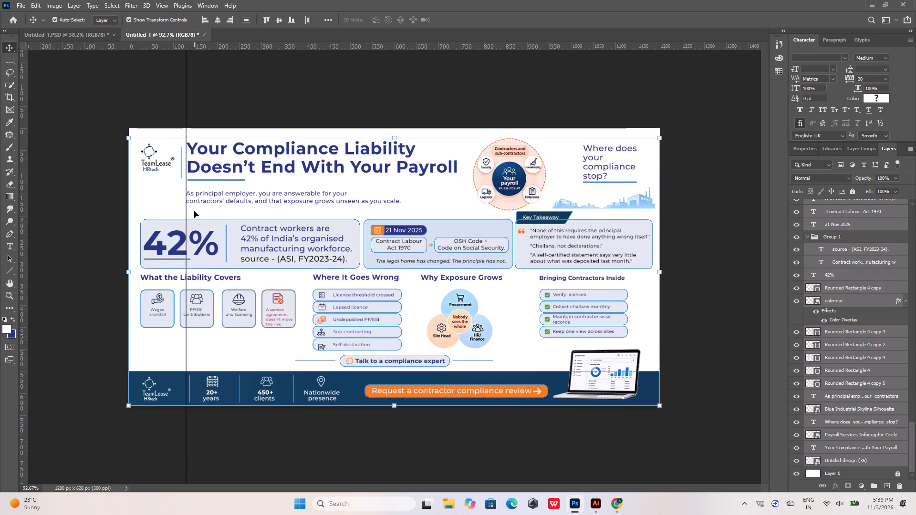
key("Left")
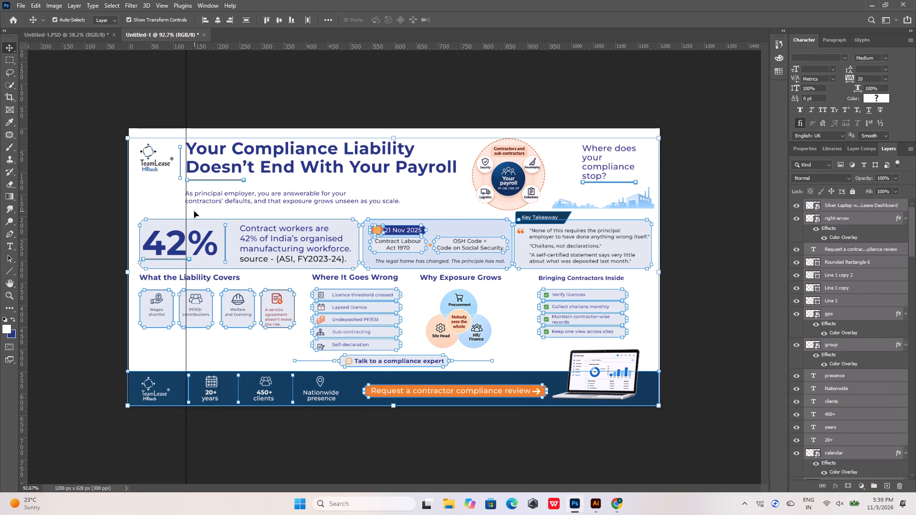
key("Left")
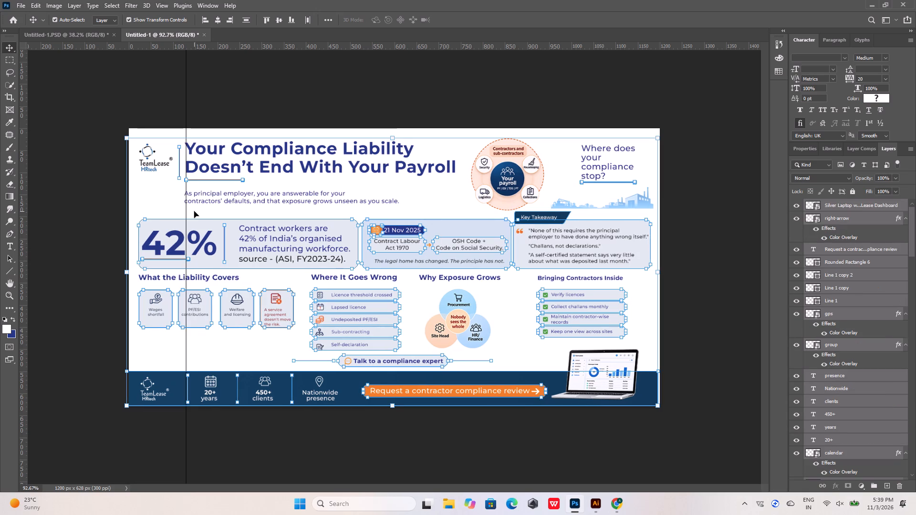
left_click(229, 61)
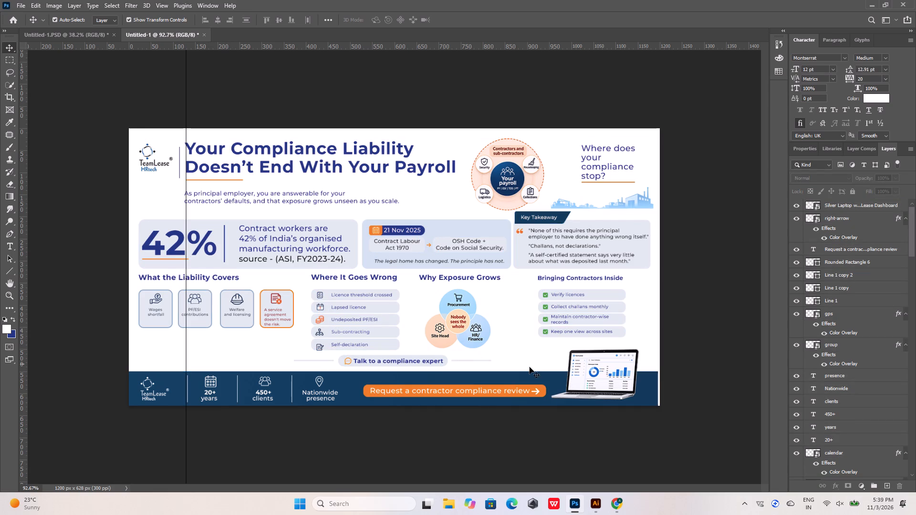
Nudge only the dark blue footer bar 5 px right so it sits flush with the canvas's right edge.
left_click(645, 394)
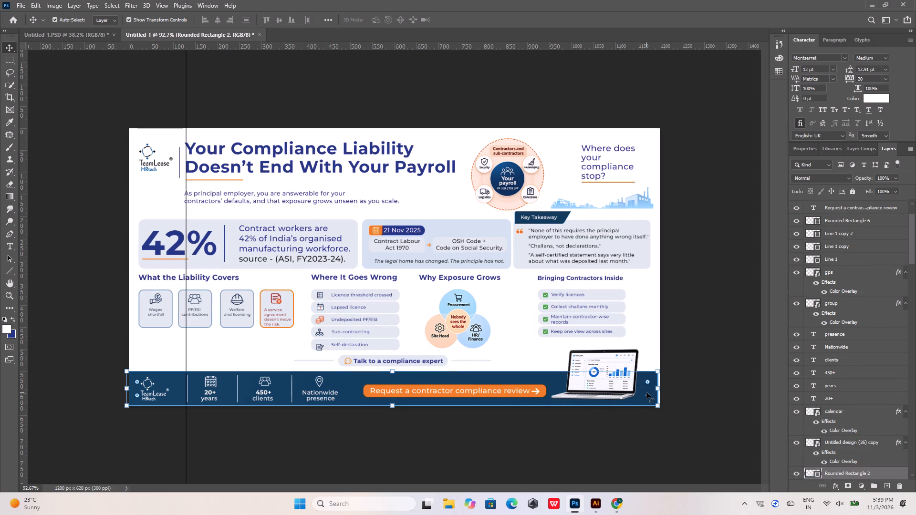
key("Right")
key("Right")
key("Right")
key("Right")
key("Right")
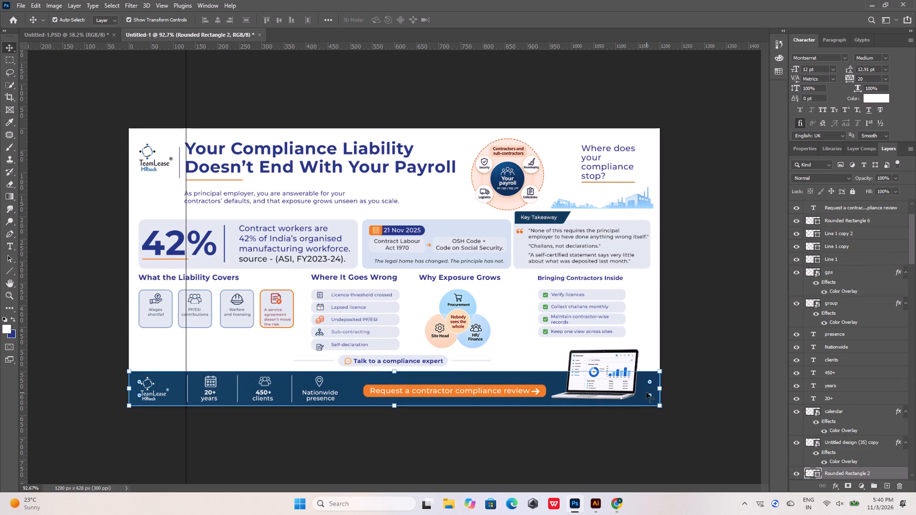
key("Left")
left_click(692, 354)
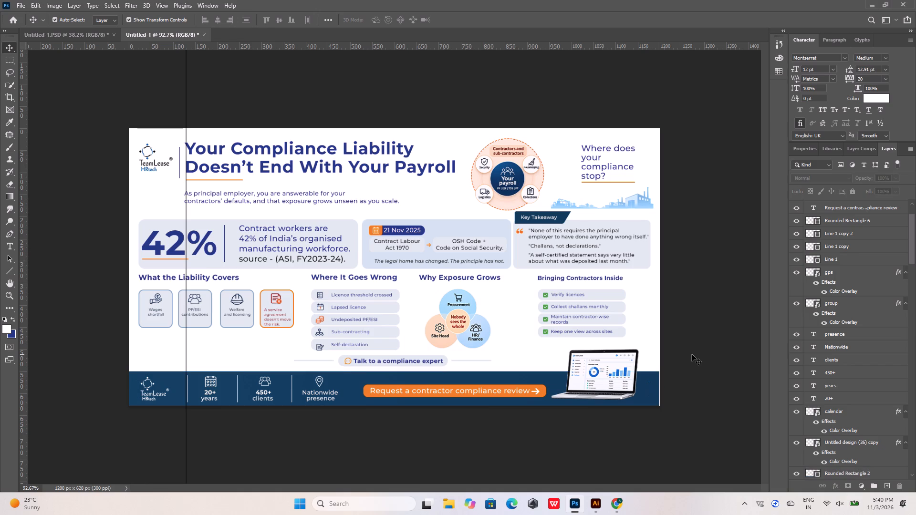
left_click(648, 382)
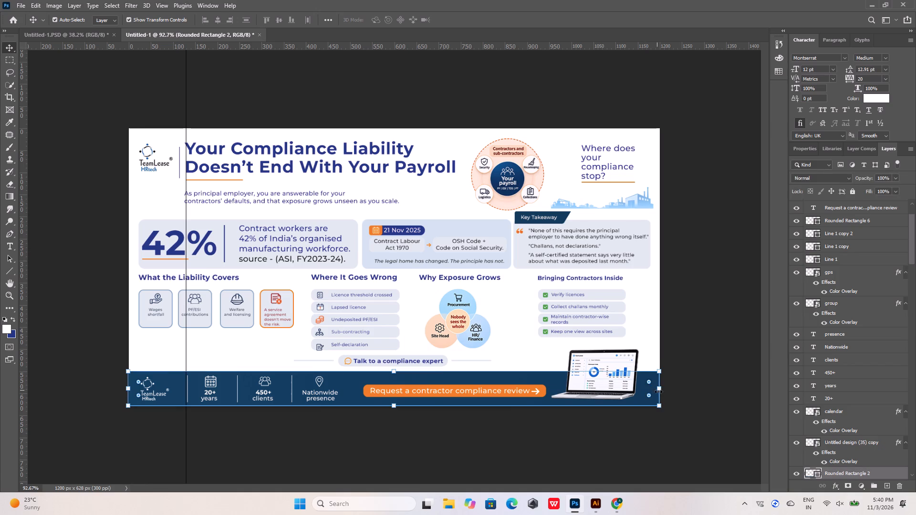
scroll(658, 392, "up", 10, "alt")
scroll(263, 287, "down", 11, "alt")
scroll(621, 386, "up", 9, "alt")
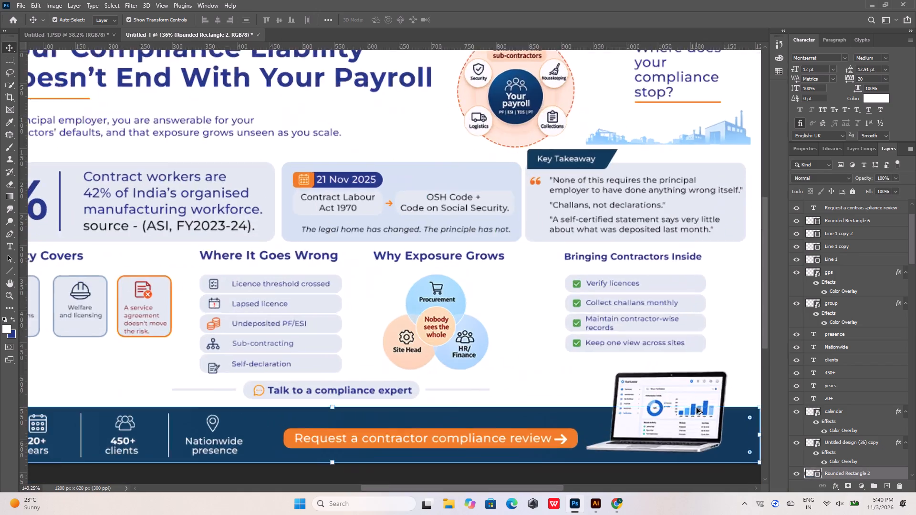
scroll(697, 408, "up", 10, "alt")
key("space")
key("space")
key("space")
key("space")
key("space")
key("space")
key("space")
key("space")
key("space")
key("space")
key("space")
key("space")
left_click_drag(471, 320, 30, 211)
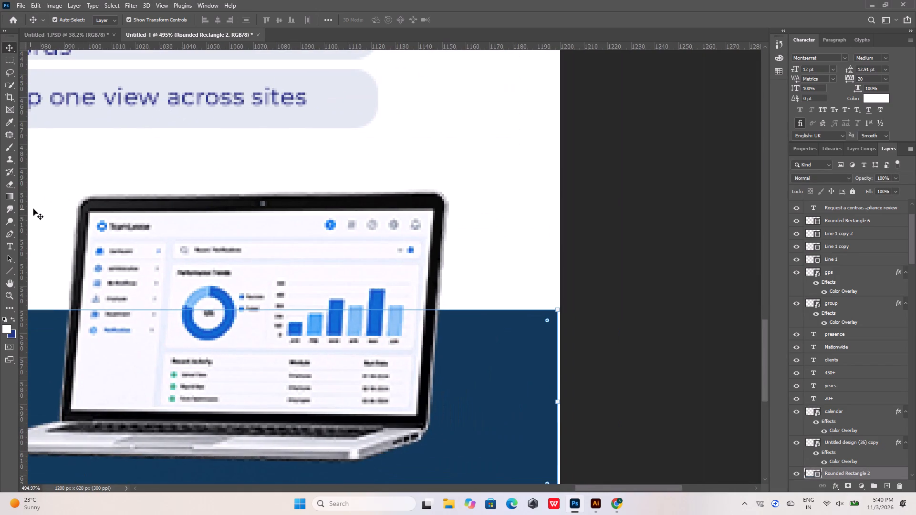
key("Right")
left_click(605, 305)
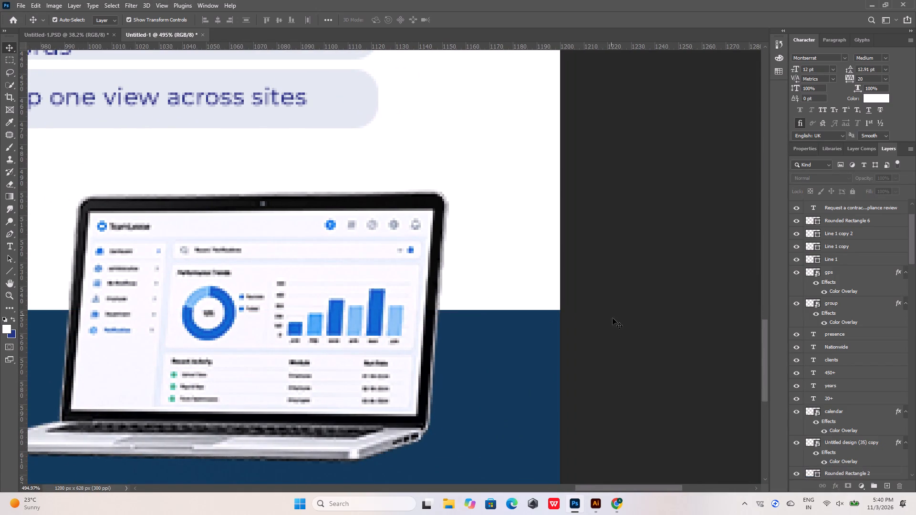
Remove the vertical guide at the headline's left edge from the canvas.
scroll(618, 318, "down", 18, "alt")
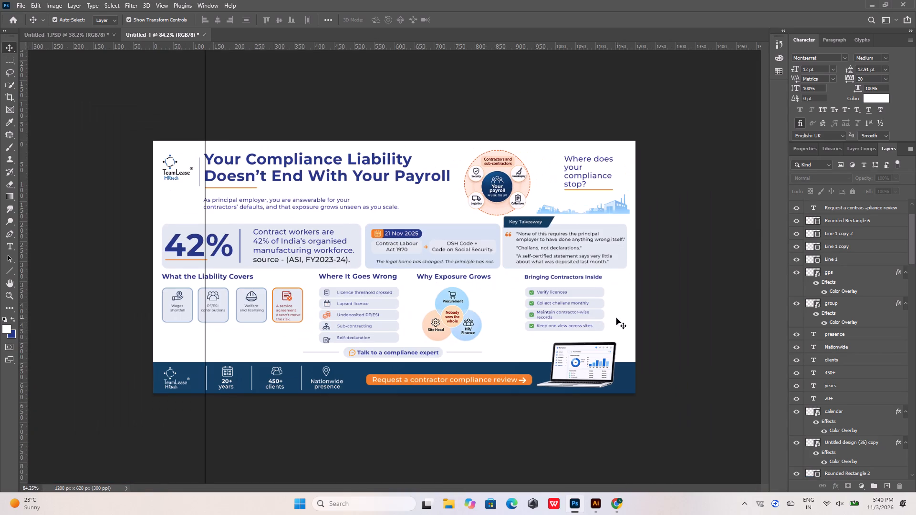
scroll(157, 384, "up", 5, "alt")
scroll(284, 355, "down", 2, "alt")
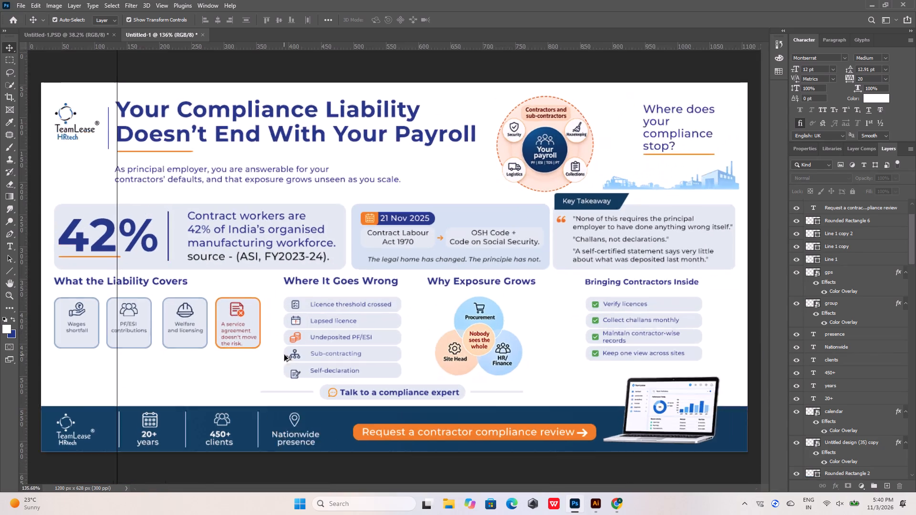
scroll(284, 355, "down", 2, "alt")
scroll(173, 402, "up", 4, "alt")
scroll(275, 368, "down", 5, "alt")
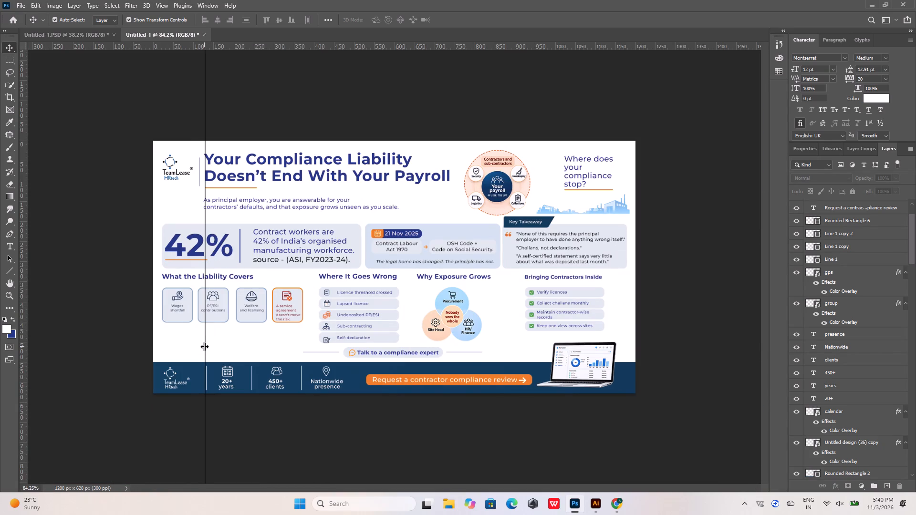
left_click_drag(204, 346, 0, 345)
left_click(107, 326)
Switch between Photoshop and Chrome to compare the layout with the reference infographic, including the dividers between content sections.
scroll(172, 336, "up", 4, "alt")
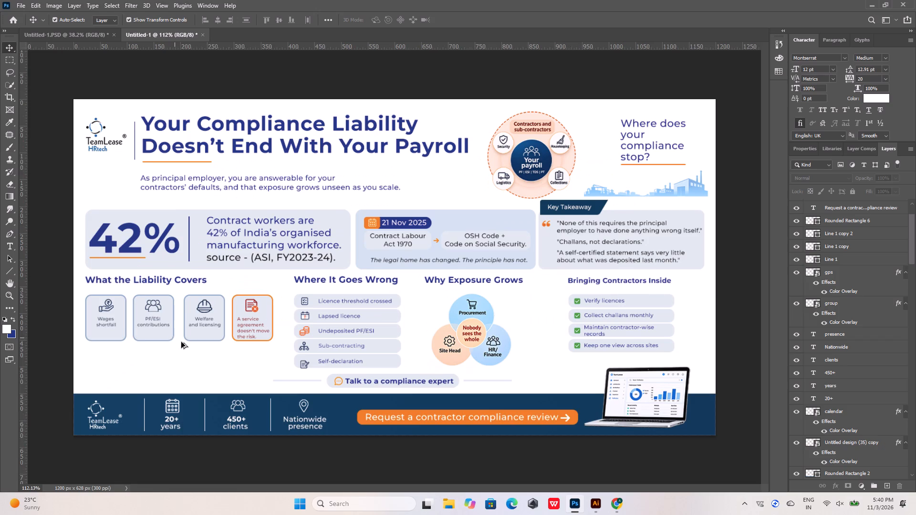
scroll(408, 334, "down", 4, "alt")
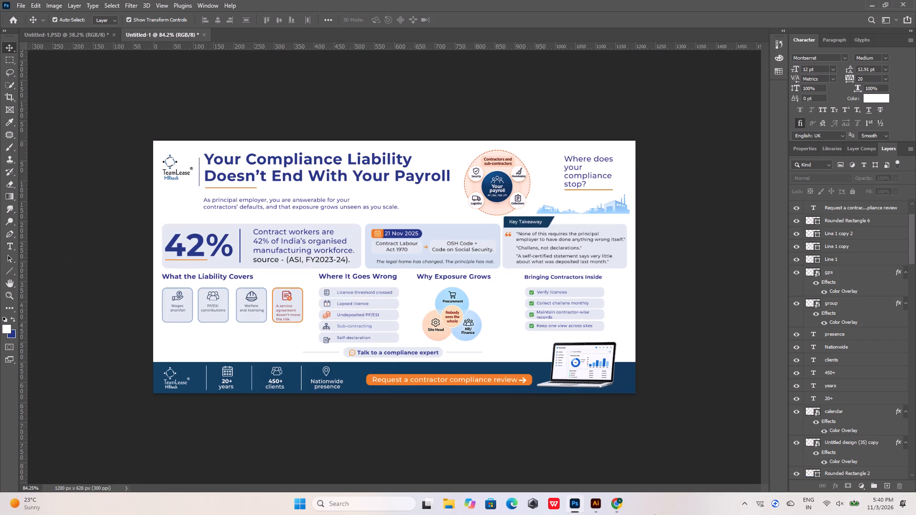
left_click(621, 506)
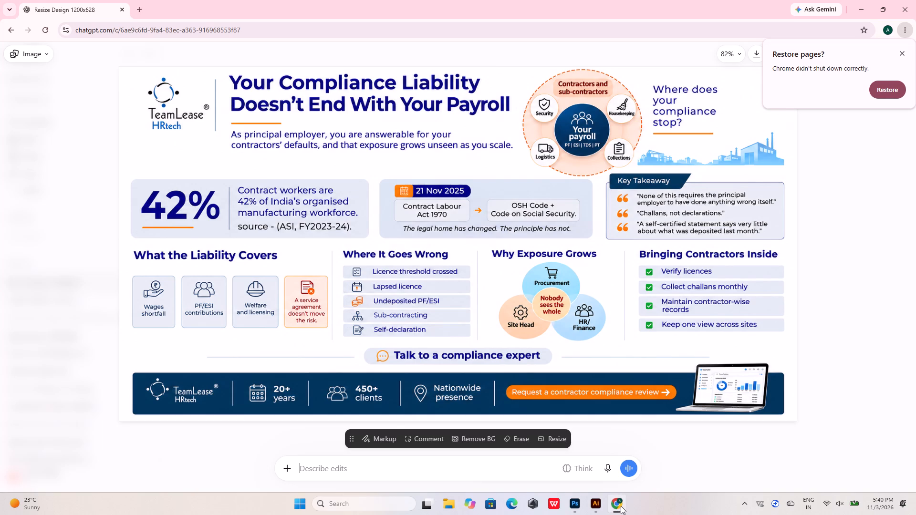
left_click(621, 506)
left_click(621, 506)
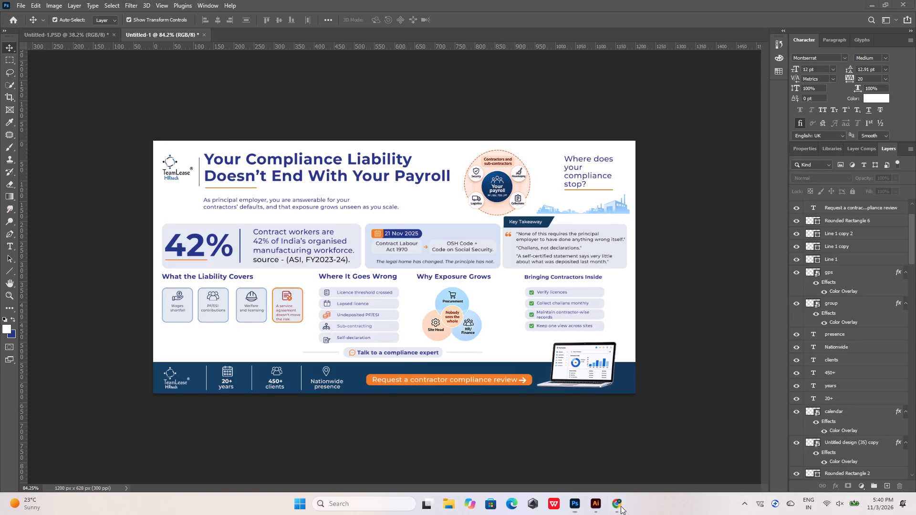
left_click(621, 506)
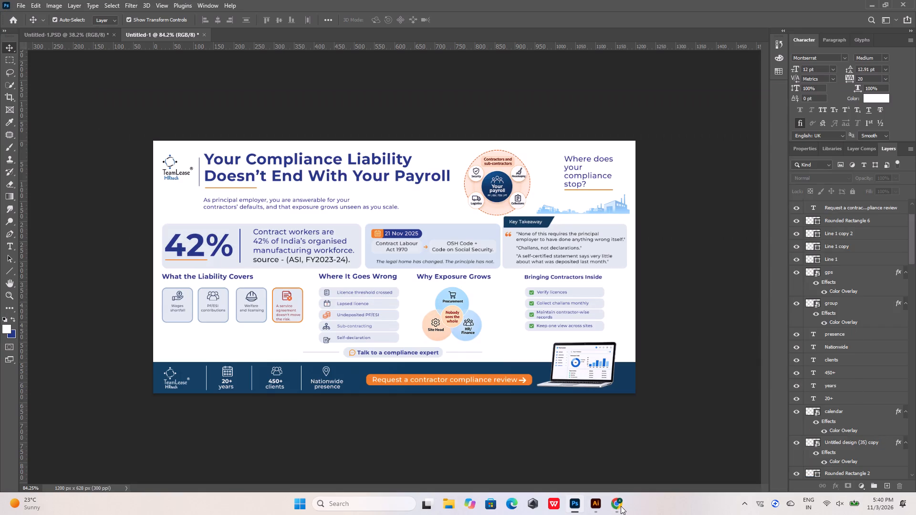
left_click(621, 506)
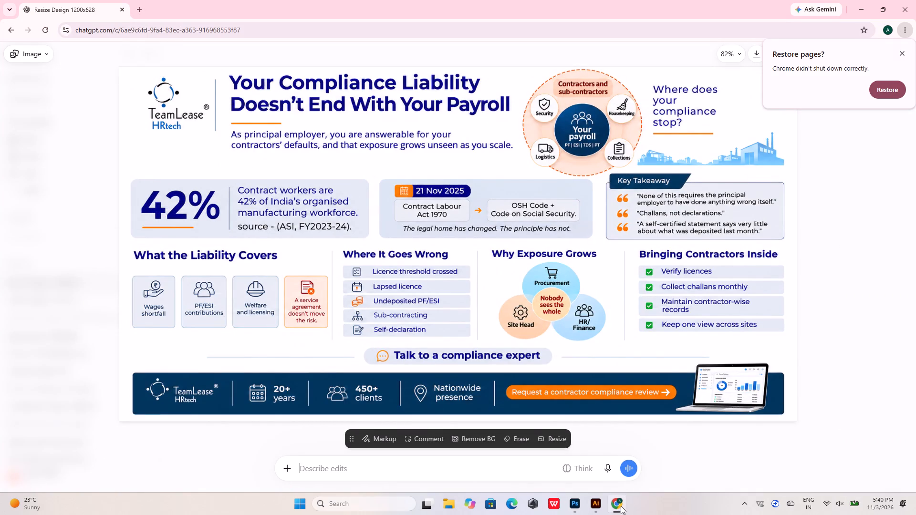
left_click(621, 506)
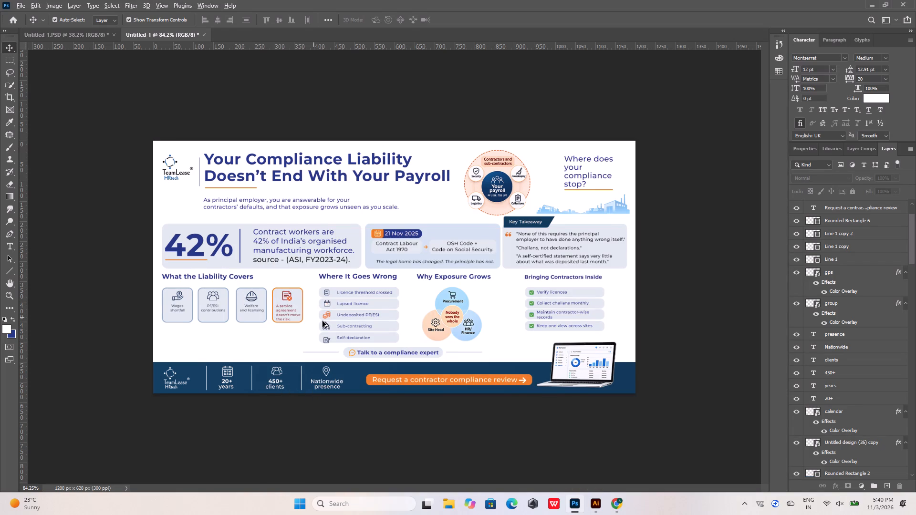
Duplicate the vertical divider line from the 42% card into the gap before "Where It Goes Wrong", offset about 173 px right and 114 px down.
scroll(309, 315, "up", 6, "alt")
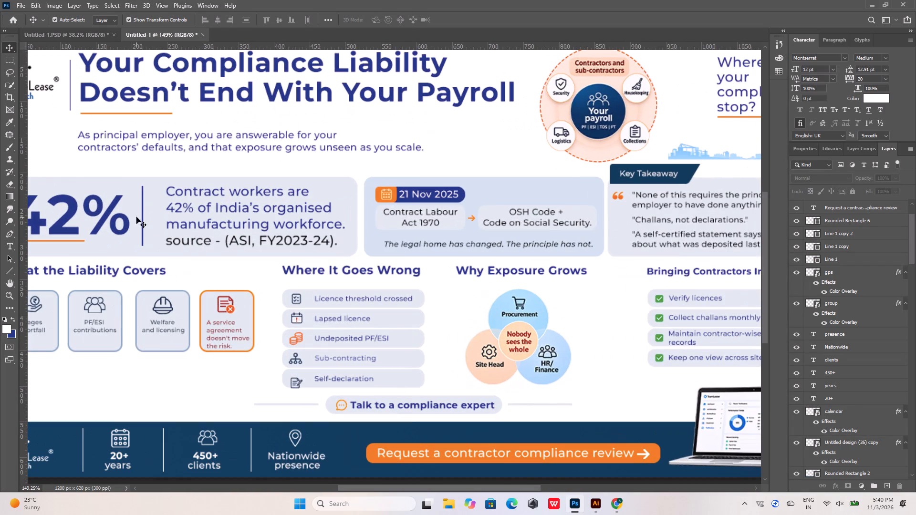
left_click_drag(143, 212, 263, 295)
key("ctrl+z")
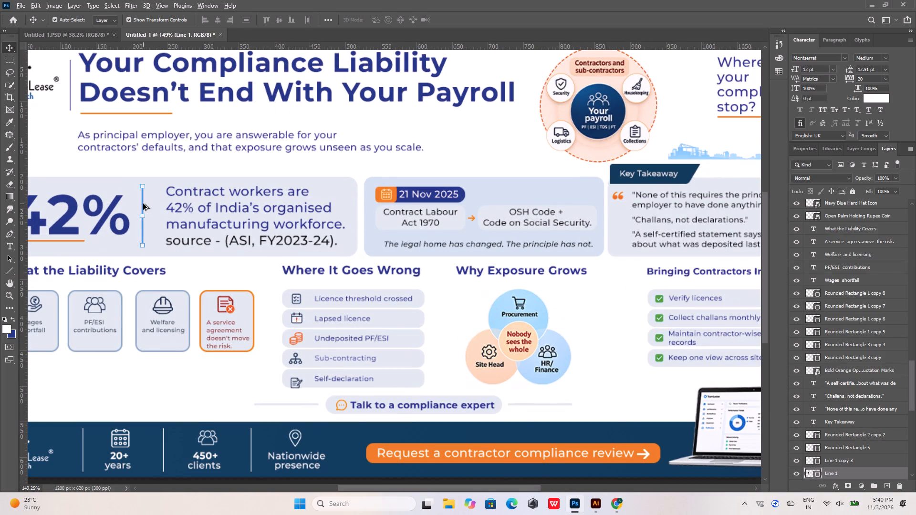
left_click_drag(142, 203, 266, 284, "alt")
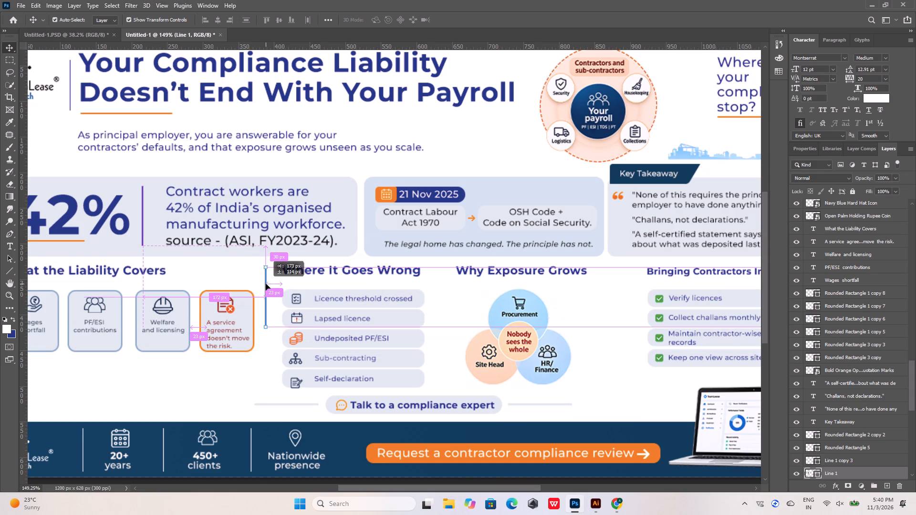
left_click_drag(266, 284, 266, 283, "alt")
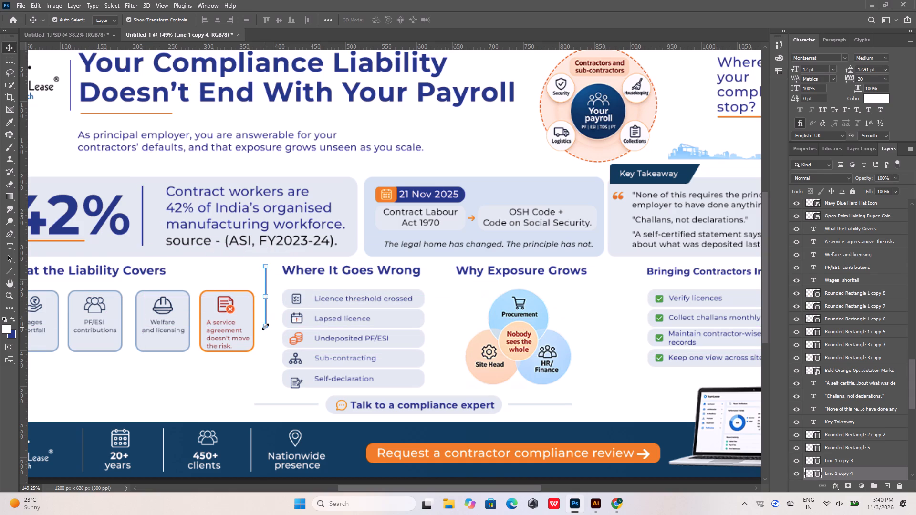
Stretch the copied divider line downward to 213.10% height, ending just below the "Self-declaration" row.
left_click_drag(265, 327, 265, 392, "shift")
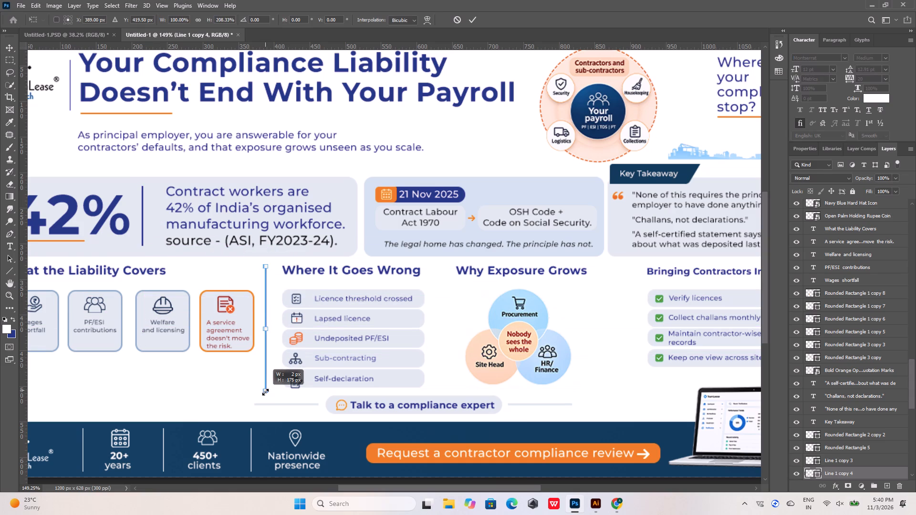
left_click_drag(265, 392, 265, 395, "shift")
scroll(262, 336, "up", 5, "alt")
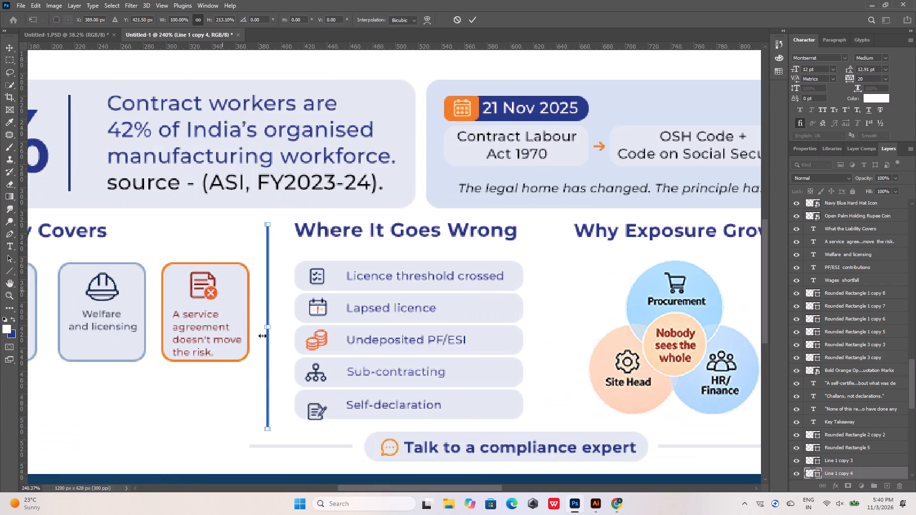
scroll(262, 336, "up", 1, "alt")
left_click(475, 22)
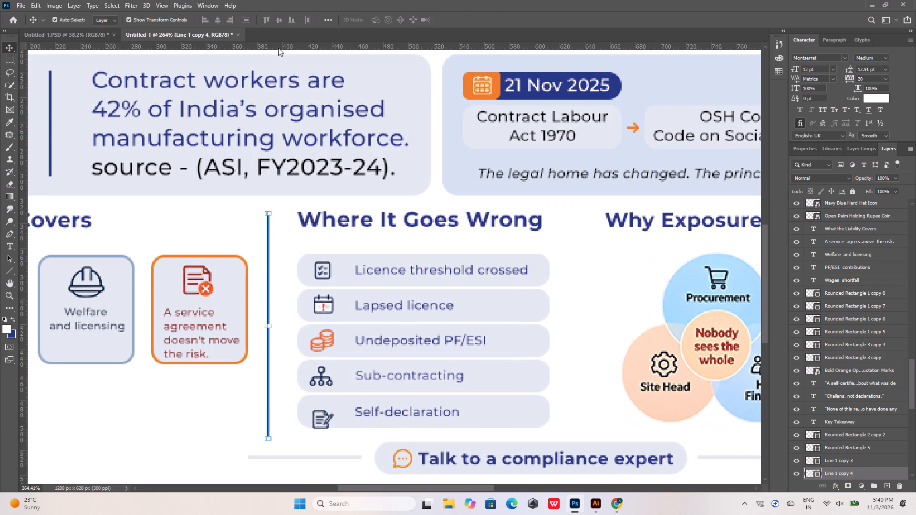
Recolour the divider line before "Where It Goes Wrong" with the pale blue-grey #e2e9f0 sampled from the "Welfare and licensing" card.
left_click(12, 269)
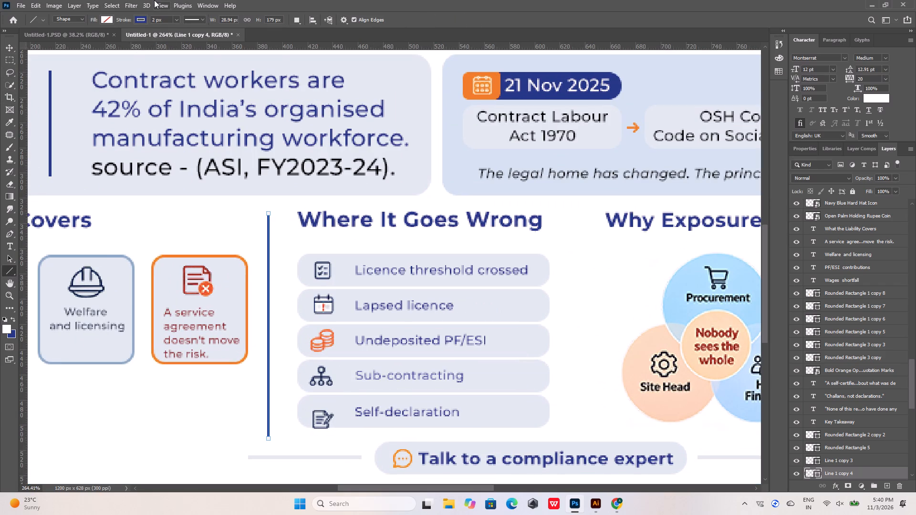
left_click(141, 21)
left_click(89, 72)
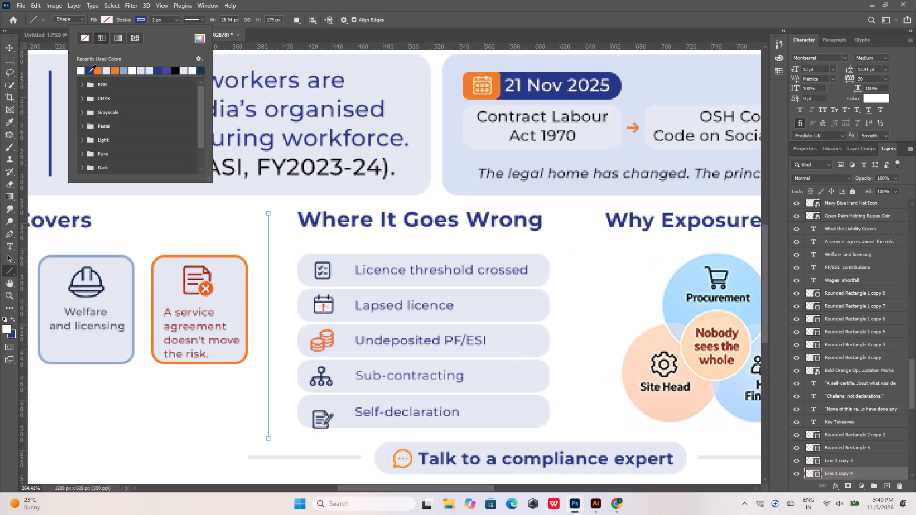
left_click(81, 71)
left_click(133, 70)
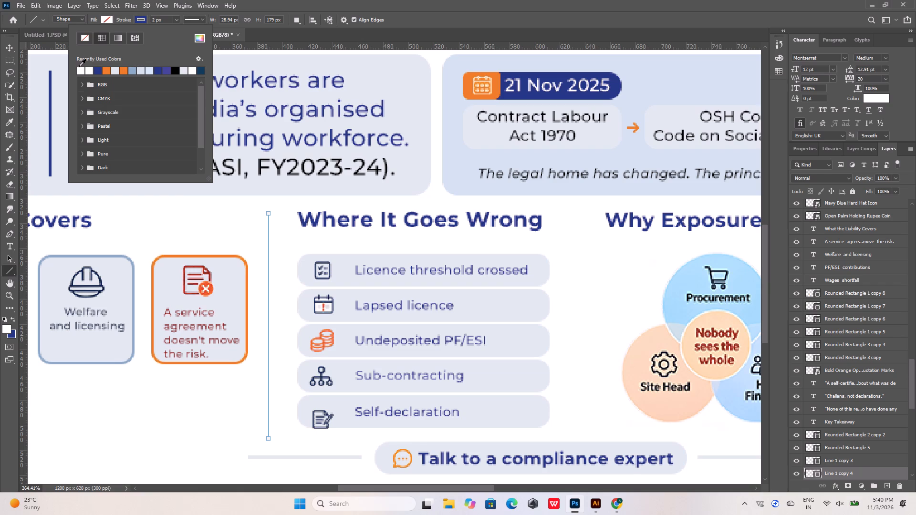
left_click(79, 67)
double_click(198, 34)
left_click(108, 264)
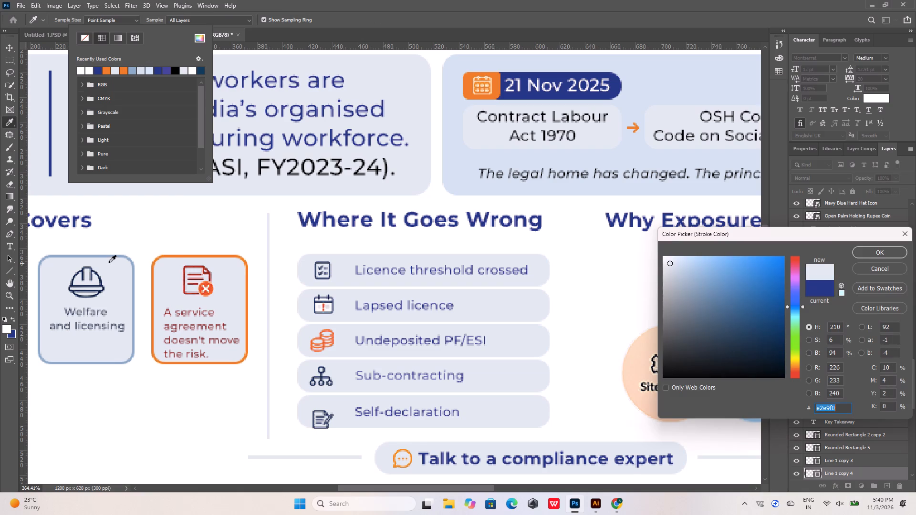
left_click(868, 250)
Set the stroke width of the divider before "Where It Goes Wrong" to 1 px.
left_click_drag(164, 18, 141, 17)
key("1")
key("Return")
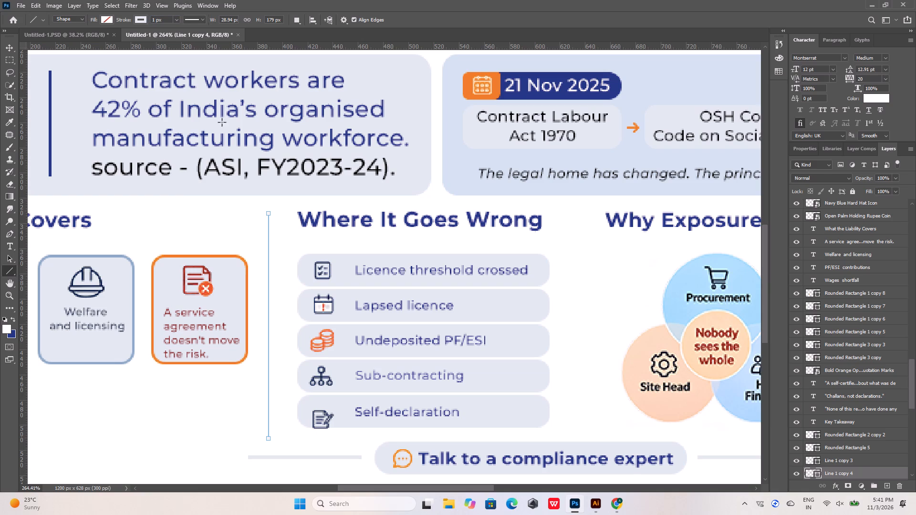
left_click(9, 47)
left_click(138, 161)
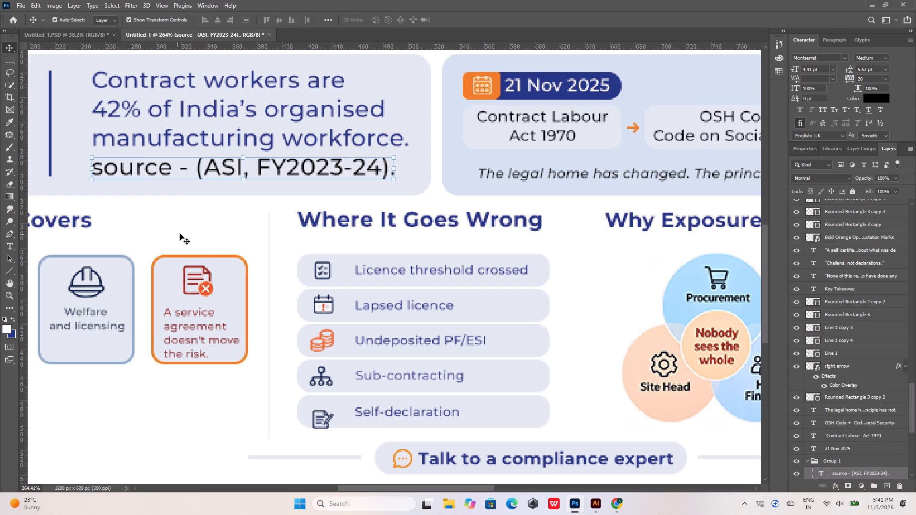
Set the stroke width of the divider before "Where It Goes Wrong" to 1.5 px.
left_click(270, 235)
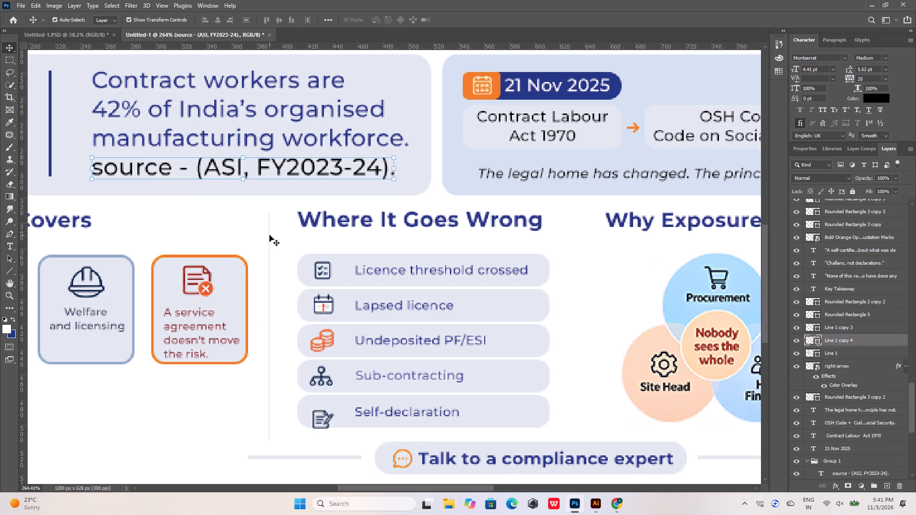
left_click(11, 272)
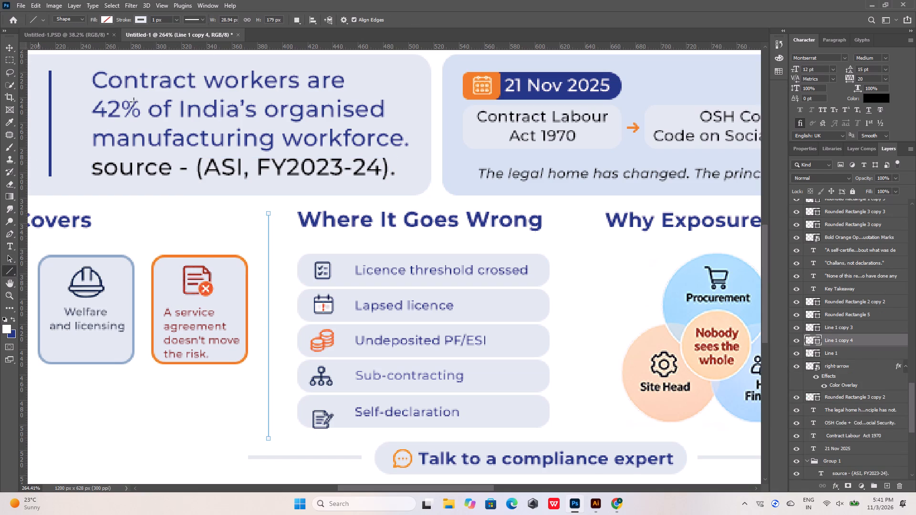
left_click_drag(165, 18, 122, 18)
type("1.5")
key("Return")
Duplicate the pale divider and move the copy about 244 px right, into the gap before "Why Exposure Grows".
left_click(8, 47)
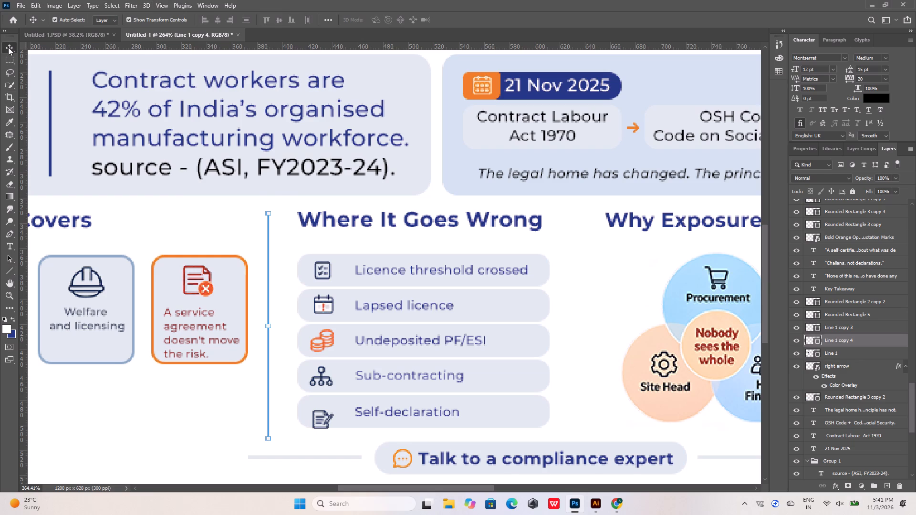
key("ctrl+j")
key("shift+Right")
key("shift+Right")
key("shift+Right")
key("shift+Right")
key("shift+Right")
key("shift+Right")
key("shift+Right")
key("shift+Right")
key("shift+Right")
key("shift+Right")
key("shift+Right")
key("shift+Right")
key("shift+Right")
key("shift+Right")
key("shift+Right")
key("shift+Right")
key("shift+Right")
key("shift+Right")
key("shift+Right")
key("shift+Right")
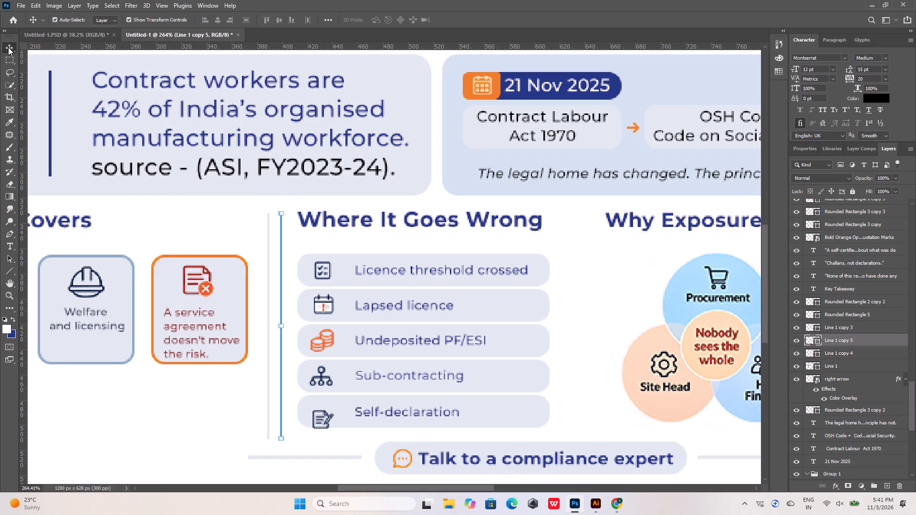
key("shift+Right")
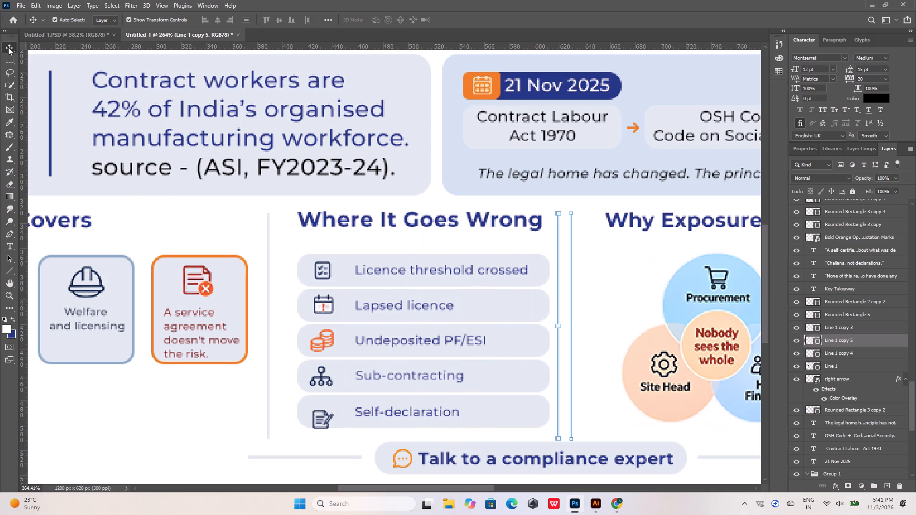
key("Right")
key("Right")
key("Right")
key("Right")
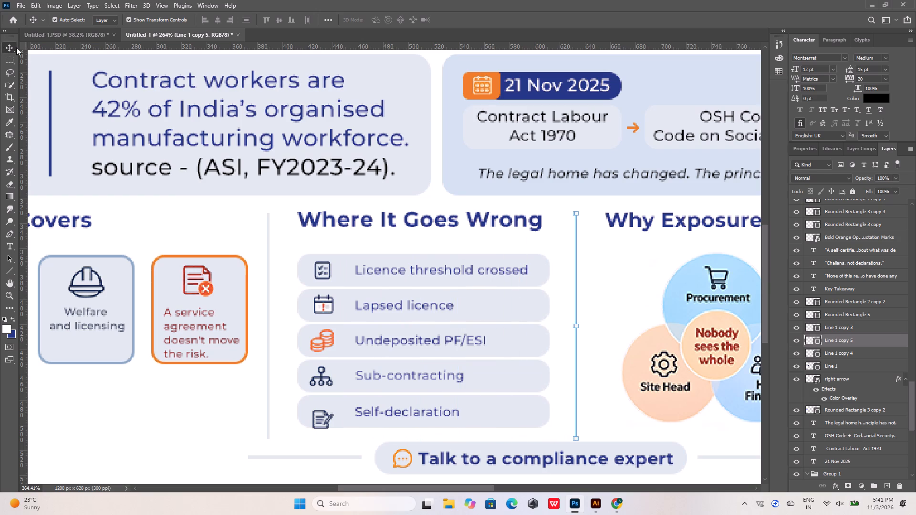
Nudge the copied divider about 4 px further right to balance the gap between "Where It Goes Wrong" and "Why Exposure Grows".
scroll(0, 72, "down", 4, "alt")
scroll(266, 211, "down", 6, "alt")
scroll(469, 365, "up", 1, "alt")
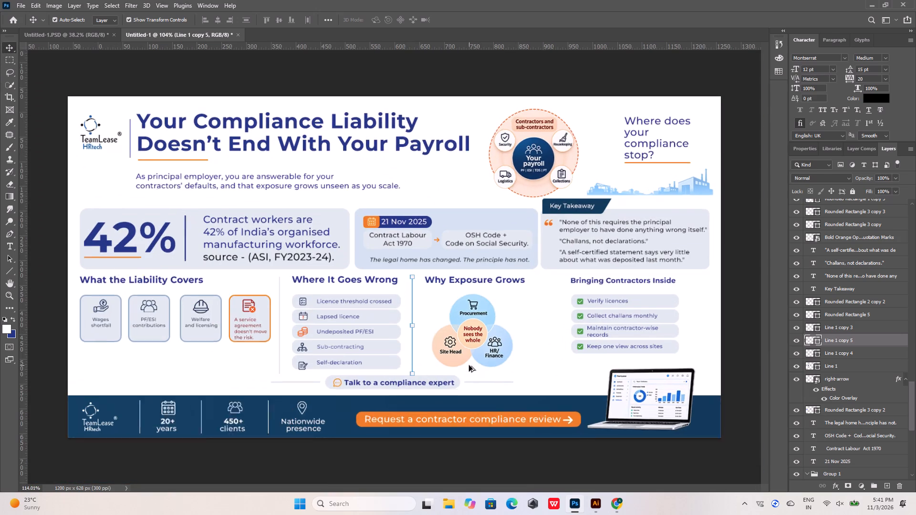
scroll(469, 365, "up", 1, "alt")
key("Right")
key("Right")
key("Right")
key("Right")
key("Right")
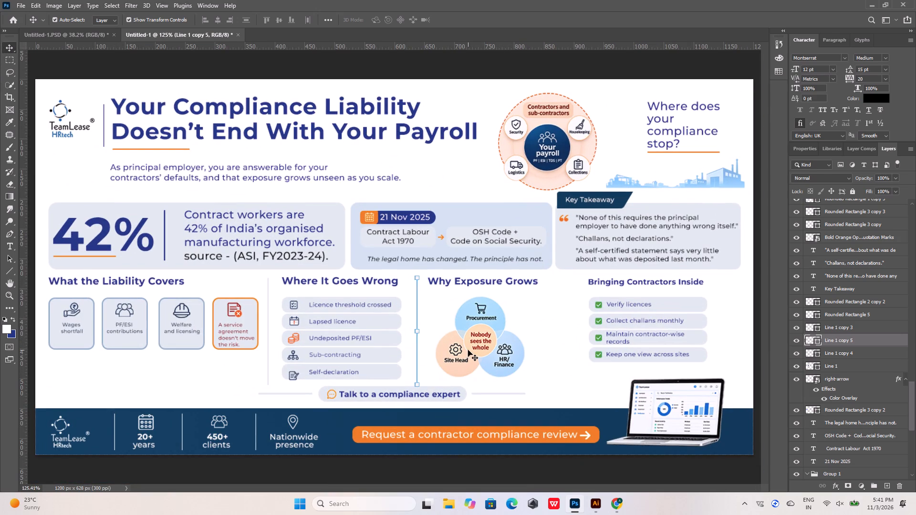
key("Right")
key("Right")
key("Left")
key("Left")
key("Left")
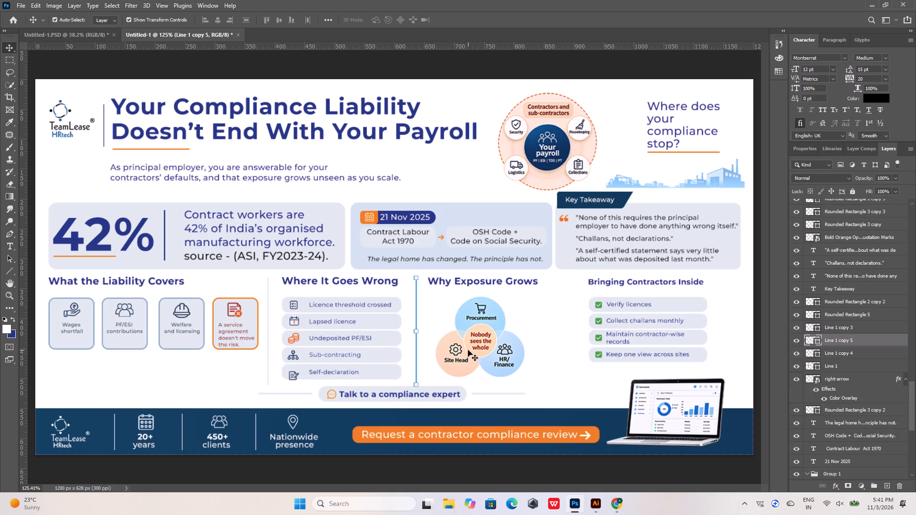
Duplicate the second divider and move the copy about 243 px right, into the gap before "Bringing Contractors Inside".
key("ctrl+j")
key("shift+Right")
key("shift+Right")
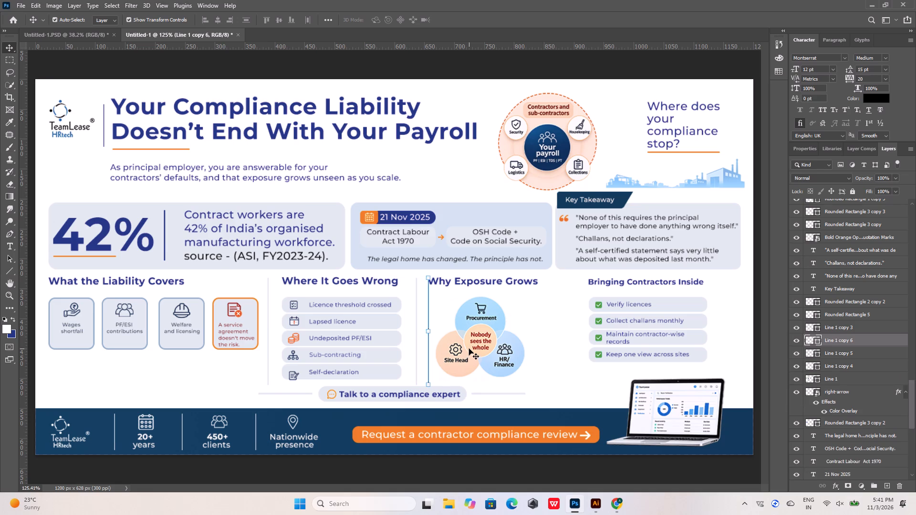
key("shift+Right")
key("shift+Right")
key("shift+Right")
key("shift+Right")
key("shift+Right")
key("shift+Right")
key("shift+Right")
key("shift+Right")
key("shift+Right")
key("shift+Right")
key("shift+Right")
key("shift+Right")
key("shift+Right")
key("shift+Right")
key("shift+Right")
key("shift+Right")
key("shift+Right")
key("shift+Right")
key("shift+Right")
key("shift+Right")
key("shift+Right")
key("shift+Right")
key("shift+Right")
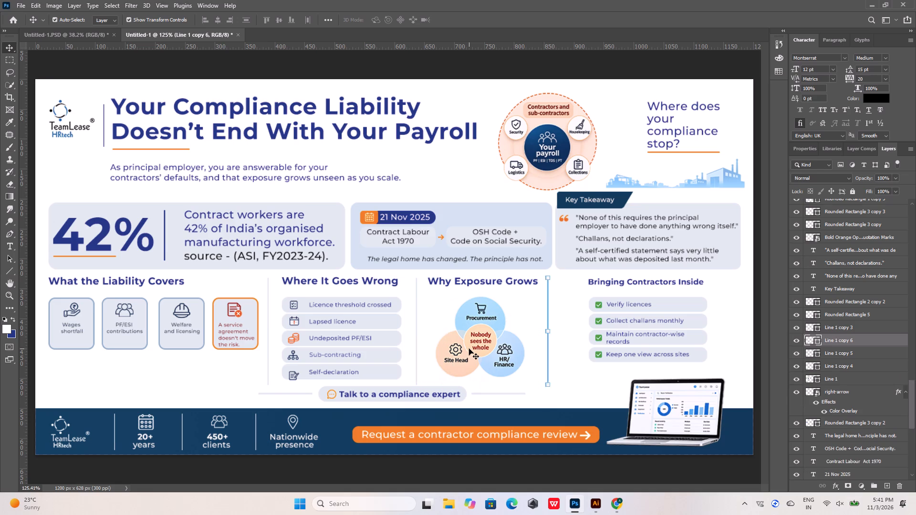
key("shift+Right")
key("shift+Right")
key("Right")
key("Right")
key("Right")
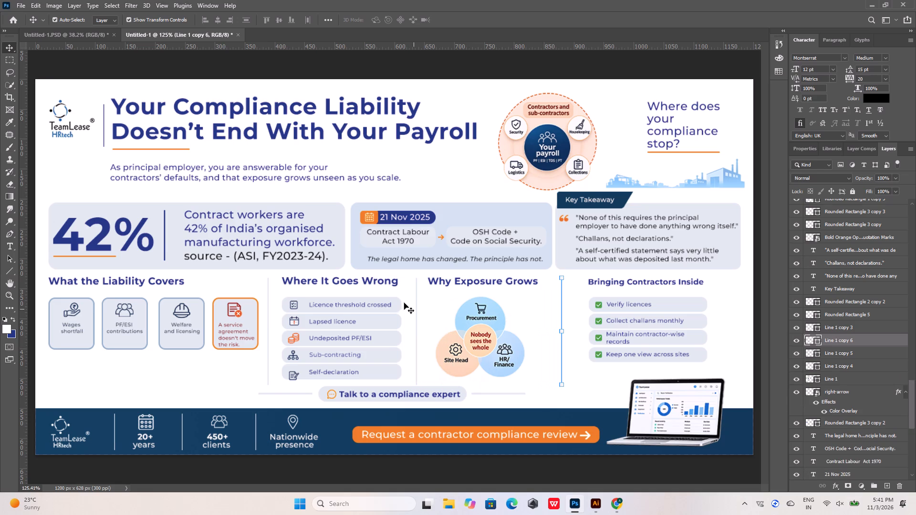
Select all three section dividers and scale them down together from the bottom edge, shortening them by about 5 px.
scroll(414, 379, "up", 13, "alt")
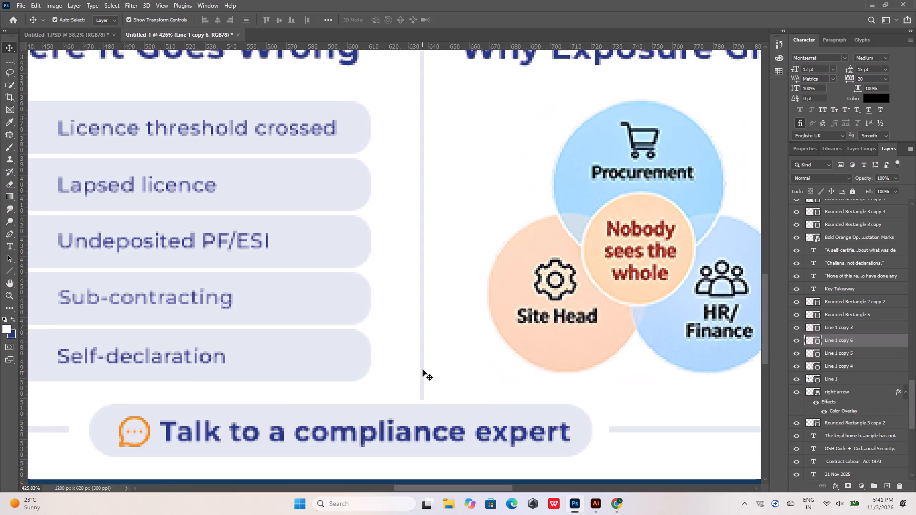
left_click(423, 370, "shift")
scroll(423, 370, "down", 10, "alt")
scroll(215, 376, "up", 9, "alt")
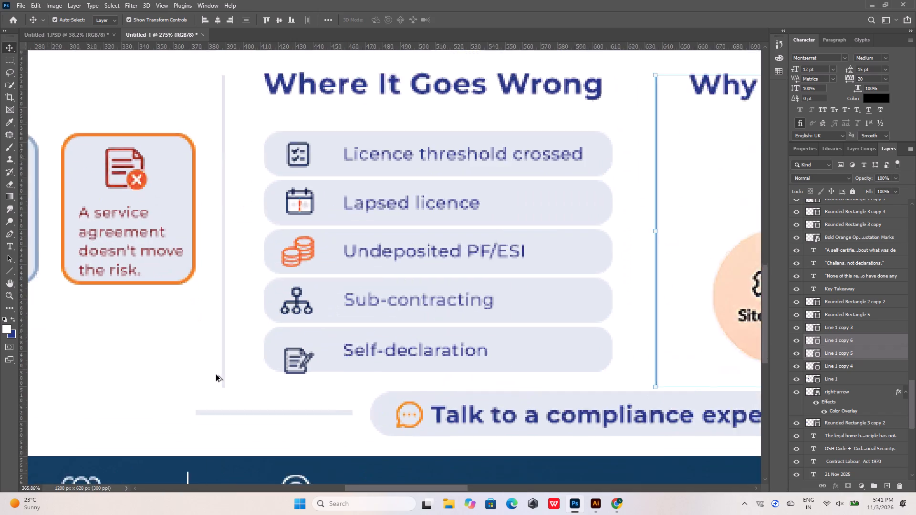
left_click(224, 366, "shift")
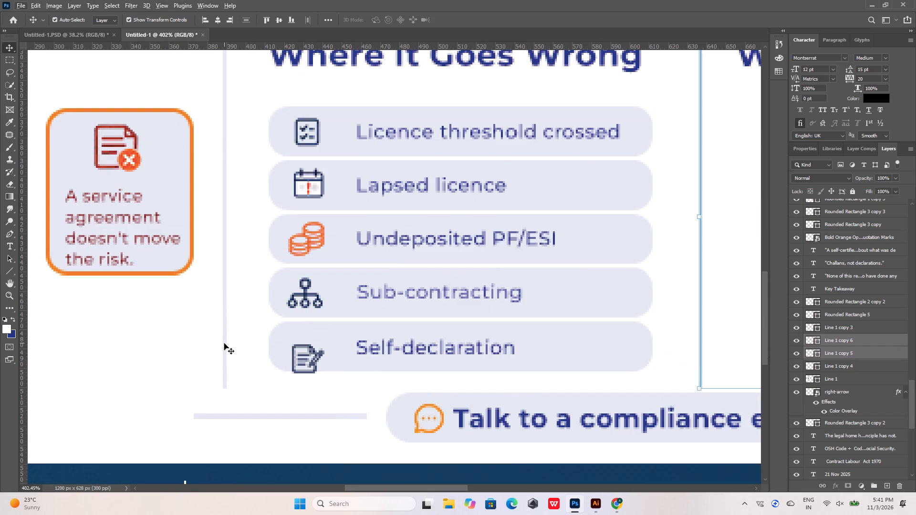
left_click(226, 342, "shift")
scroll(226, 341, "down", 11, "alt")
scroll(425, 374, "up", 5, "alt")
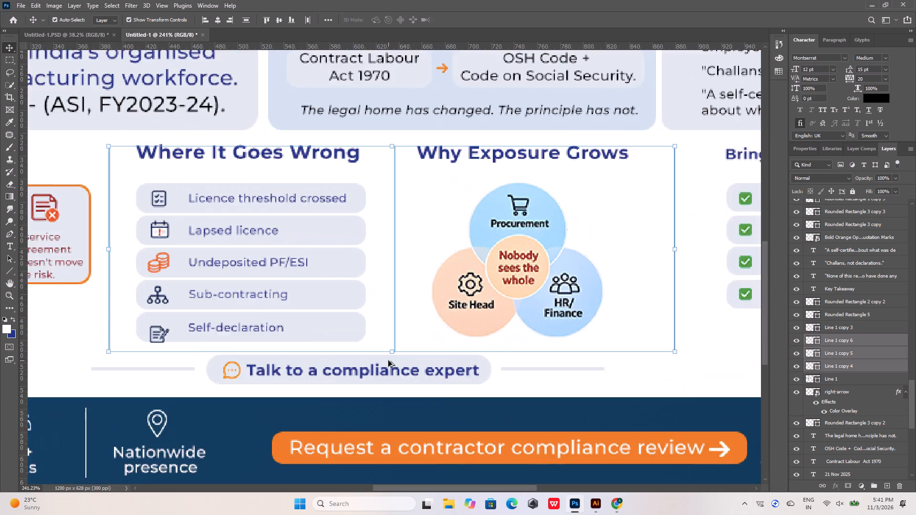
scroll(388, 360, "up", 4, "alt")
left_click_drag(395, 350, 395, 340)
scroll(393, 340, "down", 10, "alt")
left_click(497, 444)
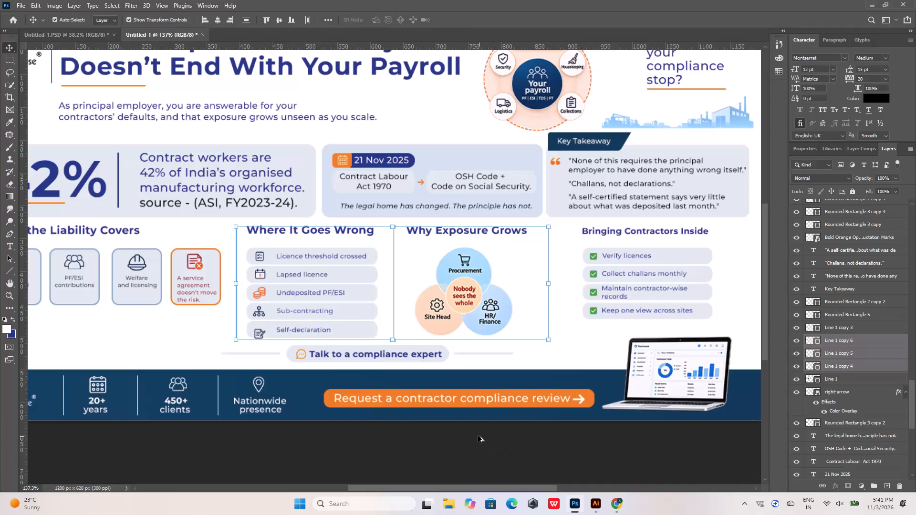
left_click(474, 445)
Move the "Why Exposure Grows" heading and its Venn diagram together about 10 px right between the dividers.
scroll(369, 309, "down", 4, "alt")
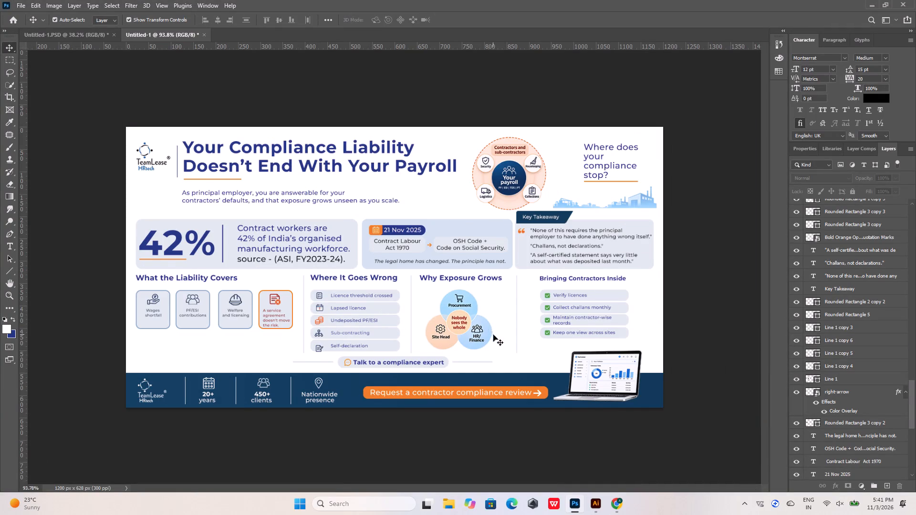
scroll(494, 343, "up", 4, "alt")
left_click_drag(462, 268, 478, 326)
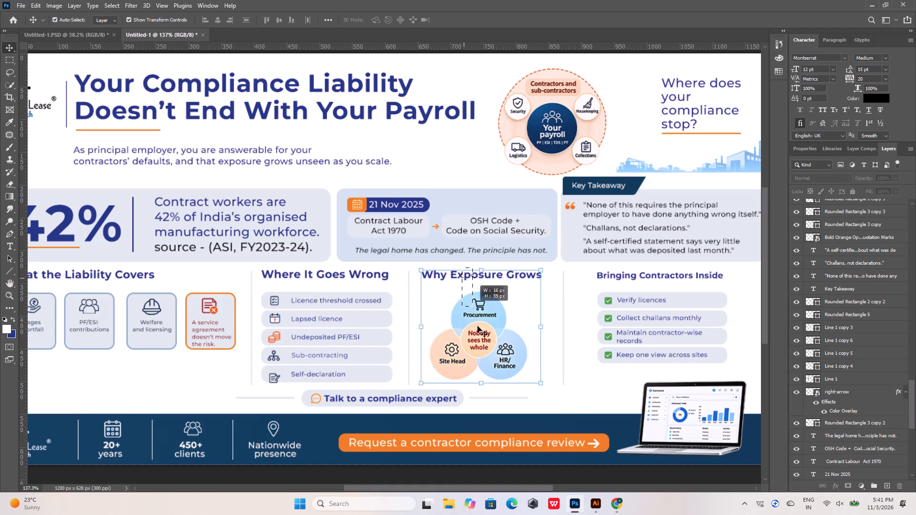
left_click_drag(478, 326, 485, 350)
key("shift+Right")
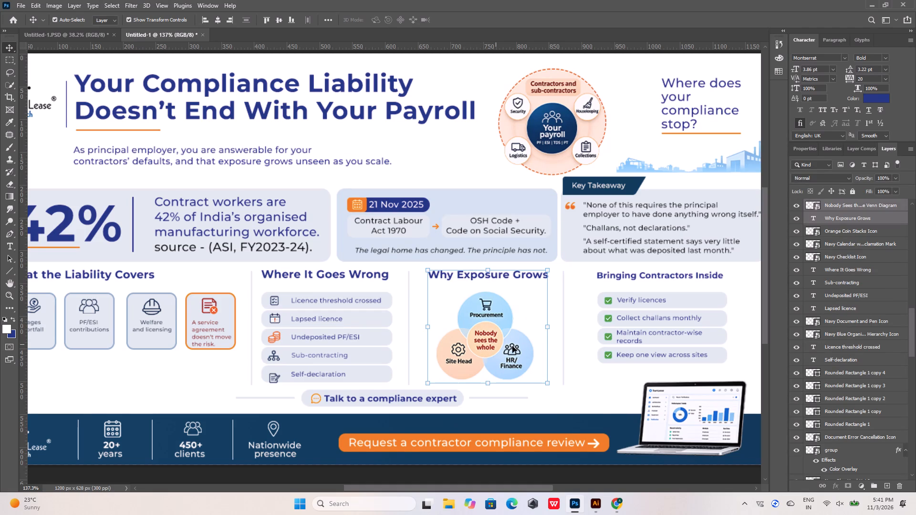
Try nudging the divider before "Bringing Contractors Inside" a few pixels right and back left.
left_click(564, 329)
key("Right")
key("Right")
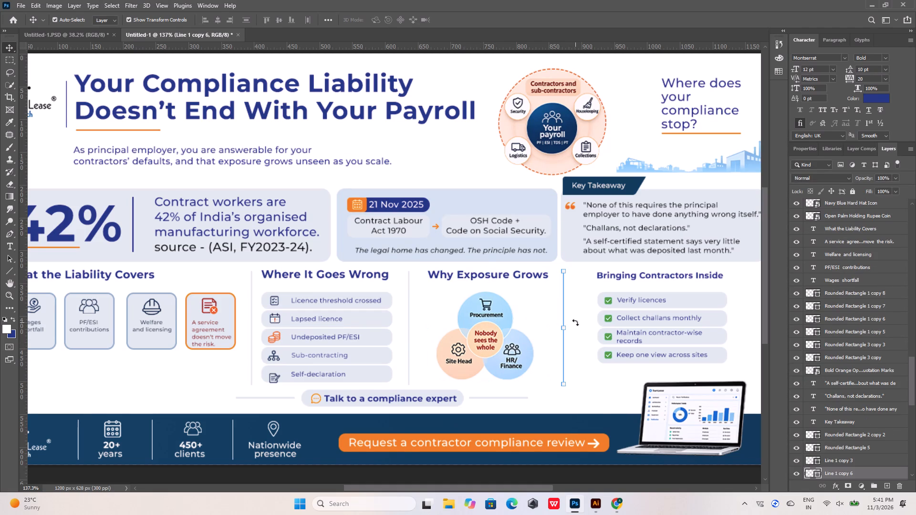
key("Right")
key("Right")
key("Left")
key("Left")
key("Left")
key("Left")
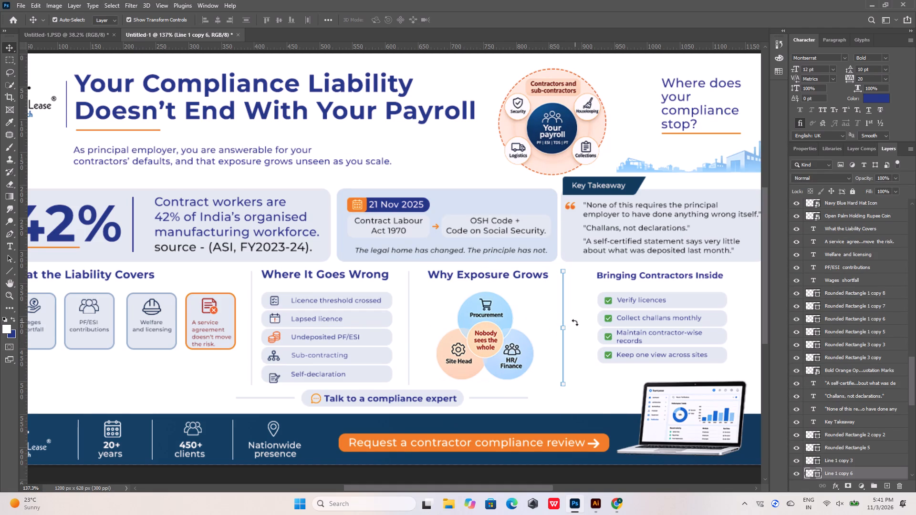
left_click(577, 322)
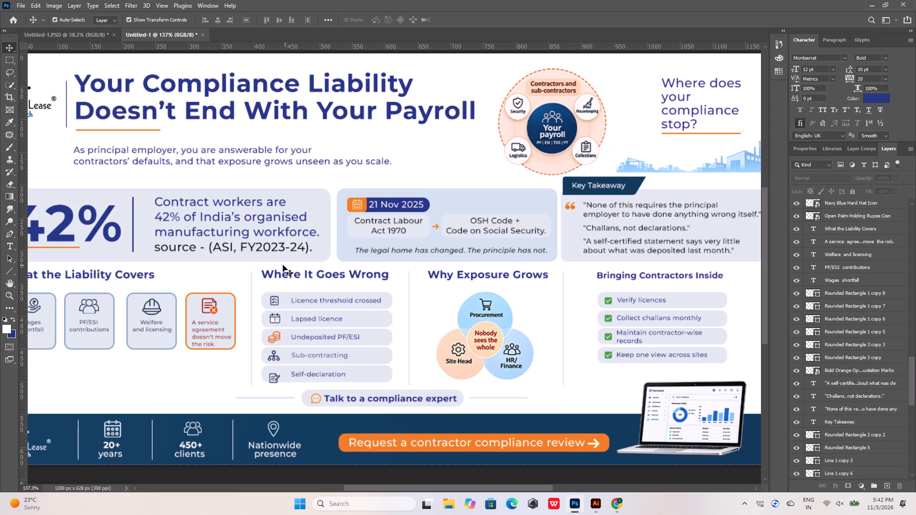
Move the "Where It Goes Wrong" heading and its whole five-item list together about 7 px right between the dividers.
left_click_drag(279, 267, 306, 381)
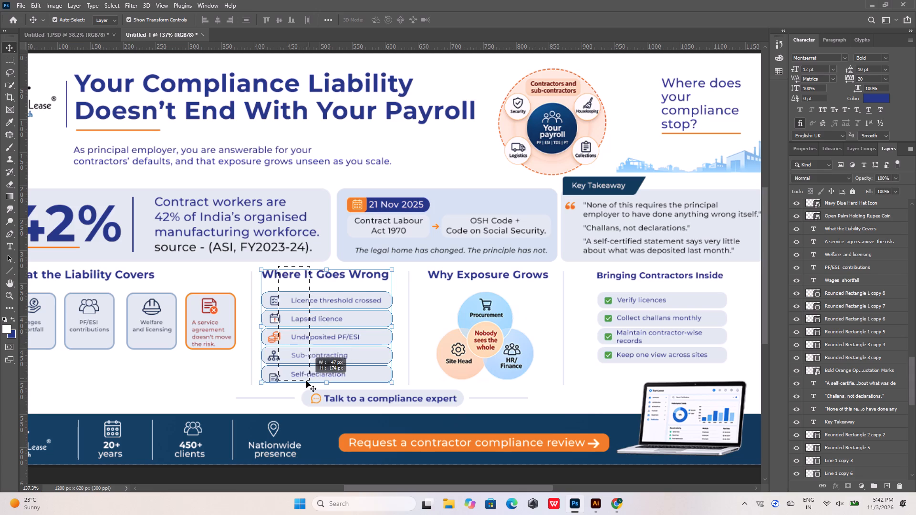
left_click_drag(306, 381, 304, 381)
left_click(268, 263)
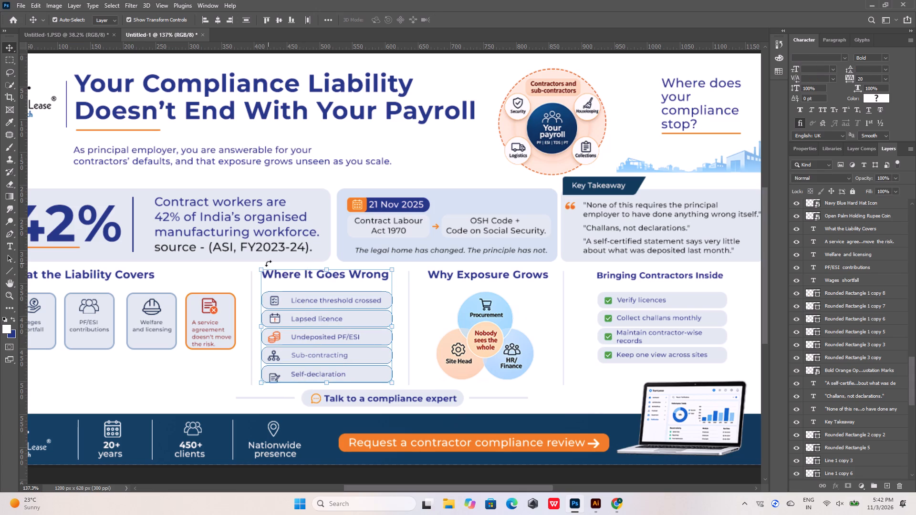
left_click(476, 17)
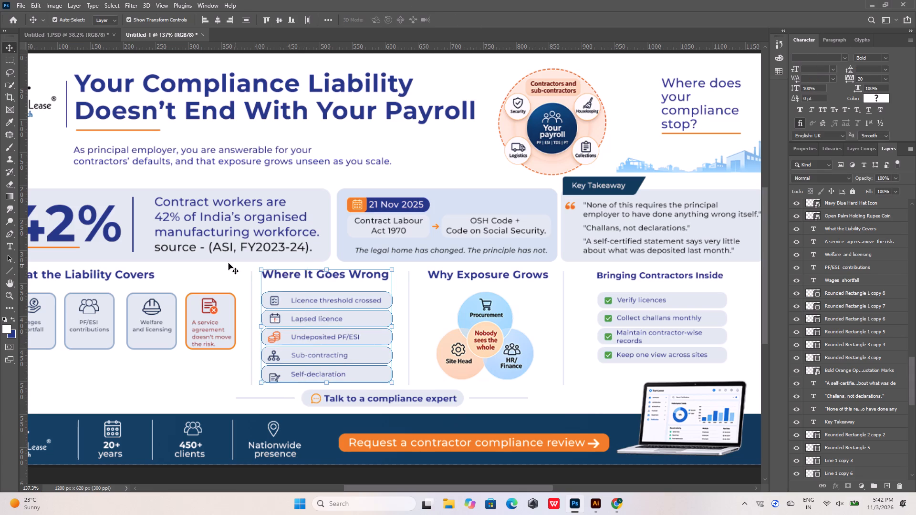
left_click(228, 264)
left_click_drag(265, 265, 314, 379)
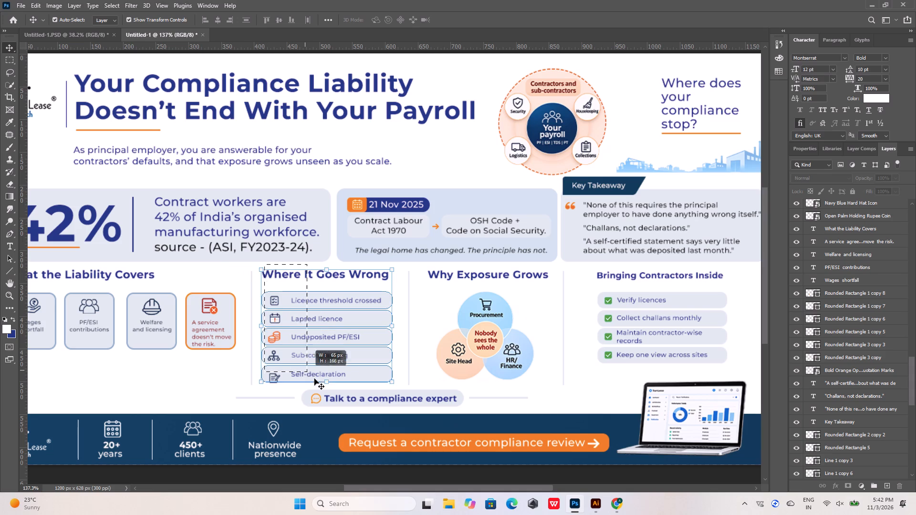
left_click_drag(314, 379, 331, 379)
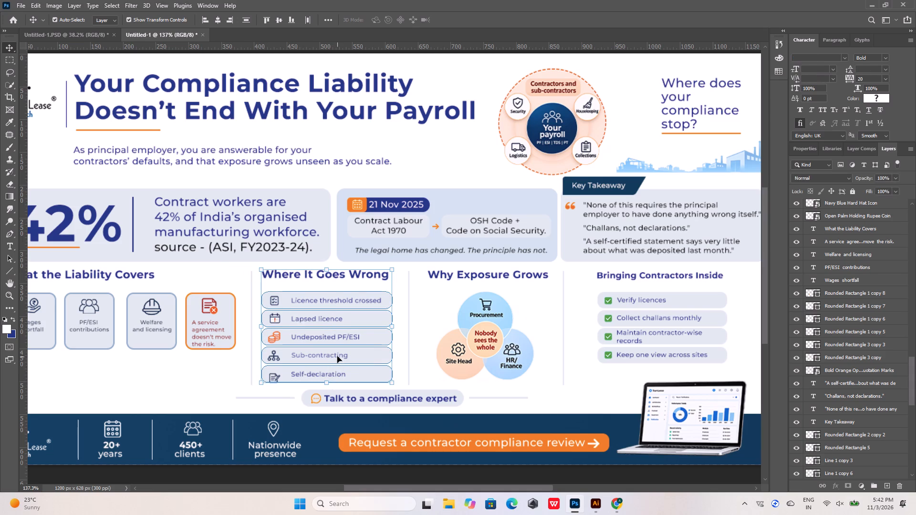
key("shift+Right")
key("Left")
key("Left")
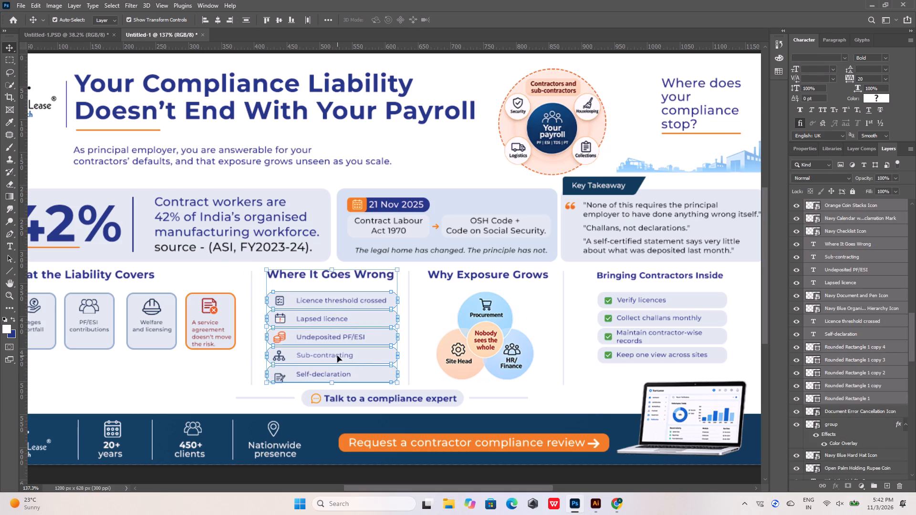
key("Left")
left_click(546, 316)
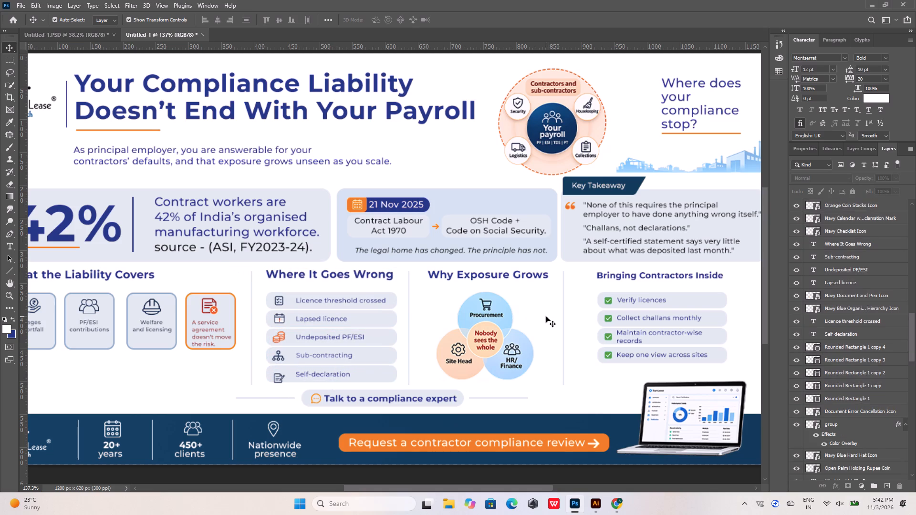
Set the stroke of the line following "Talk to a compliance expert" to 1.5 px, after trying 1 px.
left_click(493, 398)
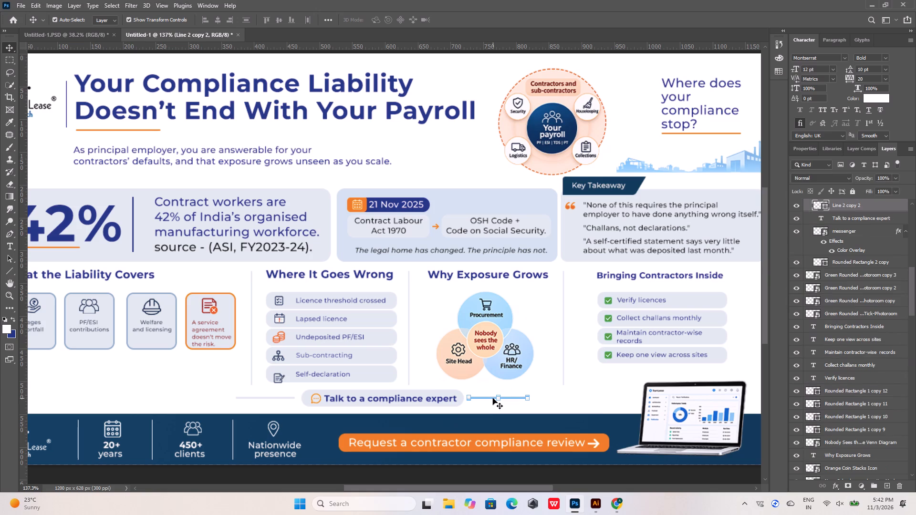
left_click(10, 270)
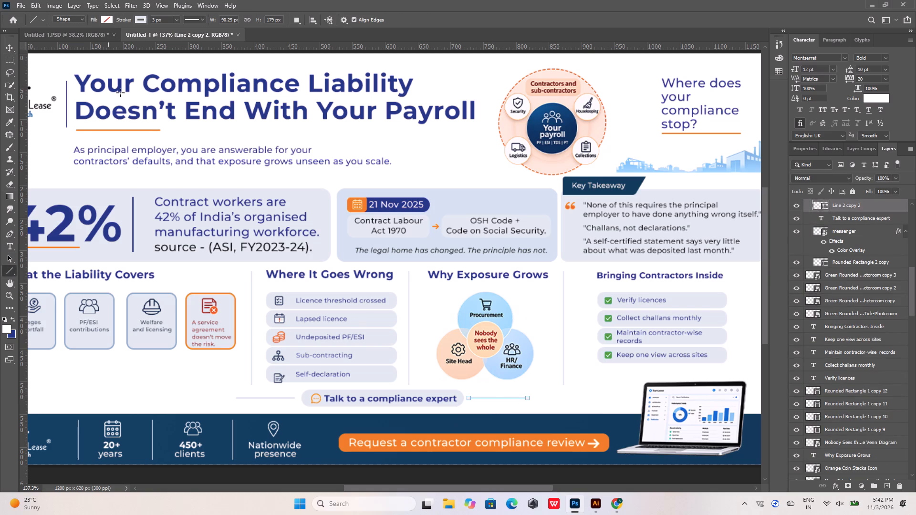
left_click_drag(164, 19, 134, 17)
key("1")
key("Return")
left_click_drag(165, 18, 136, 19)
type("1.5")
key("Return")
left_click(7, 47)
left_click(541, 382)
Set the stroke of the line preceding "Talk to a compliance expert" to 1.5 px.
scroll(260, 407, "up", 4, "alt")
left_click(275, 394)
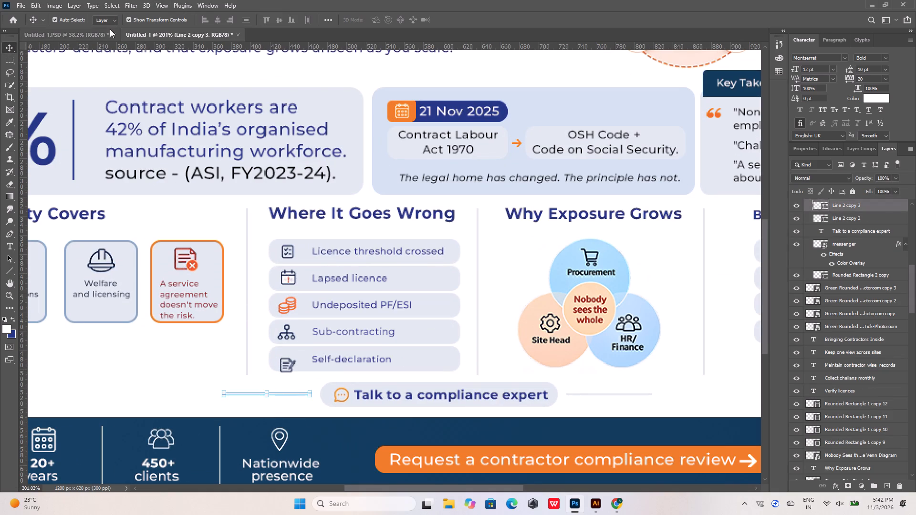
left_click(9, 271)
left_click_drag(162, 20, 145, 21)
type("1.5")
key("Return")
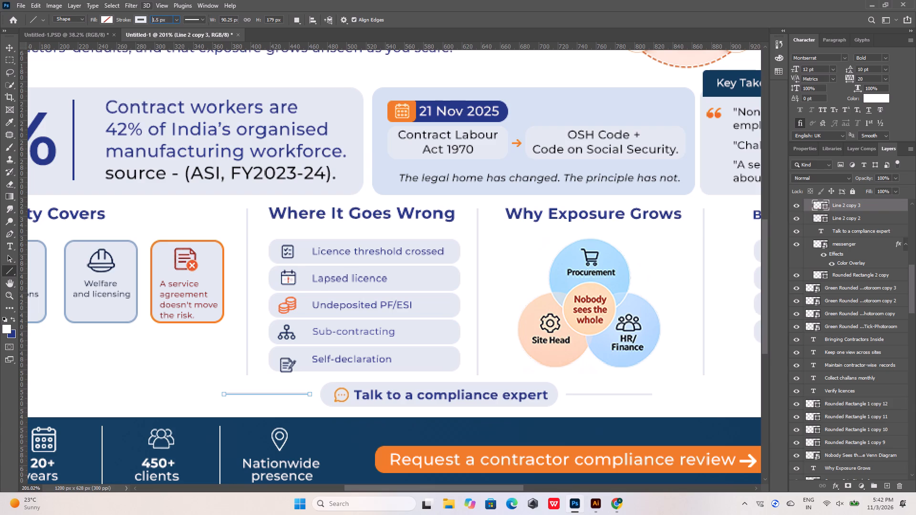
scroll(331, 225, "down", 10, "alt")
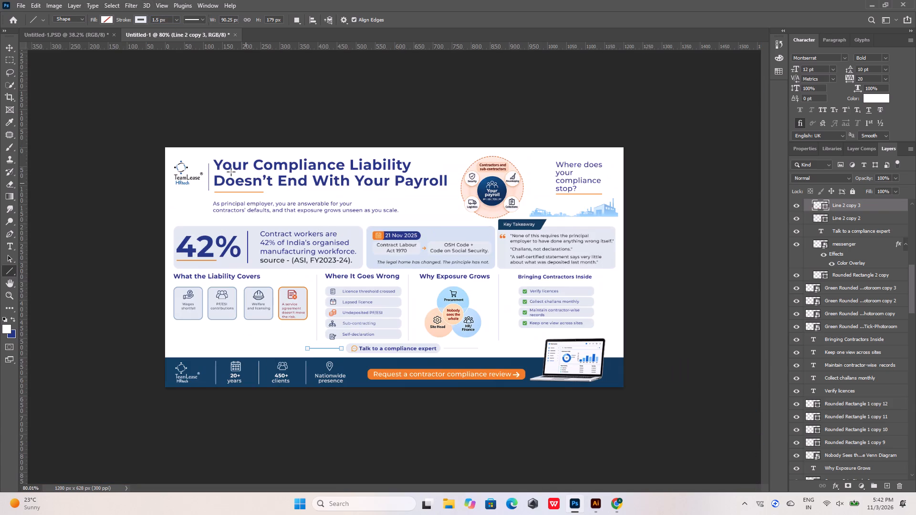
left_click(9, 50)
left_click(67, 57)
Nudge the circular "Your payroll" graphic up by 1 px.
scroll(456, 218, "up", 4, "alt")
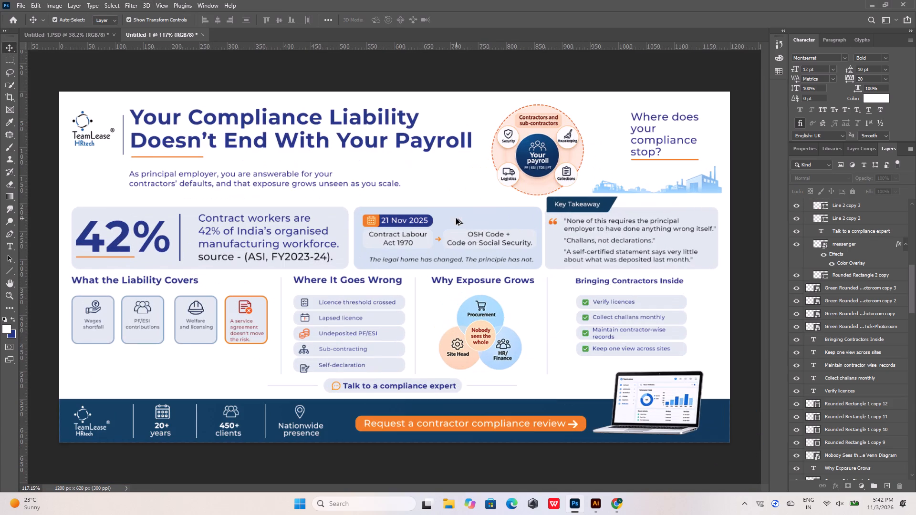
left_click(524, 159)
key("Up")
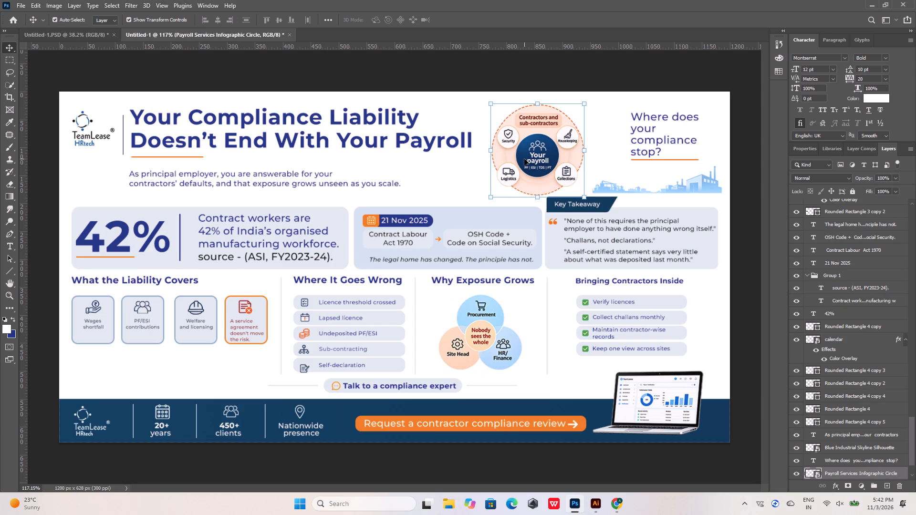
left_click(584, 48)
Shorten the orange underline below "Where does your compliance stop?" from its right end to about 68.6% of its width.
left_click(681, 160)
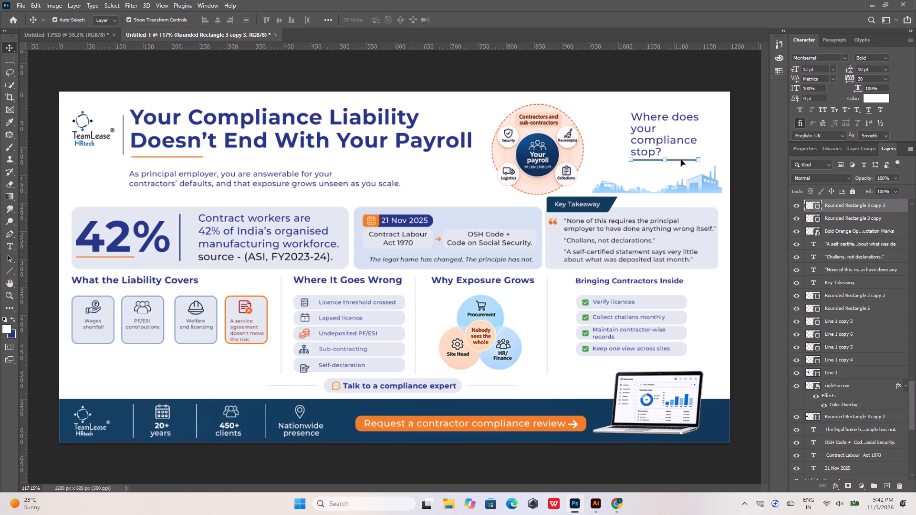
scroll(705, 161, "up", 17, "alt")
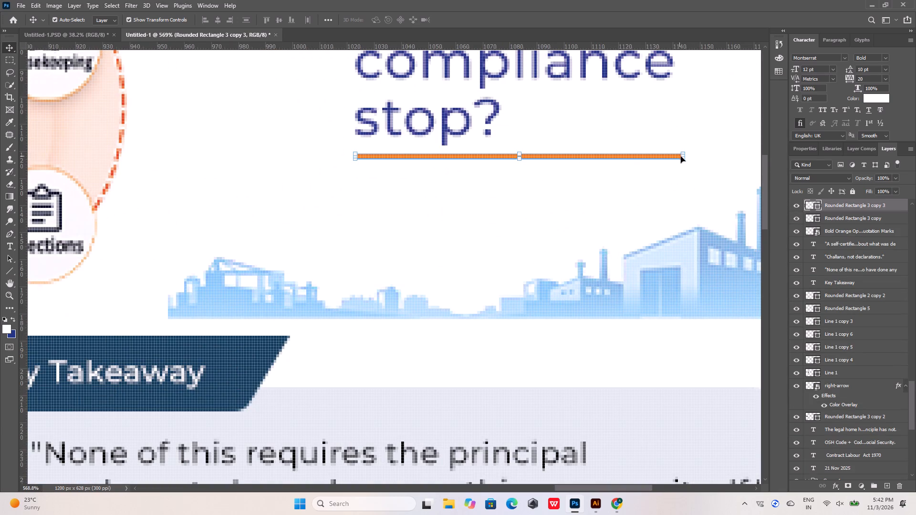
left_click_drag(686, 156, 583, 160, "shift")
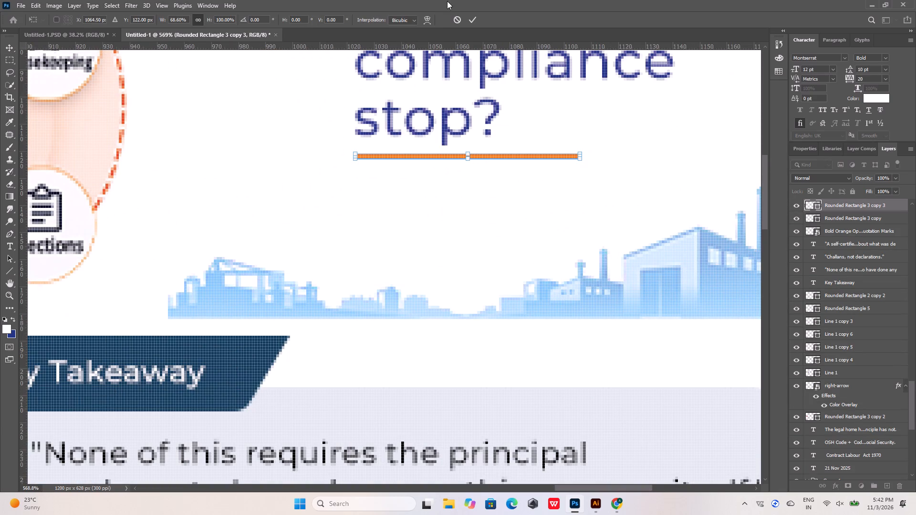
left_click(471, 22)
left_click(570, 96)
scroll(525, 193, "down", 15, "alt")
left_click(627, 224)
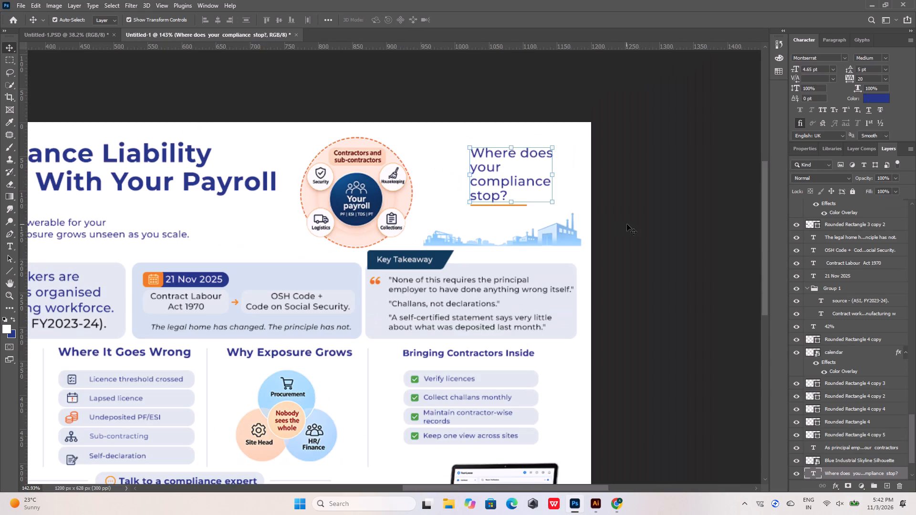
Set the font size of the "Contract workers are 42% of India's organised manufacturing workforce." text to 4 pt.
scroll(620, 217, "down", 4, "alt")
scroll(259, 254, "up", 2, "alt")
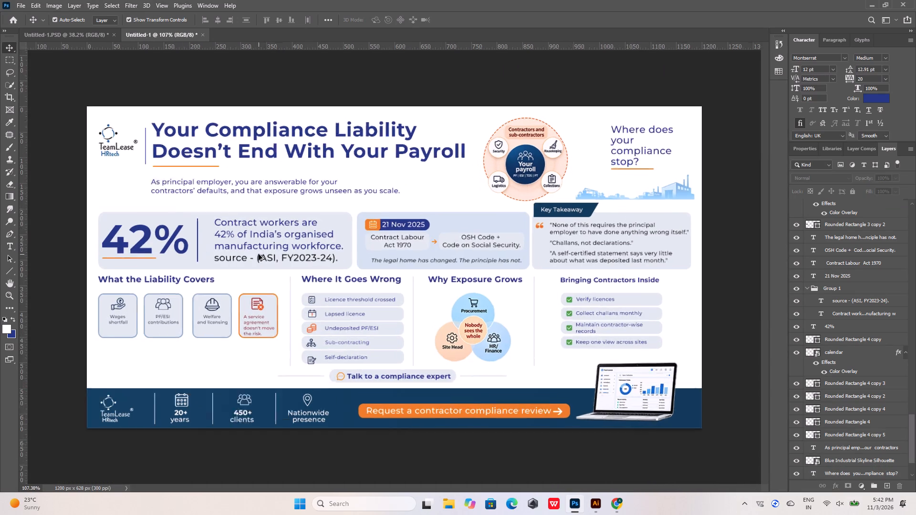
scroll(259, 254, "up", 2, "alt")
scroll(259, 254, "down", 3, "alt")
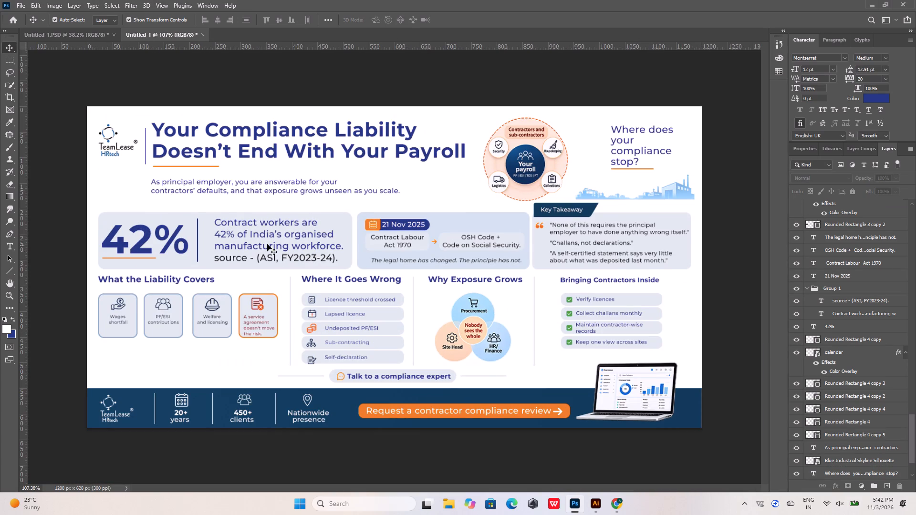
left_click(273, 237)
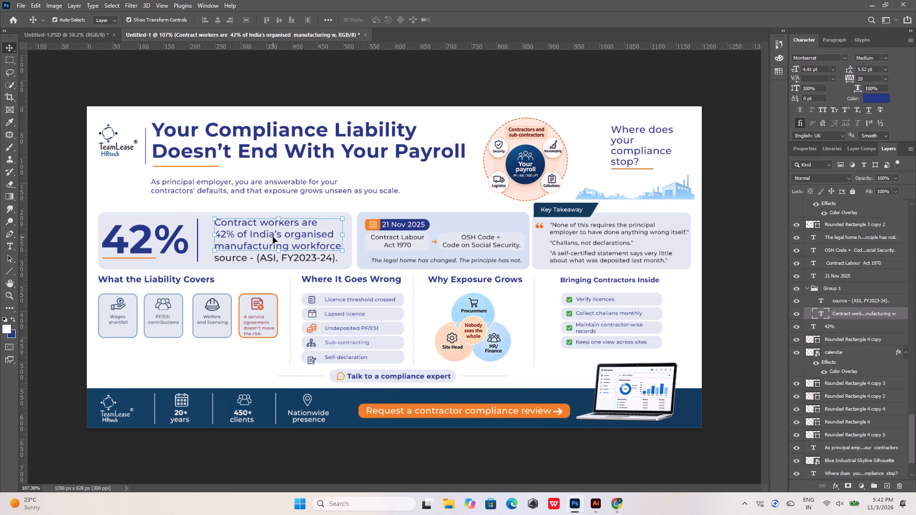
double_click(273, 237)
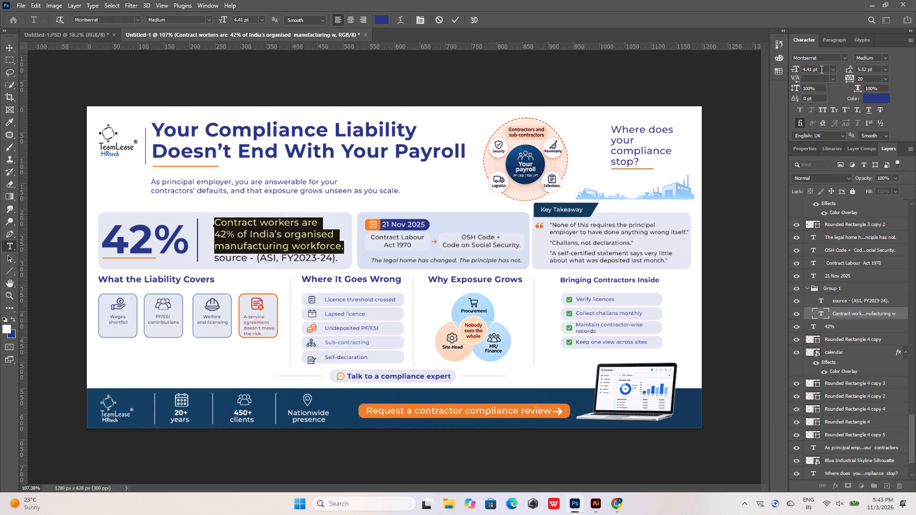
left_click_drag(821, 69, 783, 71)
key("4")
key("Return")
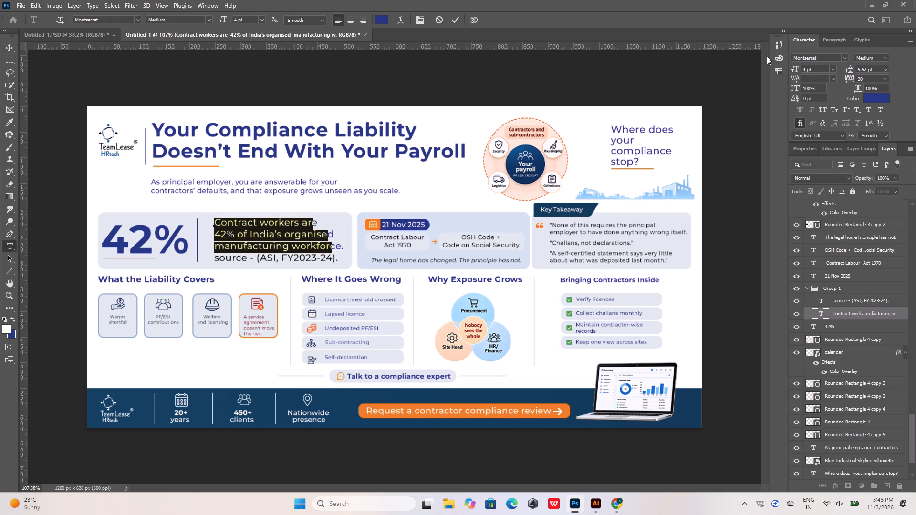
left_click(458, 18)
left_click(458, 42)
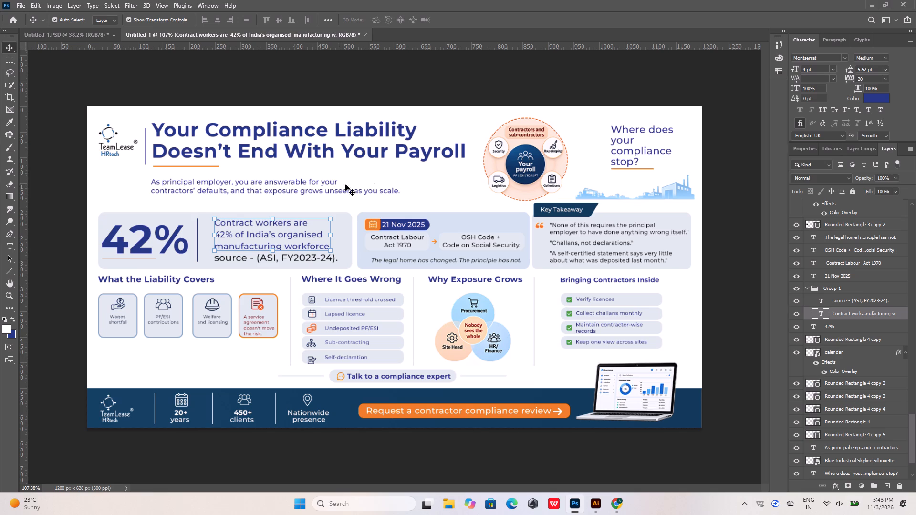
left_click(372, 172)
Check the text settings of the contract workers statement and the first Key Takeaway quote, and inspect the layout around them.
scroll(268, 257, "up", 2, "alt")
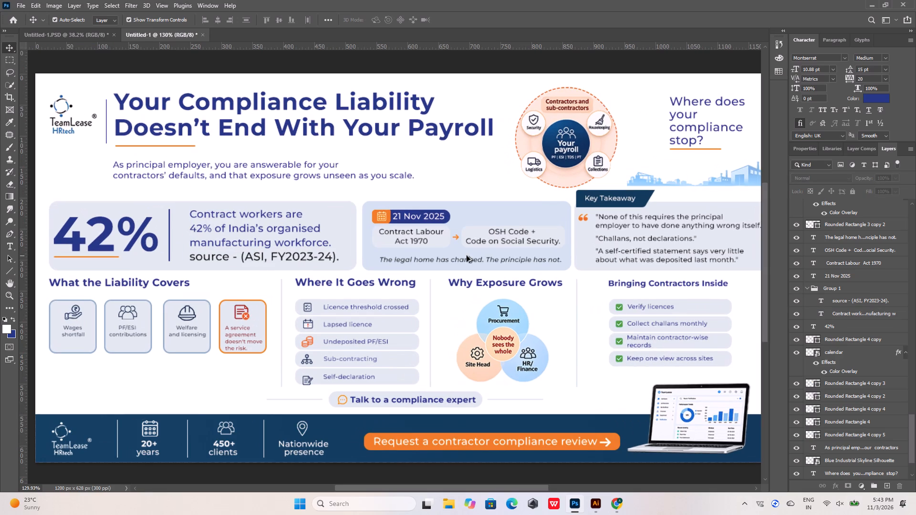
left_click(244, 230)
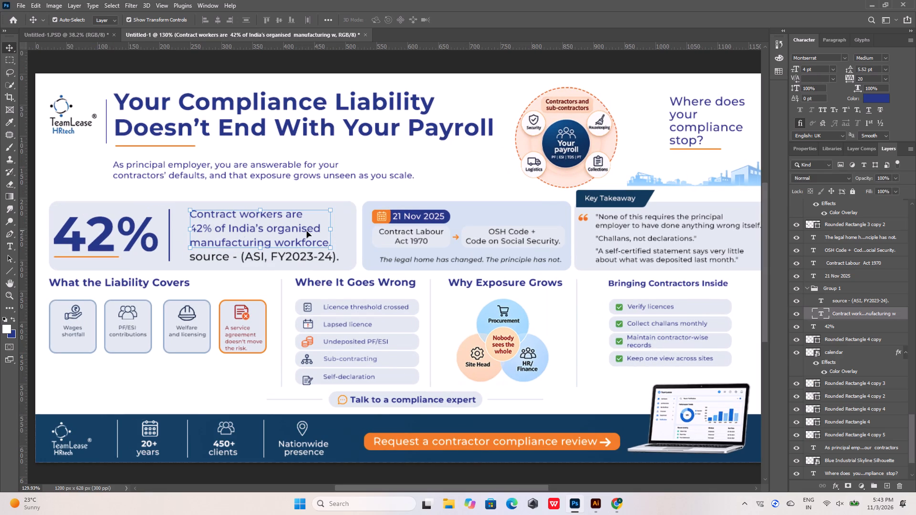
left_click(673, 221)
scroll(374, 230, "down", 3, "alt")
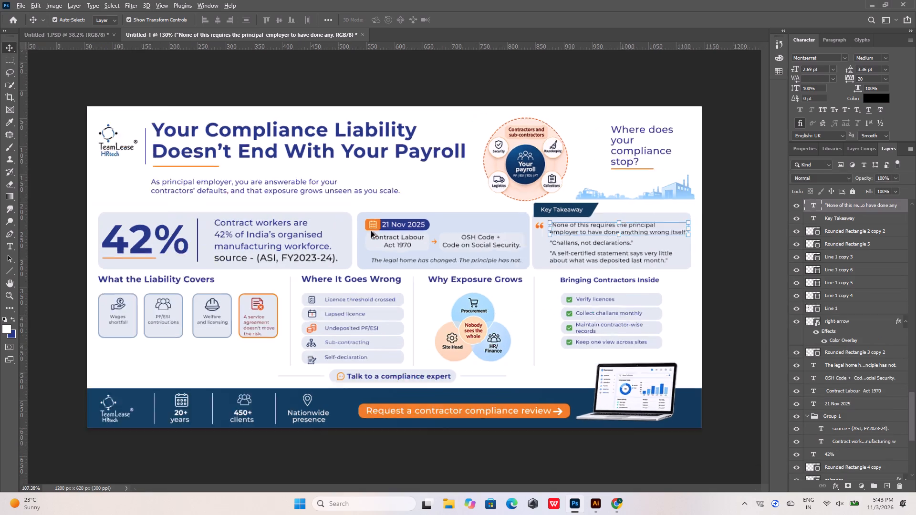
scroll(371, 231, "down", 2, "alt")
scroll(658, 264, "up", 4, "alt")
scroll(612, 237, "up", 4, "alt")
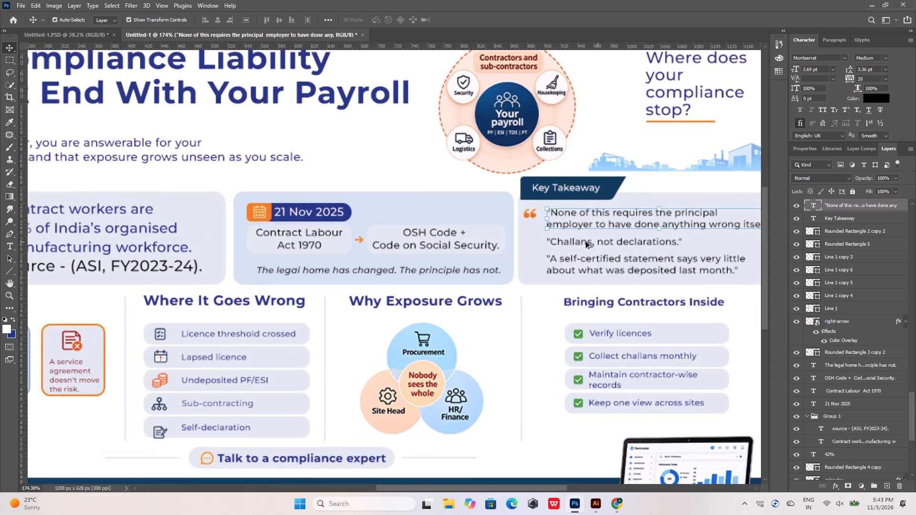
scroll(574, 242, "down", 5, "alt")
Duplicate the orange quotation marks in the Key Takeaway box beside the "Challans, not declarations." and "A self-certified statement" quotes.
scroll(569, 244, "up", 9, "alt")
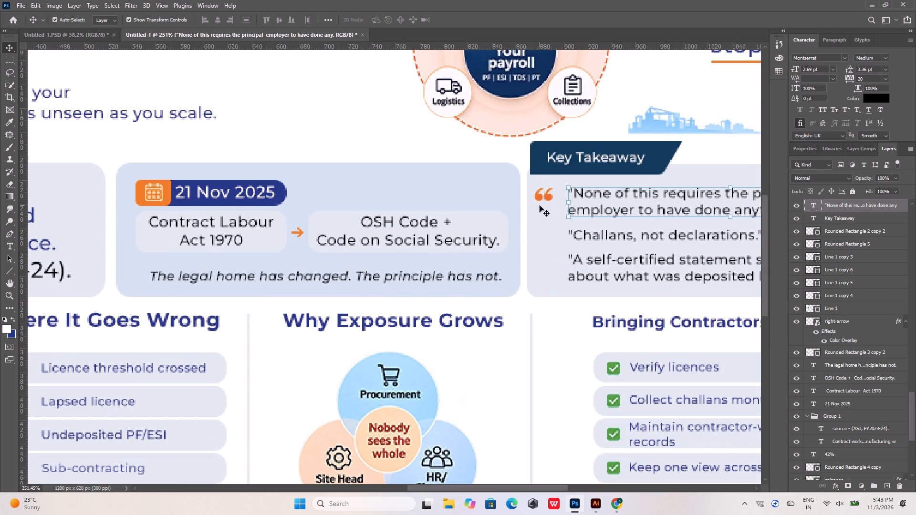
left_click(545, 198)
scroll(550, 204, "up", 5, "alt")
left_click_drag(548, 195, 548, 216, "alt")
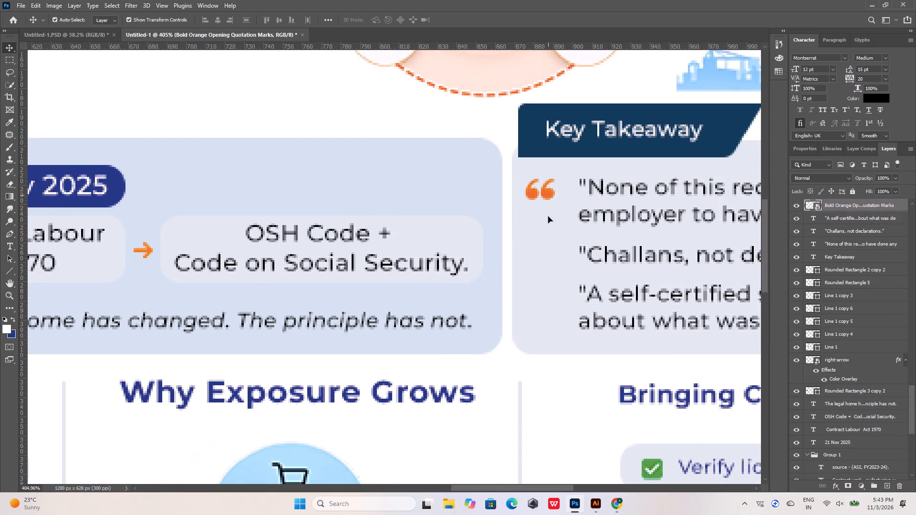
left_click_drag(548, 216, 549, 255, "alt")
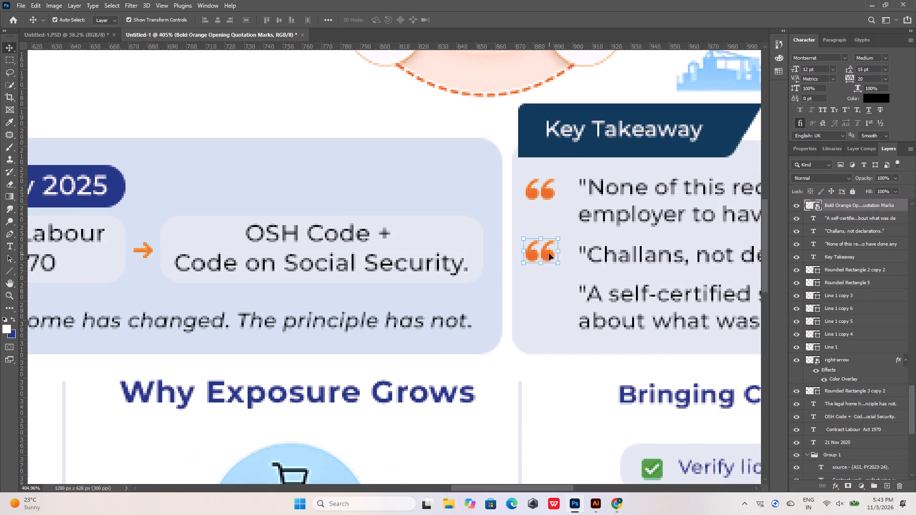
left_click_drag(549, 254, 554, 307, "alt")
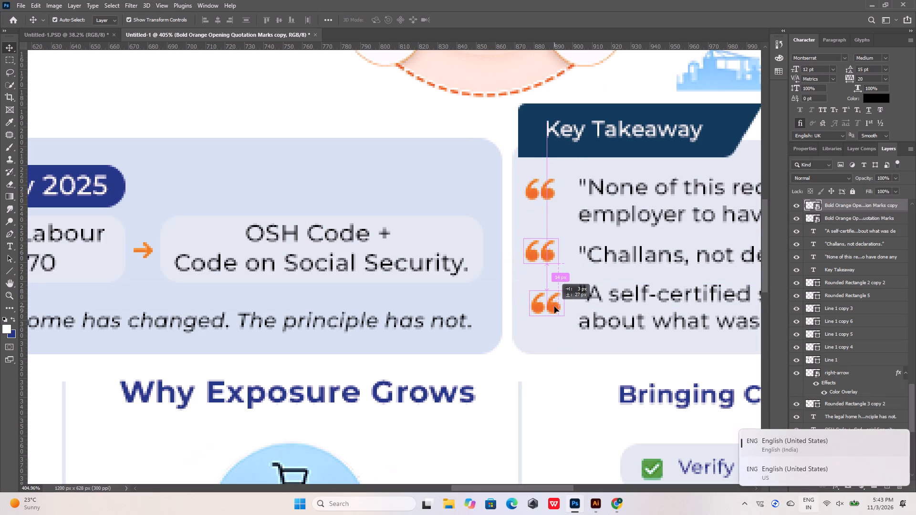
left_click_drag(554, 307, 554, 308, "alt")
left_click_drag(554, 308, 554, 314, "alt")
left_click(568, 291)
left_click(549, 258)
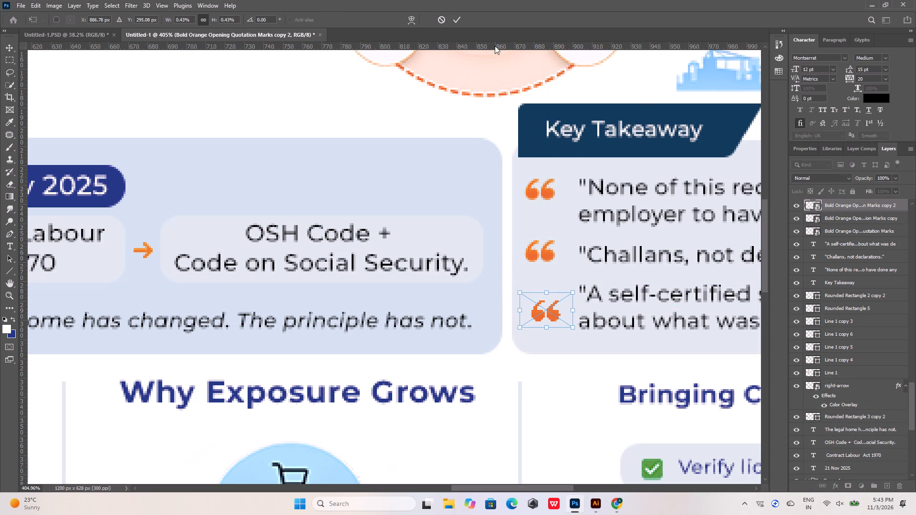
left_click(458, 18)
Nudge the orange quotation marks beside "Challans, not declarations." down by 2 px.
left_click(548, 255)
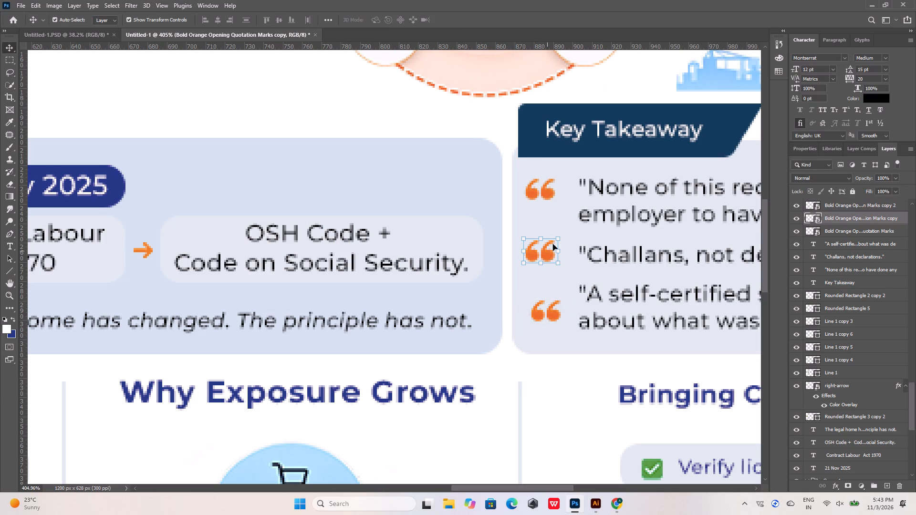
key("Down")
key("Down")
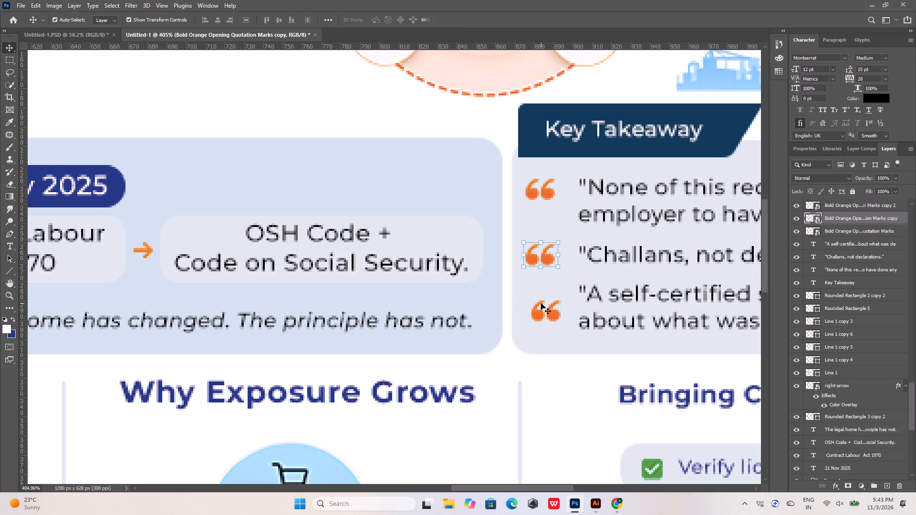
scroll(453, 269, "down", 15, "alt")
left_click(723, 247)
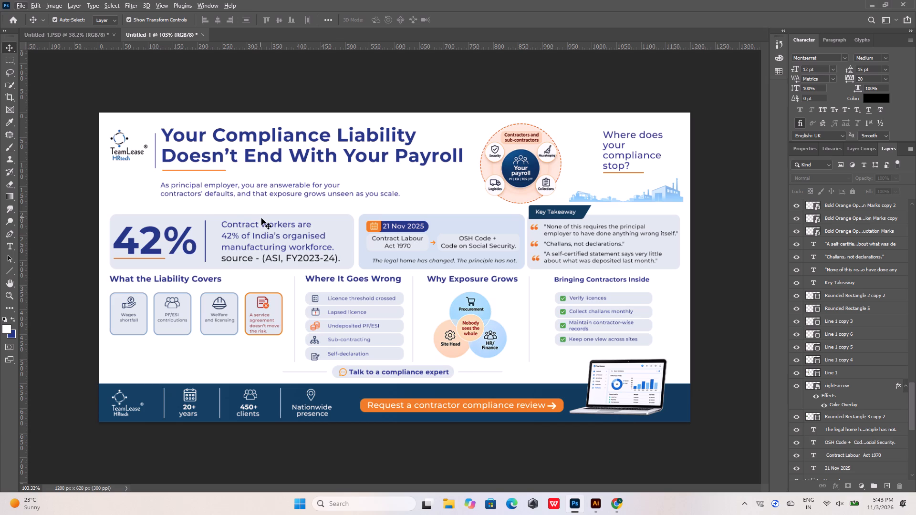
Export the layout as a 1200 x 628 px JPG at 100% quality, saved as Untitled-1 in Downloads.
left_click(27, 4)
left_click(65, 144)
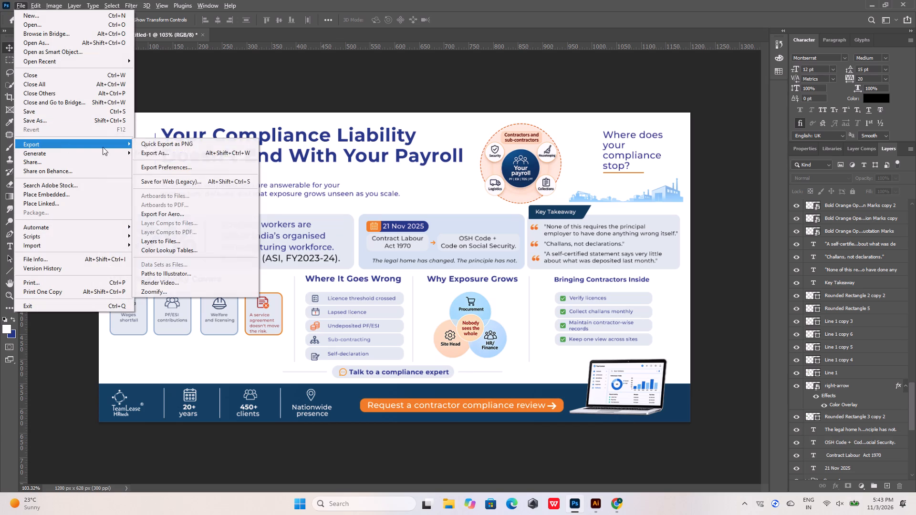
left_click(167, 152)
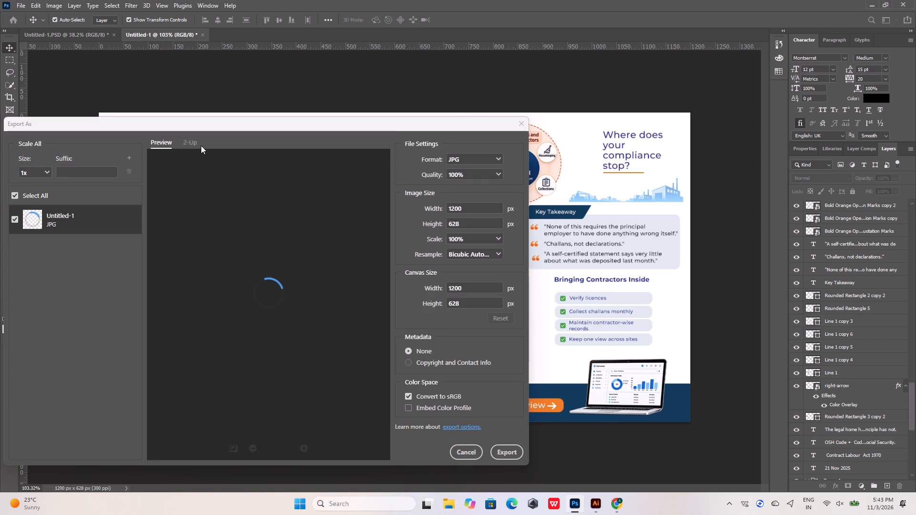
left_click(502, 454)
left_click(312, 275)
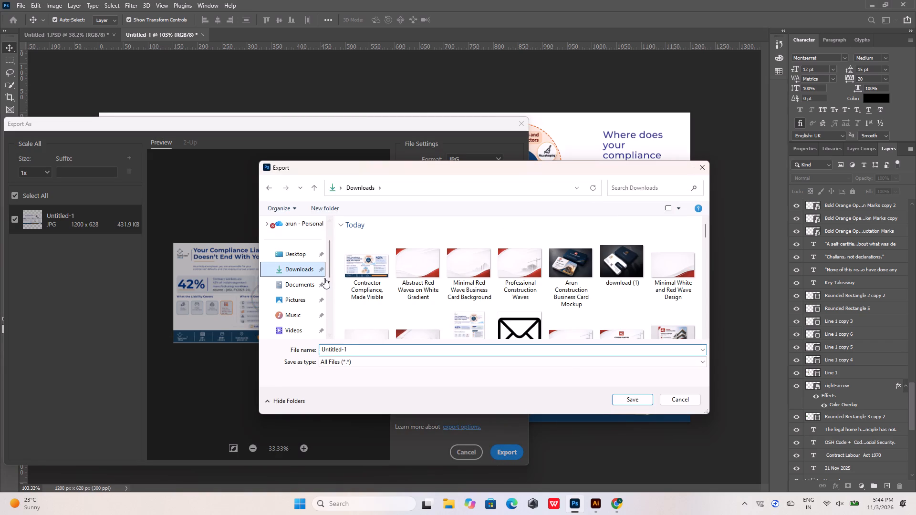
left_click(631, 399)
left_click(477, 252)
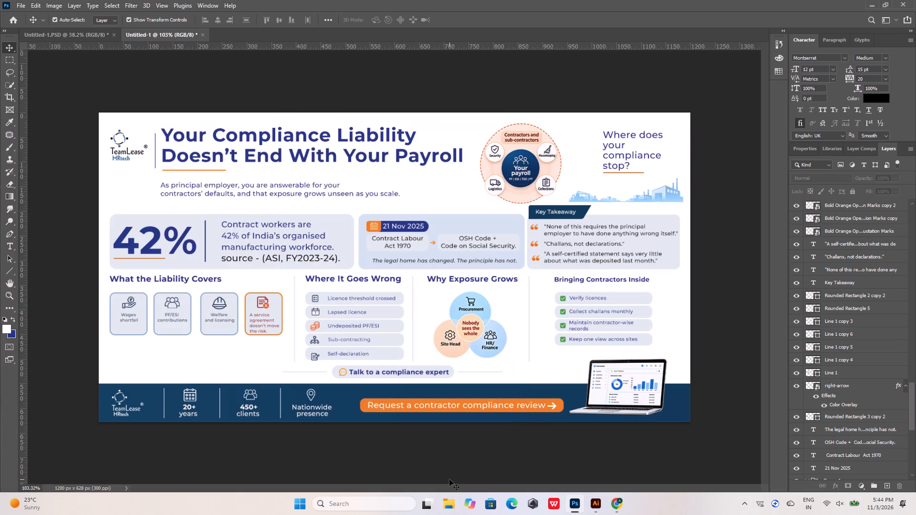
Open the exported Untitled-1.jpg from the Downloads folder in File Explorer to review it.
left_click(443, 503)
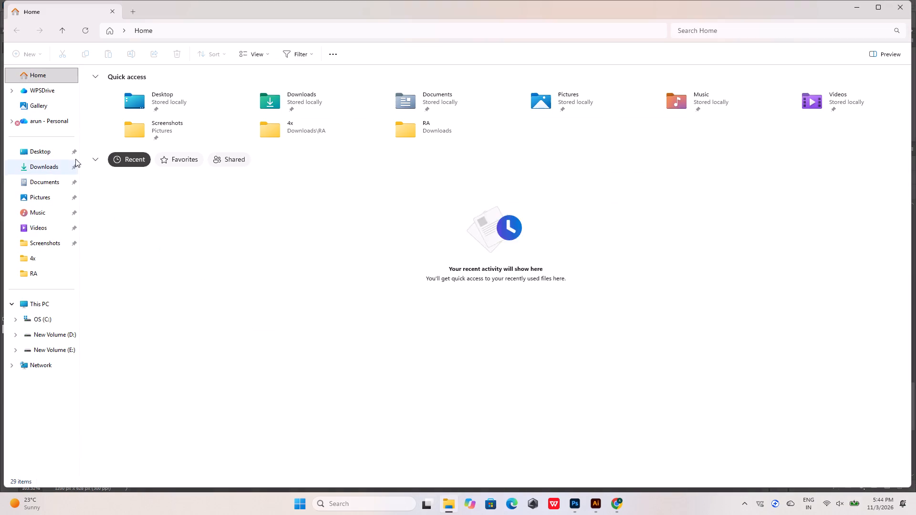
left_click(57, 170)
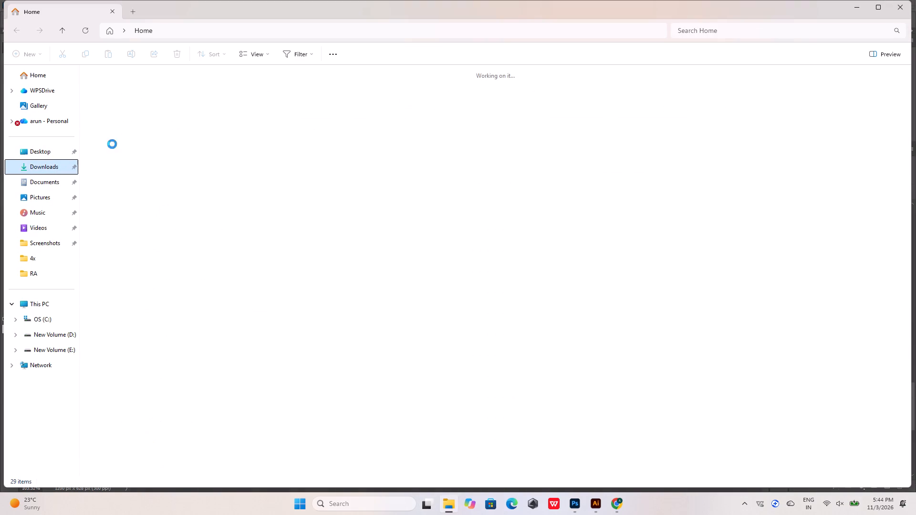
double_click(130, 134)
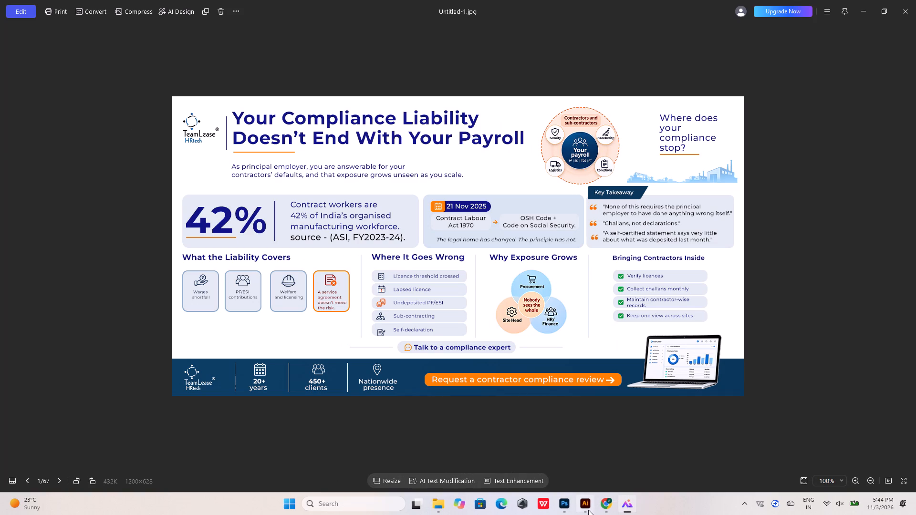
Back in Photoshop, vertically centre the document-and-pen icon and the "Self-declaration" text on their rounded bar.
left_click(560, 505)
scroll(290, 371, "up", 3, "alt")
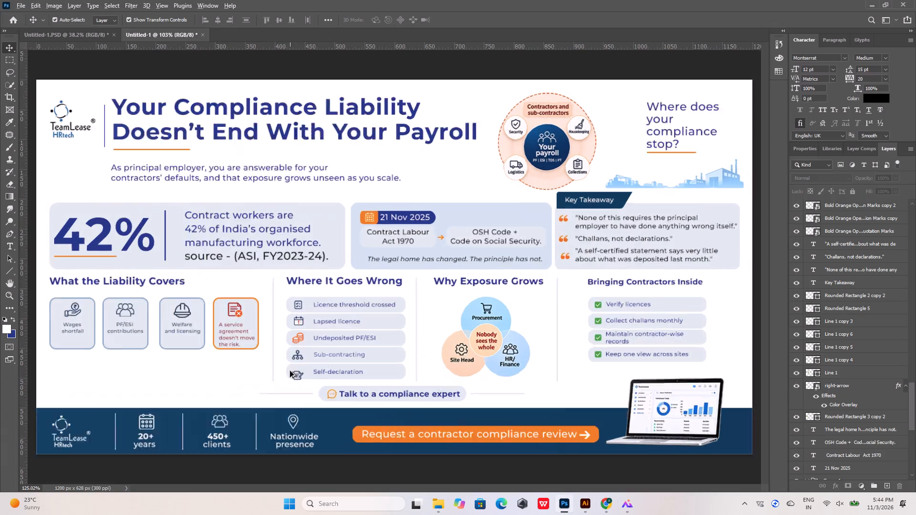
scroll(290, 371, "up", 15, "alt")
left_click(311, 376)
left_click(359, 352, "shift")
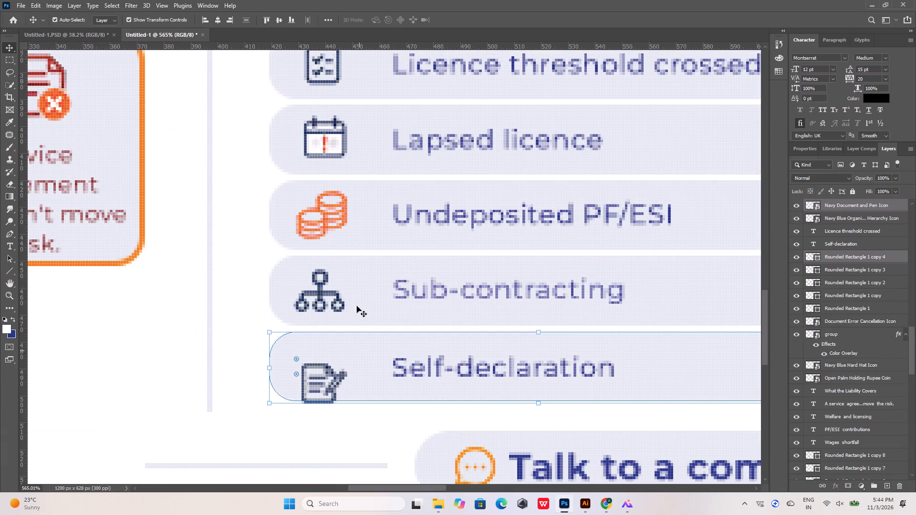
left_click(279, 21)
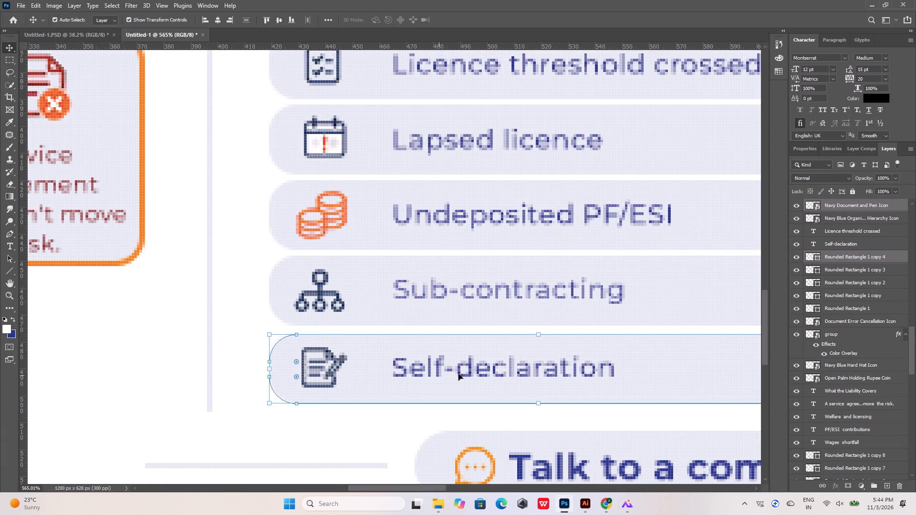
left_click(608, 367)
left_click(645, 360, "shift")
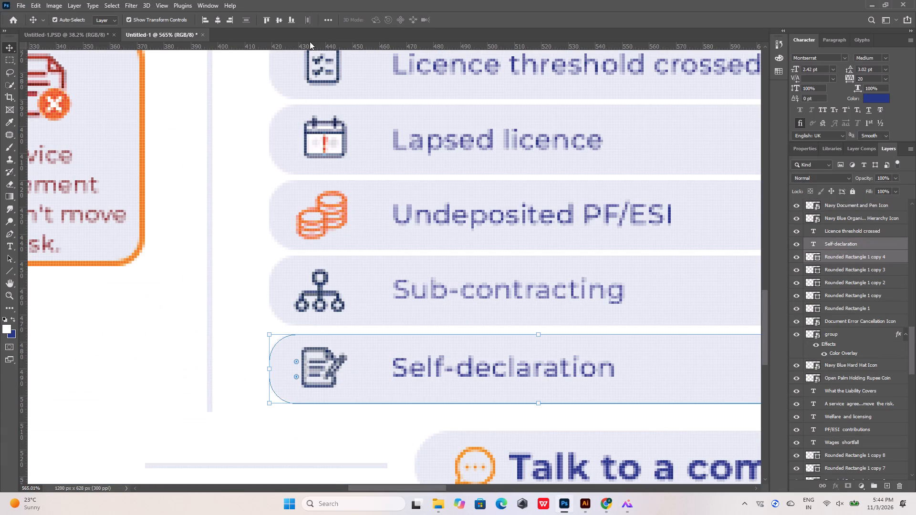
left_click(277, 20)
Vertically centre the "Sub-contracting" text and its hierarchy icon on their rounded bar.
left_click(487, 288)
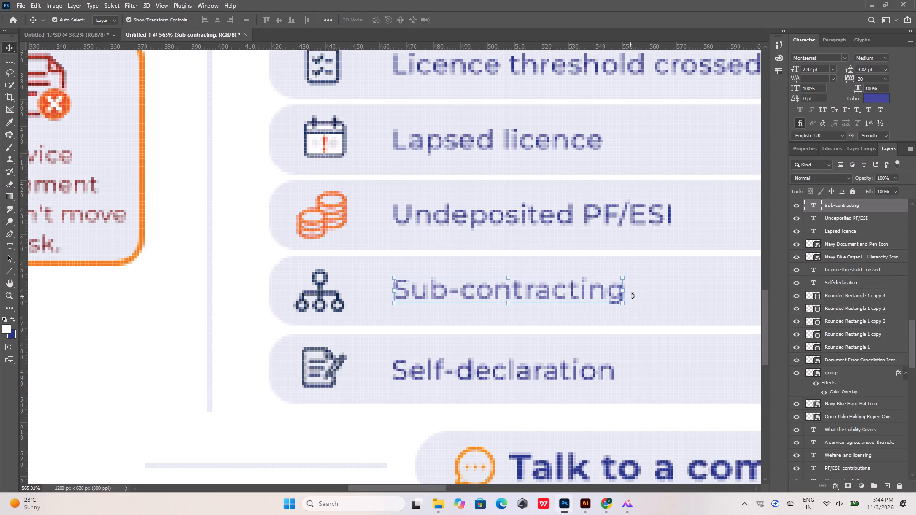
left_click(655, 295, "shift")
left_click(280, 19)
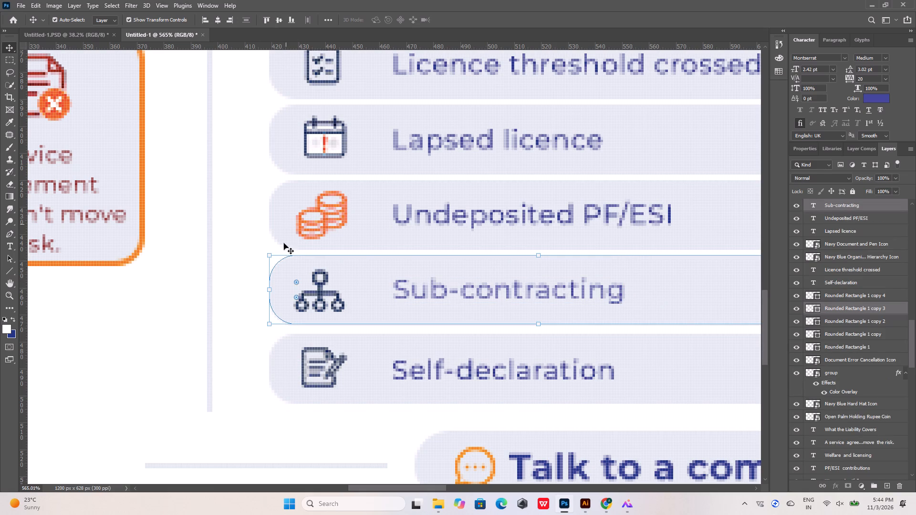
left_click(320, 293)
left_click(368, 281, "shift")
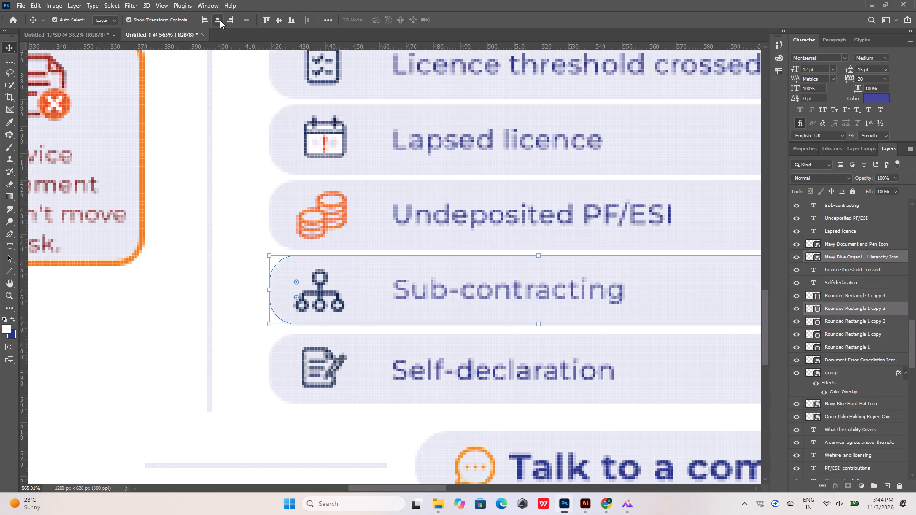
left_click(277, 19)
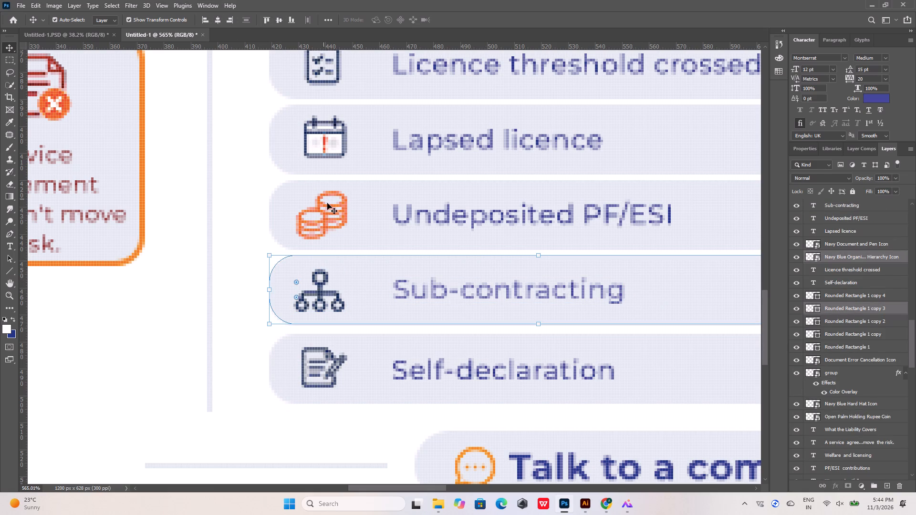
Vertically centre the orange coin stacks icon and the "Undeposited PF/ESI" text on their rounded bar.
left_click(328, 204)
left_click(338, 204)
left_click(366, 208, "shift")
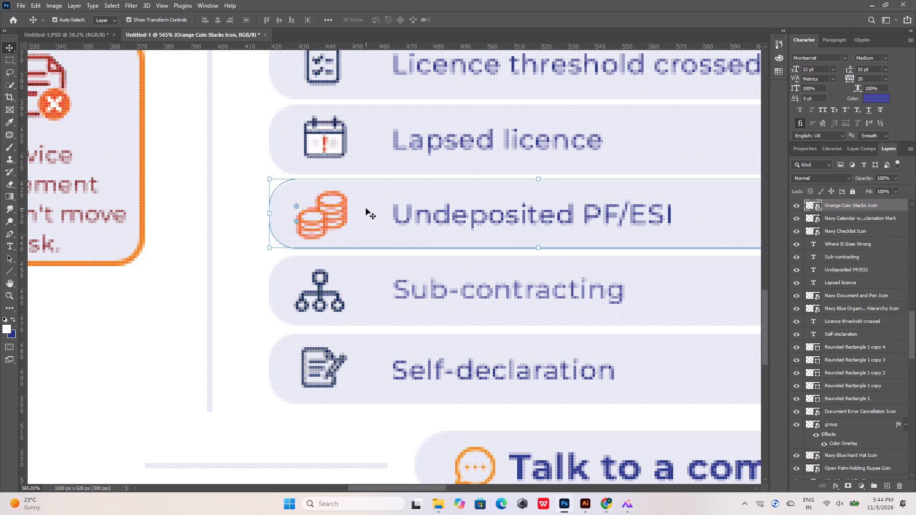
left_click(281, 22)
left_click(415, 216)
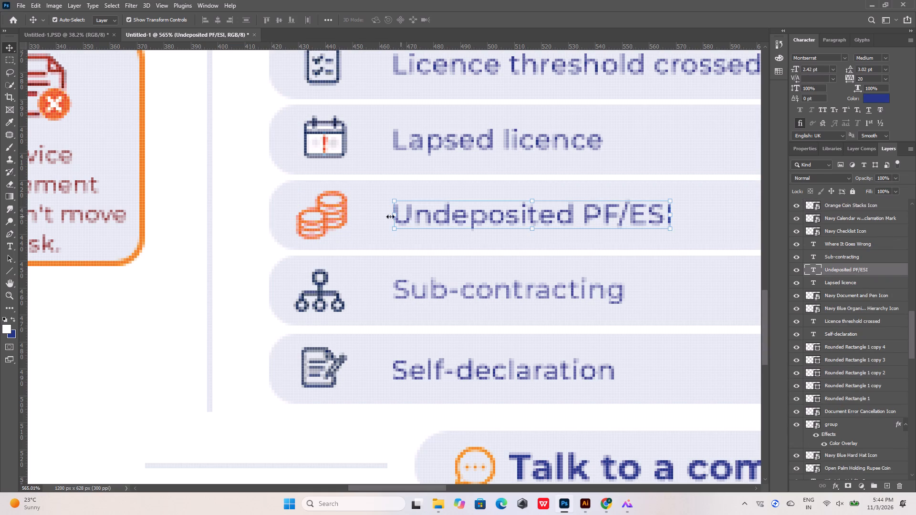
left_click(376, 216, "shift")
left_click(276, 18)
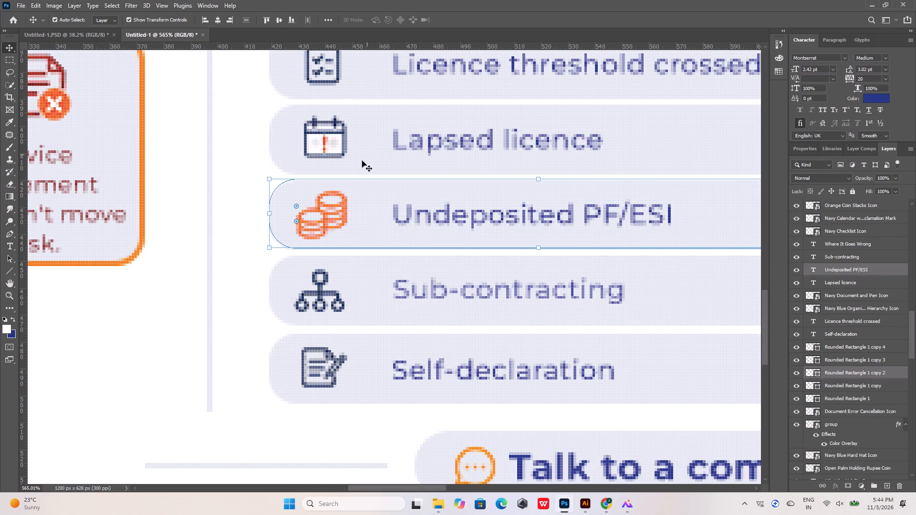
scroll(360, 168, "up", 9)
scroll(342, 198, "down", 14, "alt")
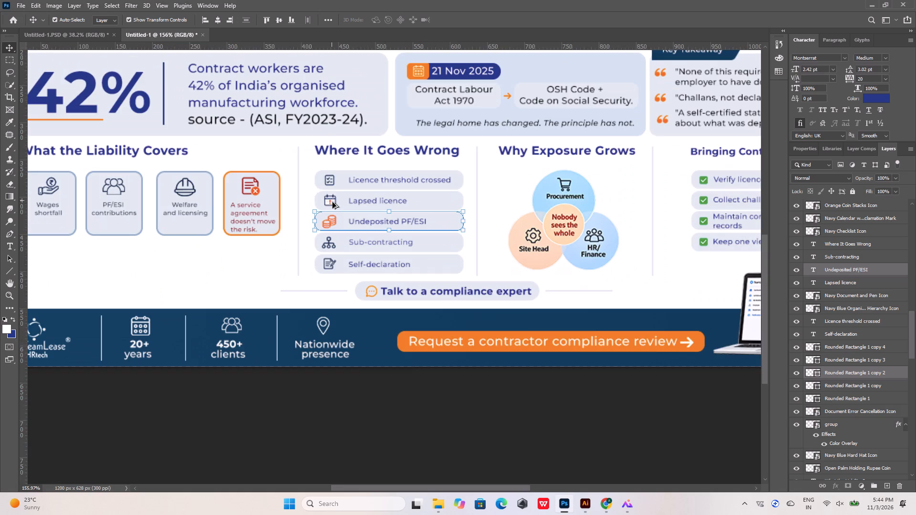
scroll(343, 242, "down", 4, "alt")
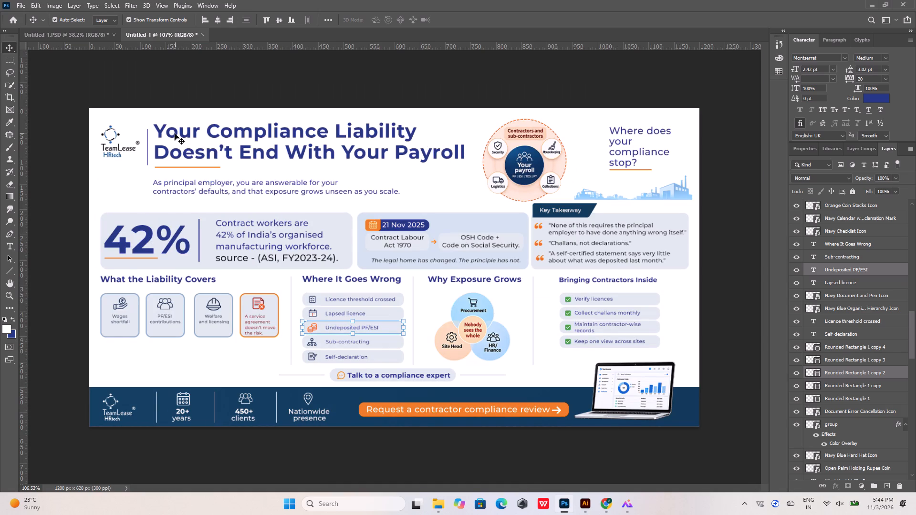
Export the layout as a 1200 x 628 px JPG at 100% quality, replacing Untitled-1 in Downloads.
left_click(20, 1)
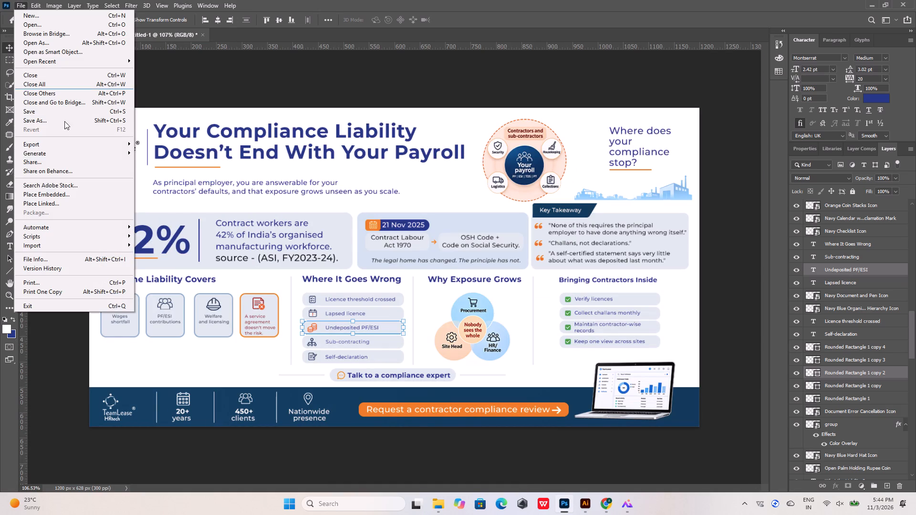
left_click(75, 141)
left_click(174, 152)
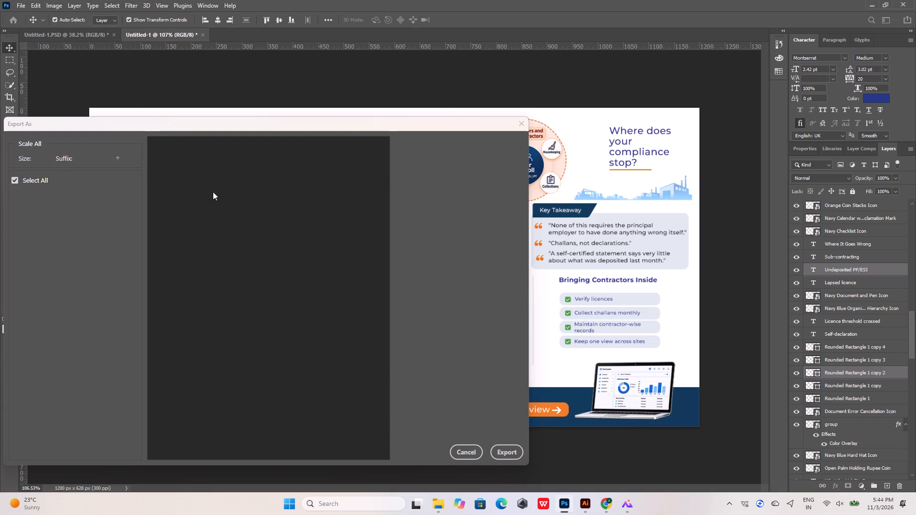
left_click(505, 450)
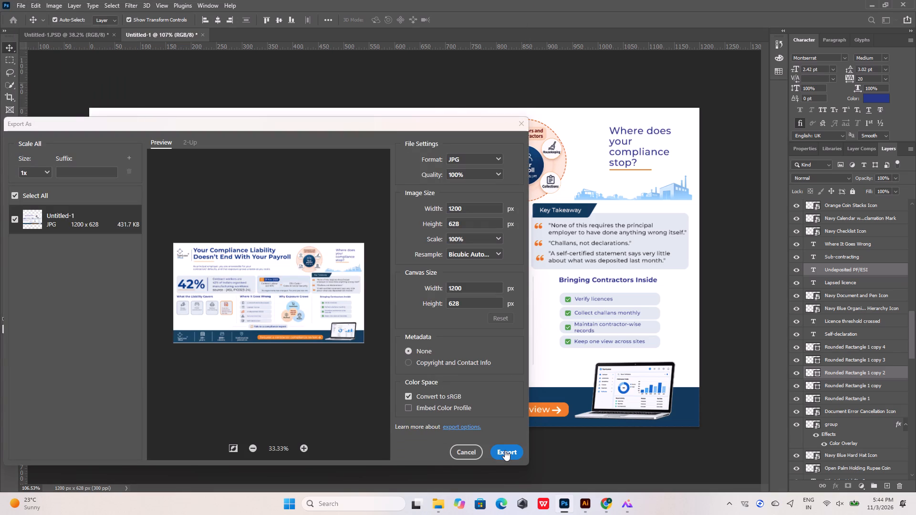
left_click(505, 450)
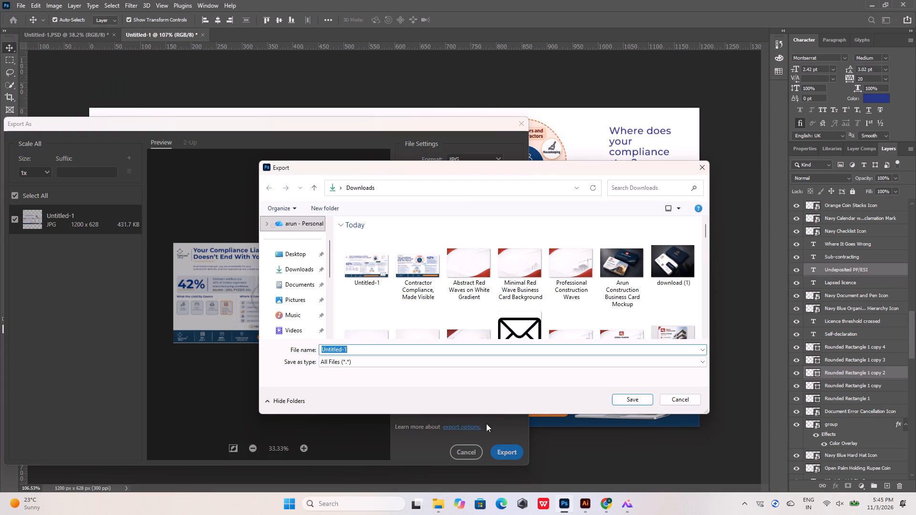
left_click(368, 267)
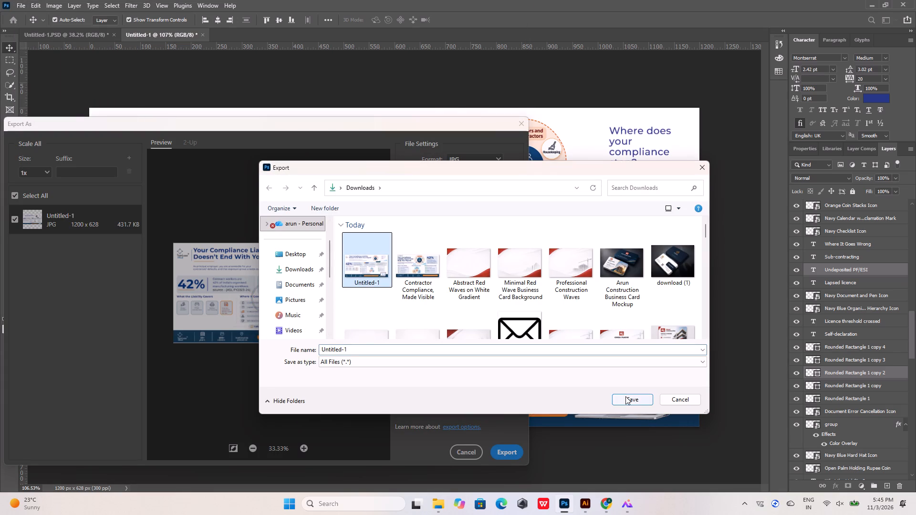
left_click(625, 396)
left_click(477, 251)
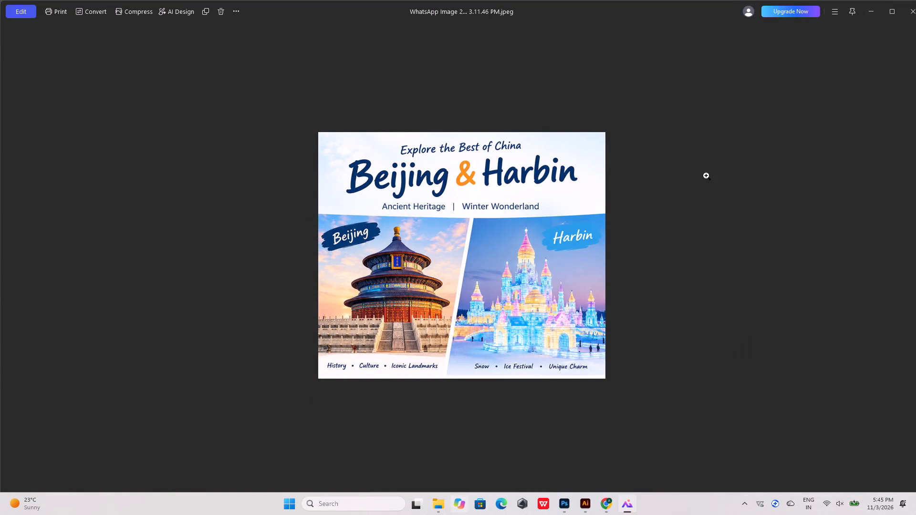
Close the Beijing & Harbin image and open the exported Untitled-1 JPG from the Downloads folder.
left_click(911, 6)
left_click(449, 498)
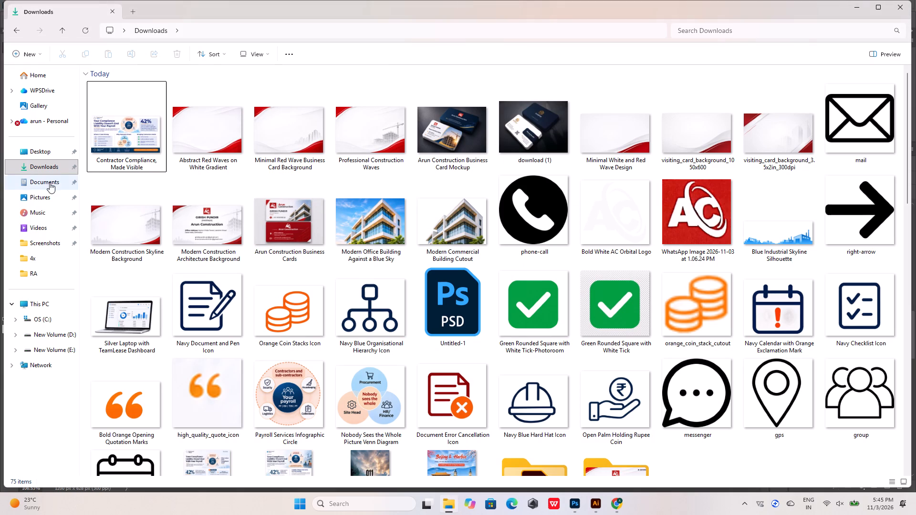
left_click(49, 180)
left_click(49, 167)
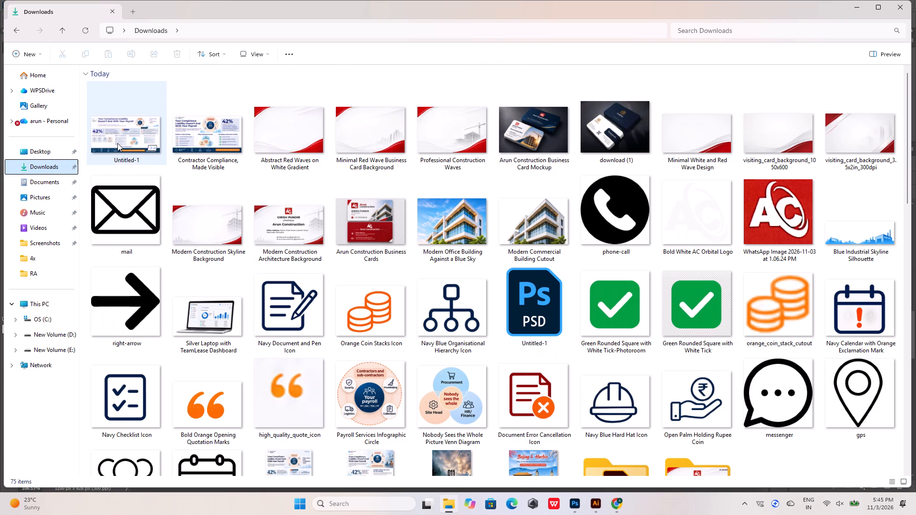
double_click(117, 143)
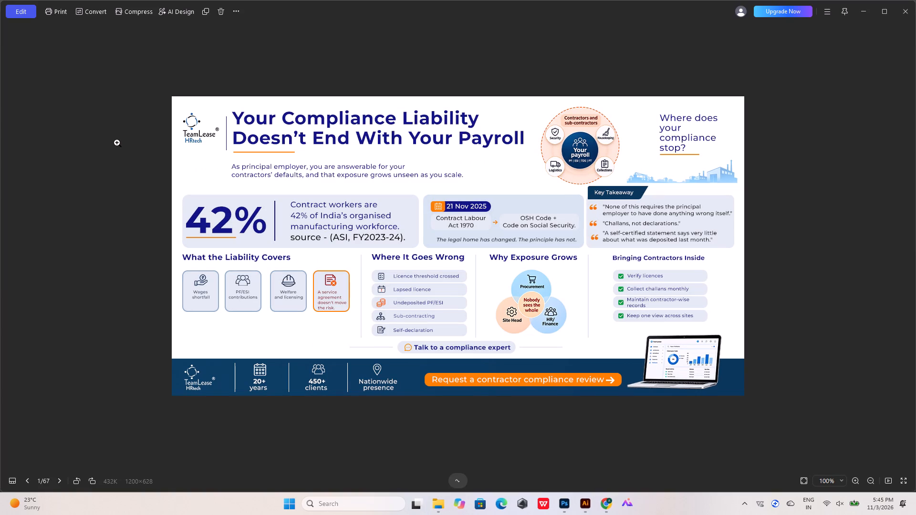
Examine the exported infographic at several magnifications, checking text sharpness, icons and alignment across the sections, including the "Bringing Contractors Inside" list.
scroll(435, 269, "up", 3)
scroll(435, 270, "down", 2)
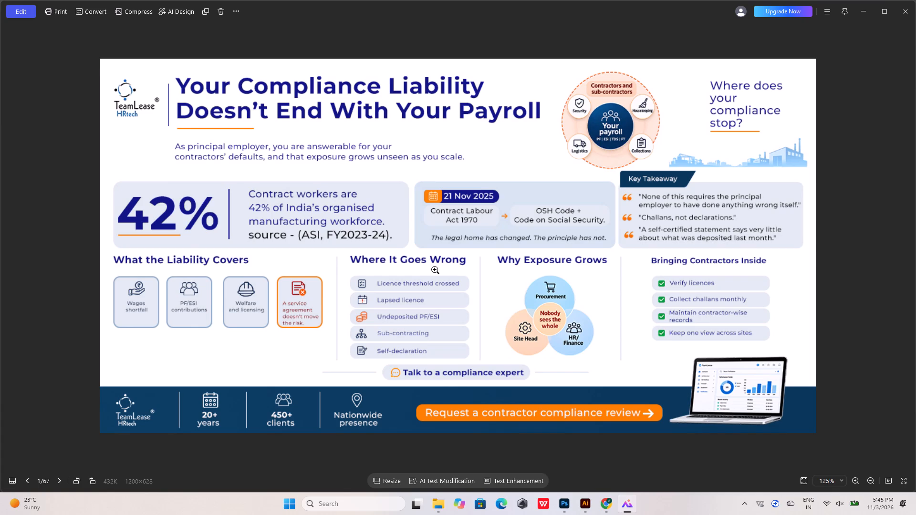
scroll(345, 214, "up", 2)
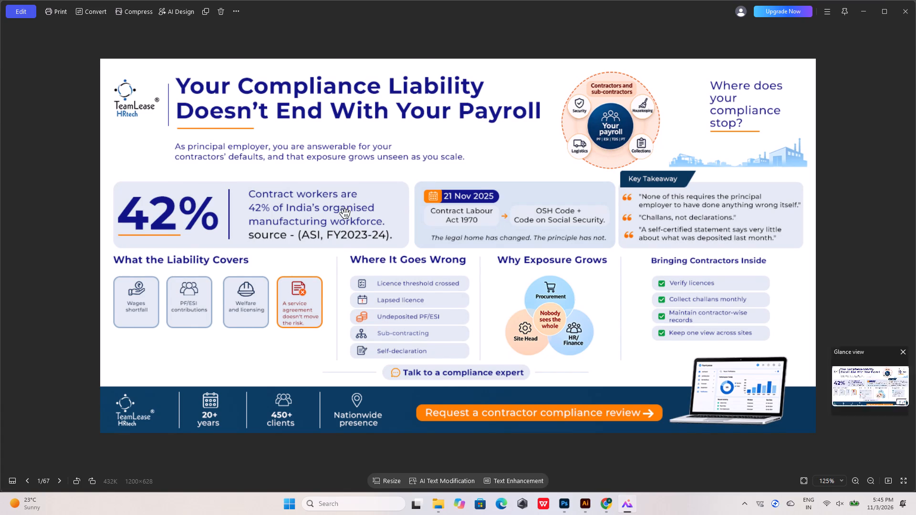
scroll(345, 214, "up", 3)
scroll(345, 214, "down", 3)
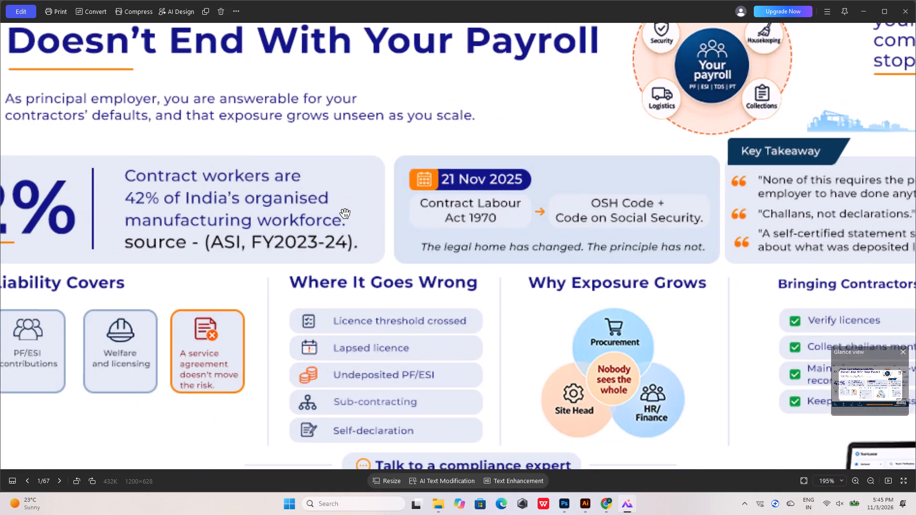
scroll(345, 214, "down", 1)
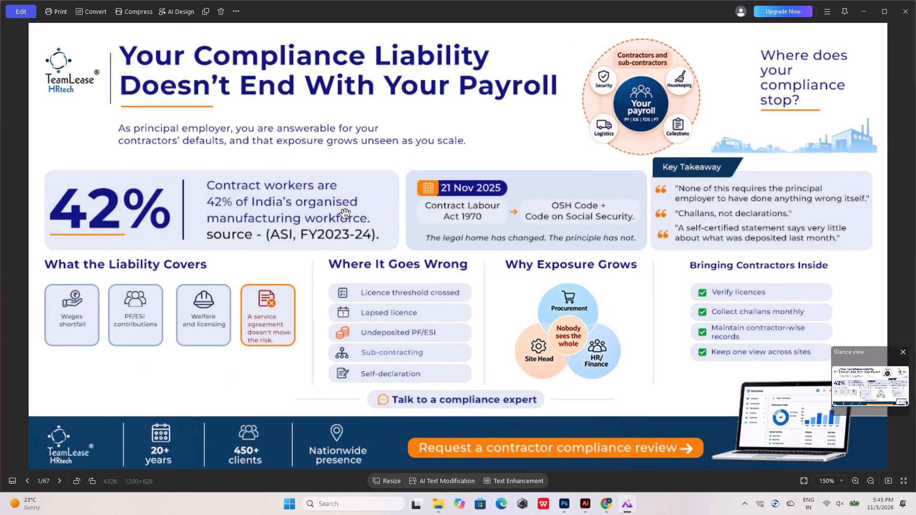
scroll(345, 214, "up", 4)
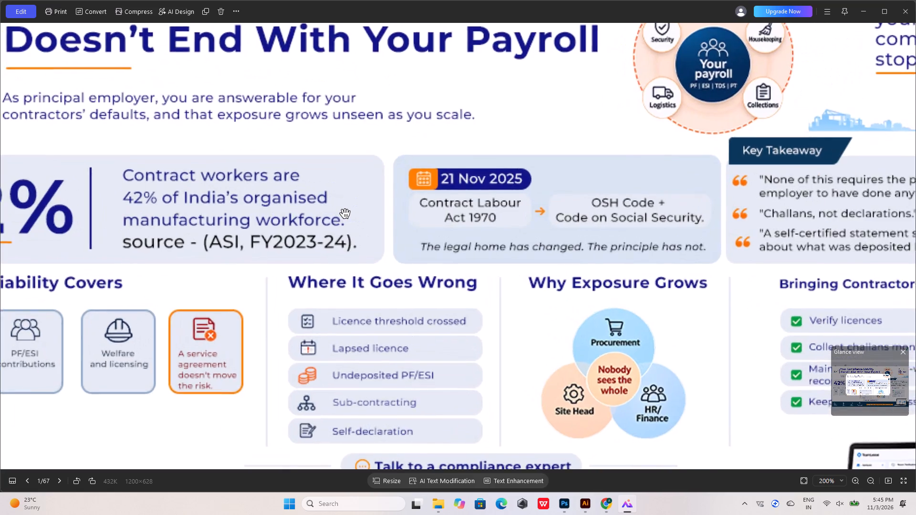
scroll(345, 214, "up", 1)
scroll(345, 214, "down", 7)
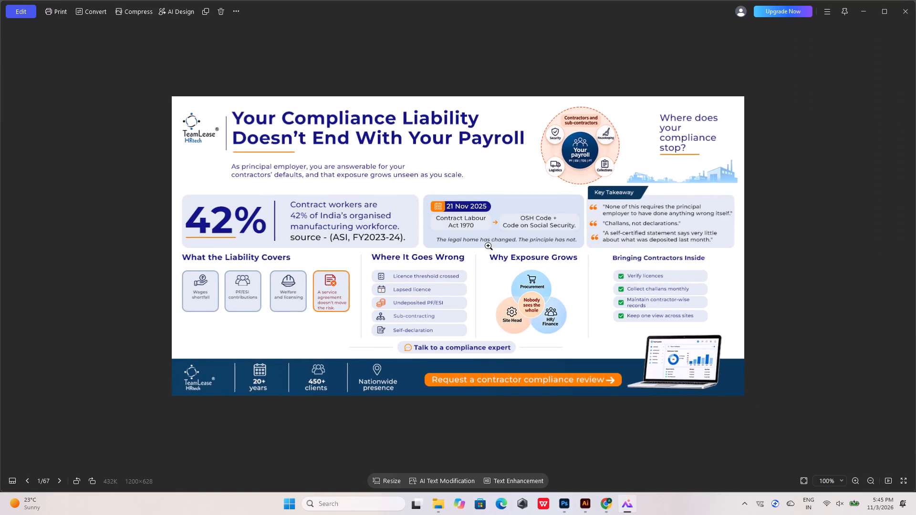
scroll(697, 282, "up", 8)
scroll(420, 183, "down", 4)
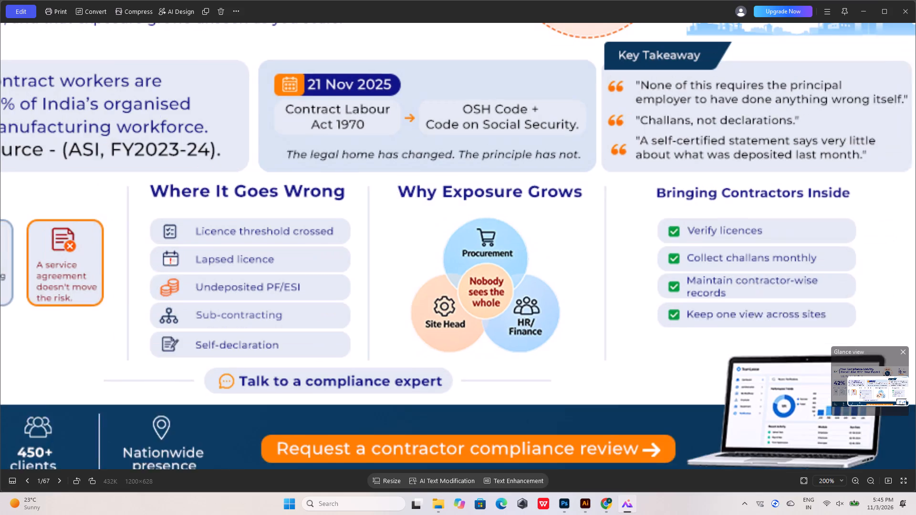
scroll(717, 262, "up", 4)
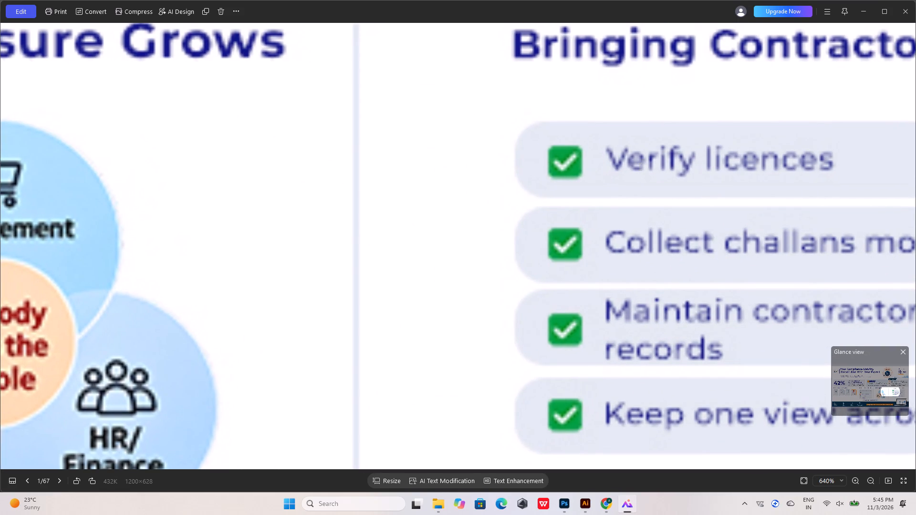
scroll(628, 250, "down", 8)
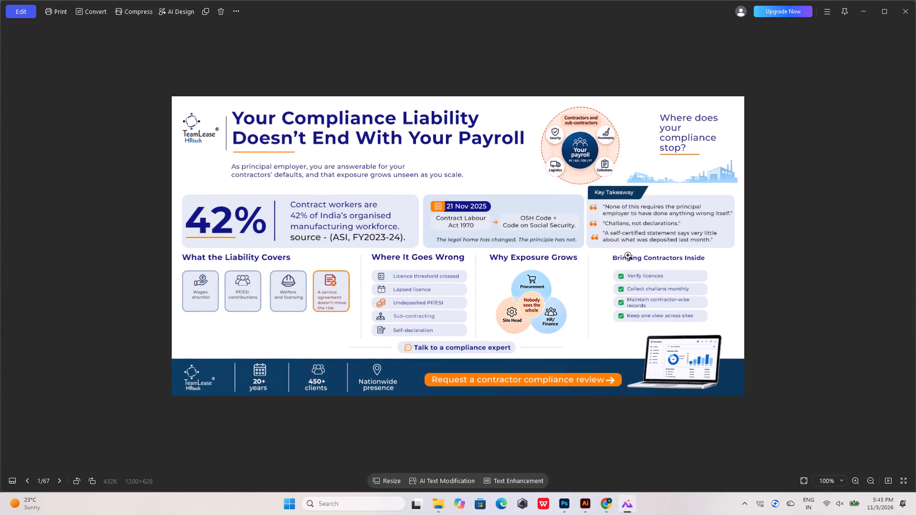
scroll(628, 256, "up", 3)
scroll(628, 256, "down", 1)
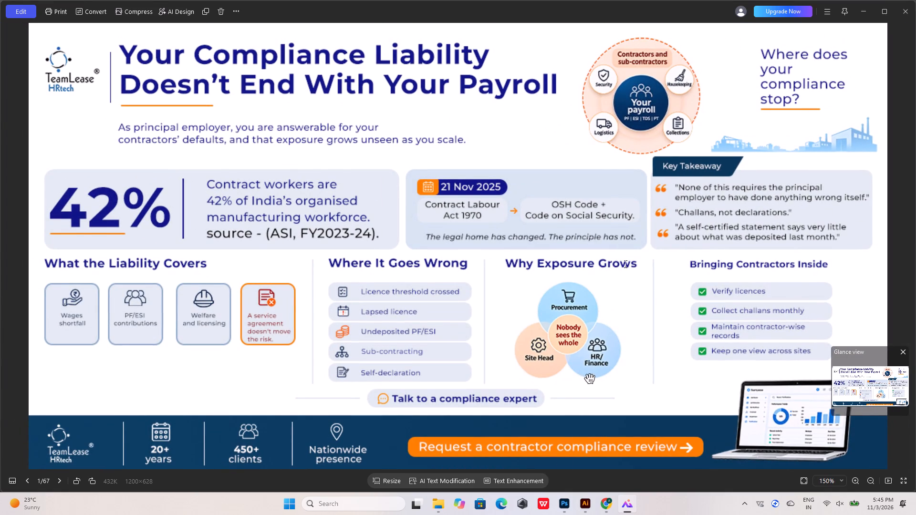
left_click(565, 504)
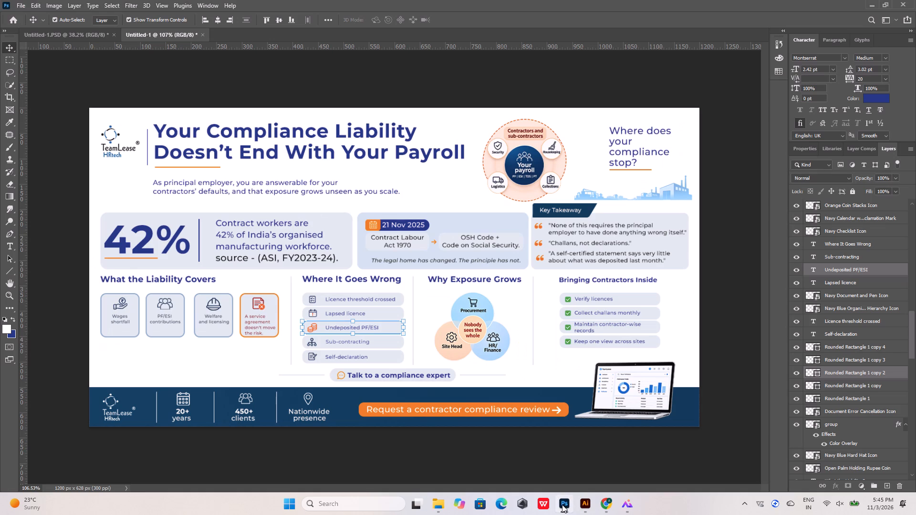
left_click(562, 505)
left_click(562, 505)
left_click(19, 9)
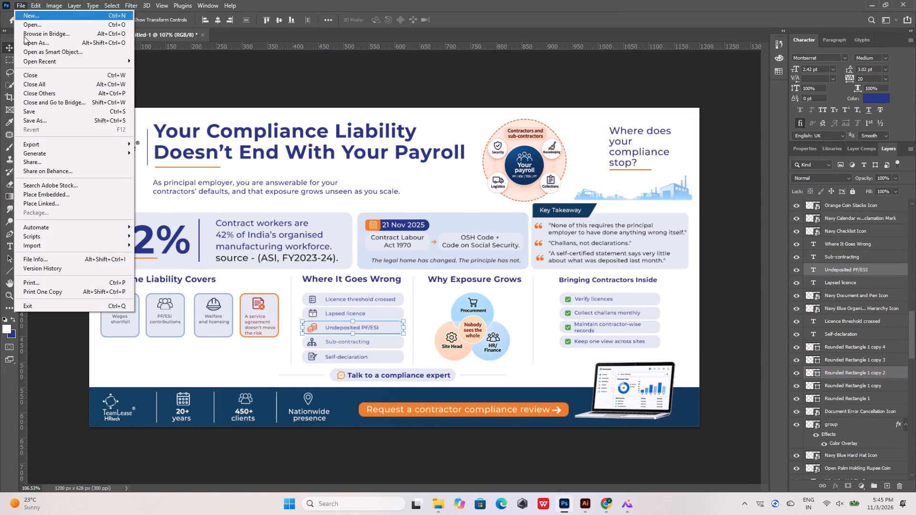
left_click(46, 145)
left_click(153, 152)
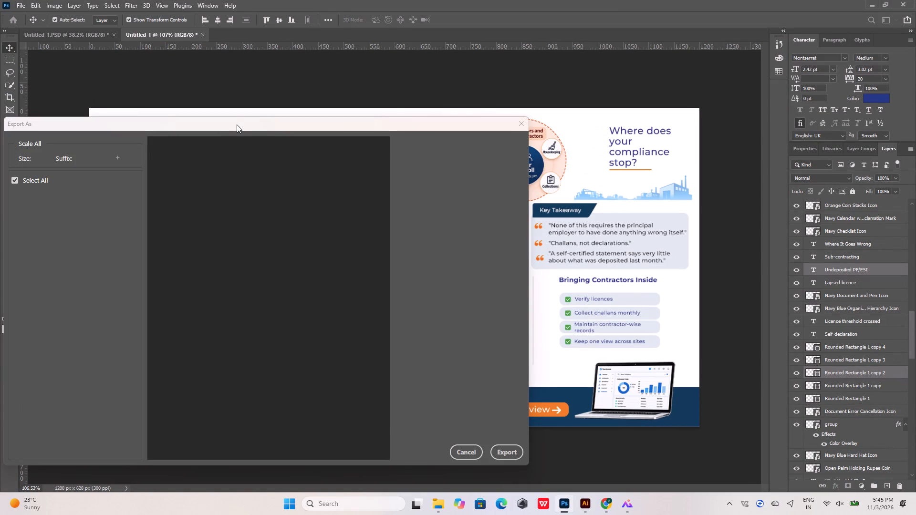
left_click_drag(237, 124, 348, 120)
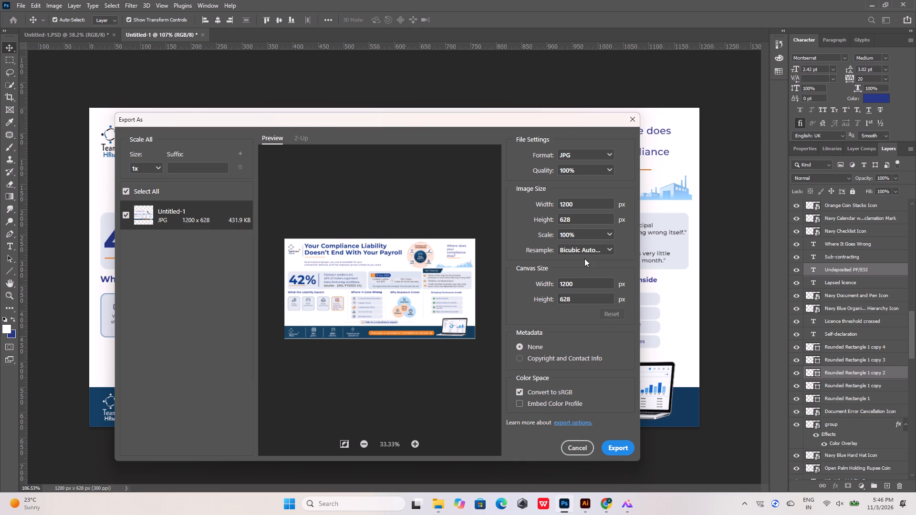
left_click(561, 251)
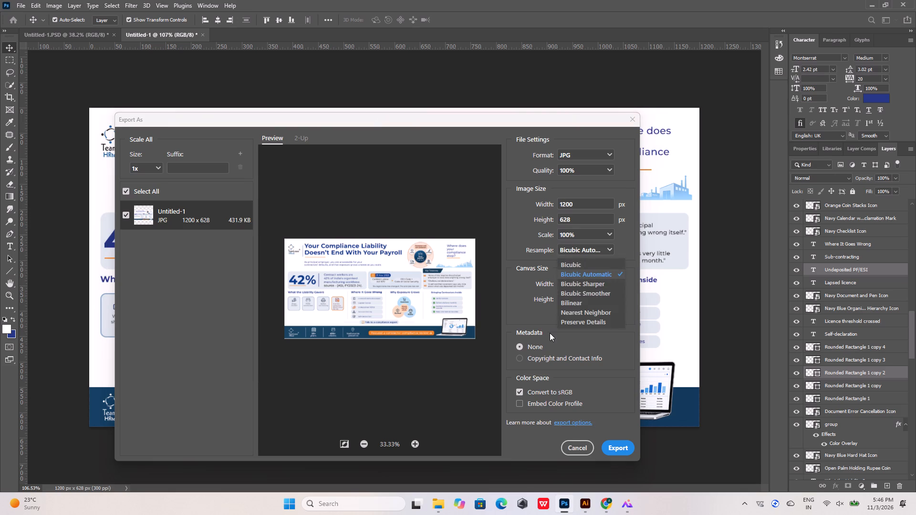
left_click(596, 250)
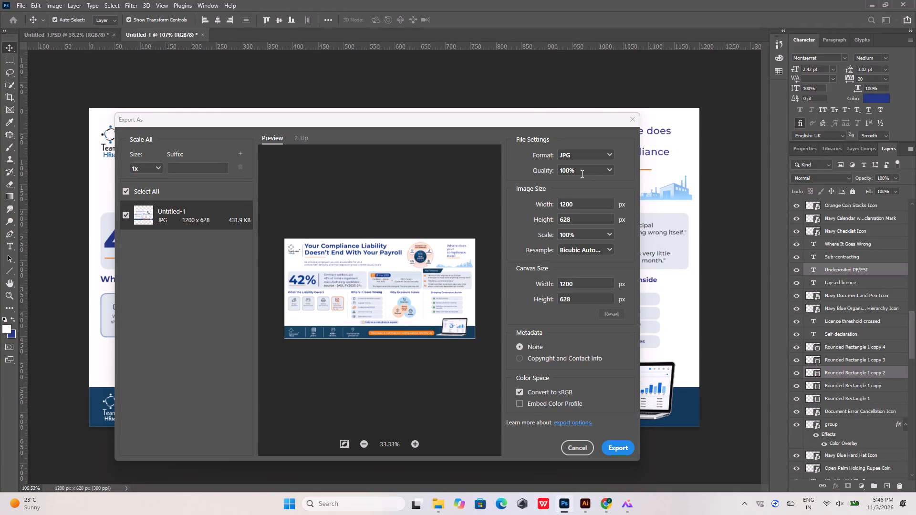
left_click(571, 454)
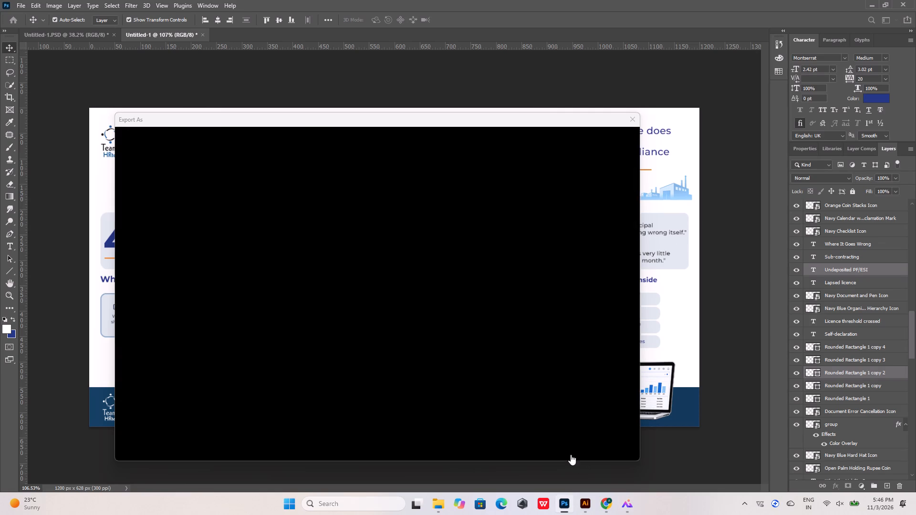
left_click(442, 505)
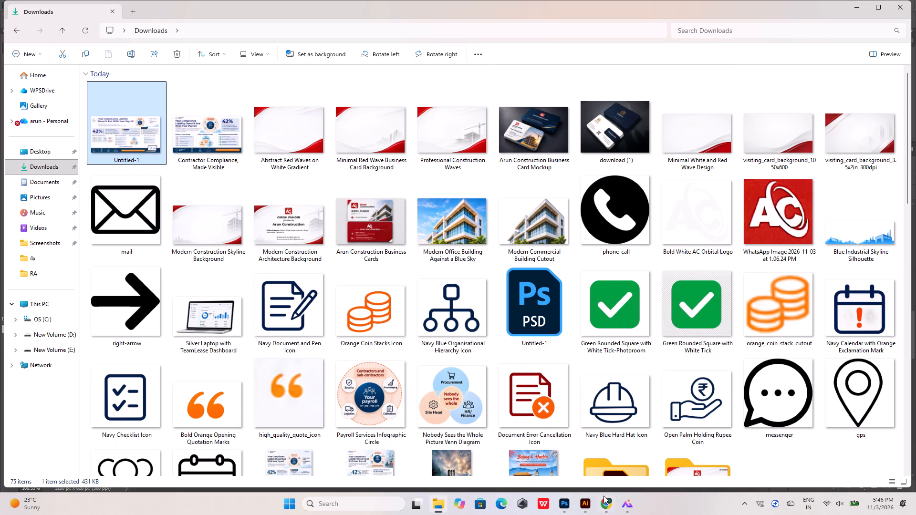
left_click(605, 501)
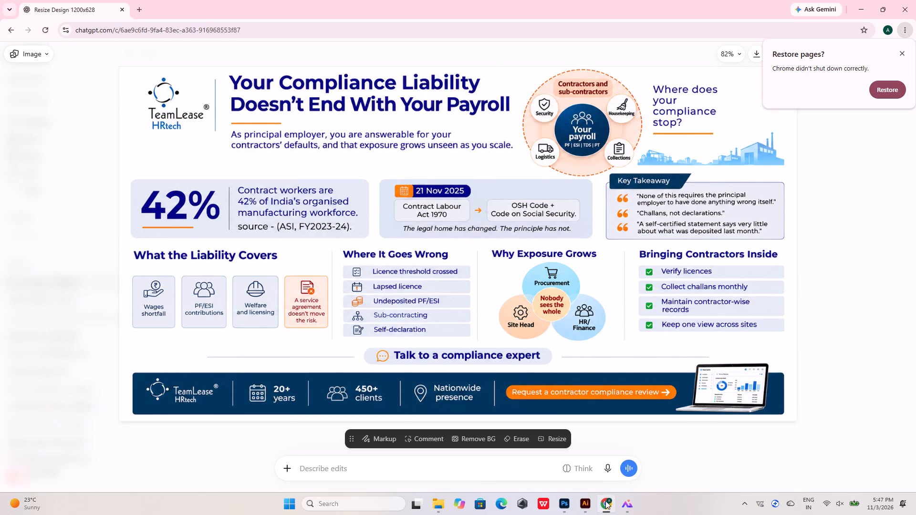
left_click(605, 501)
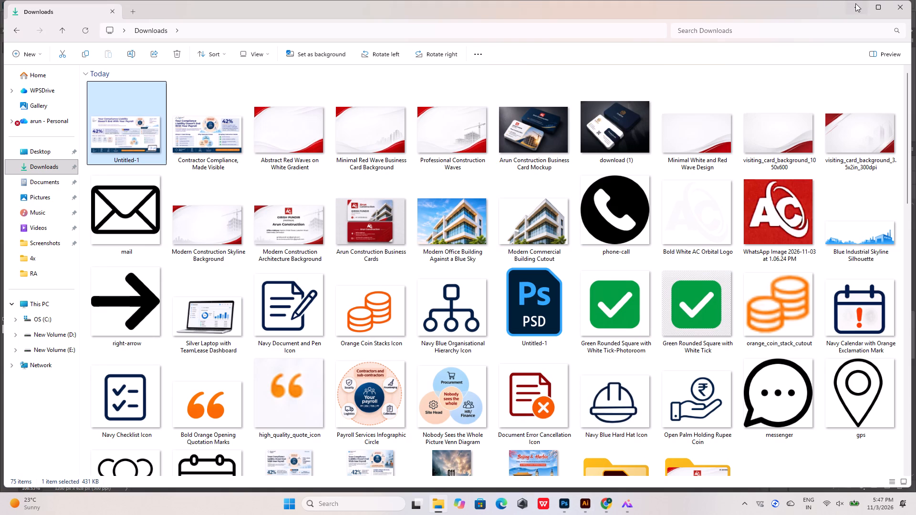
Minimise the Downloads folder, Photoshop and the image viewer, and launch Chrome from its profile shortcut on the desktop.
left_click(855, 3)
left_click(868, 3)
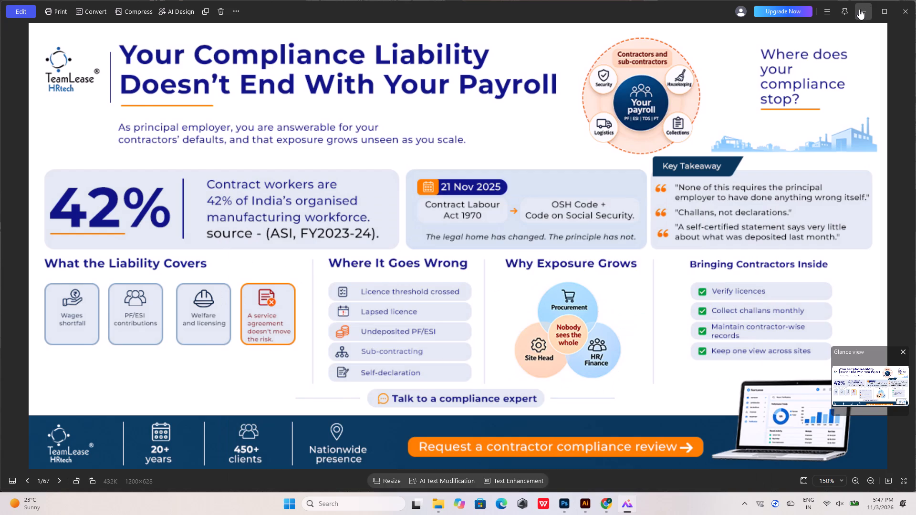
left_click(860, 9)
double_click(97, 29)
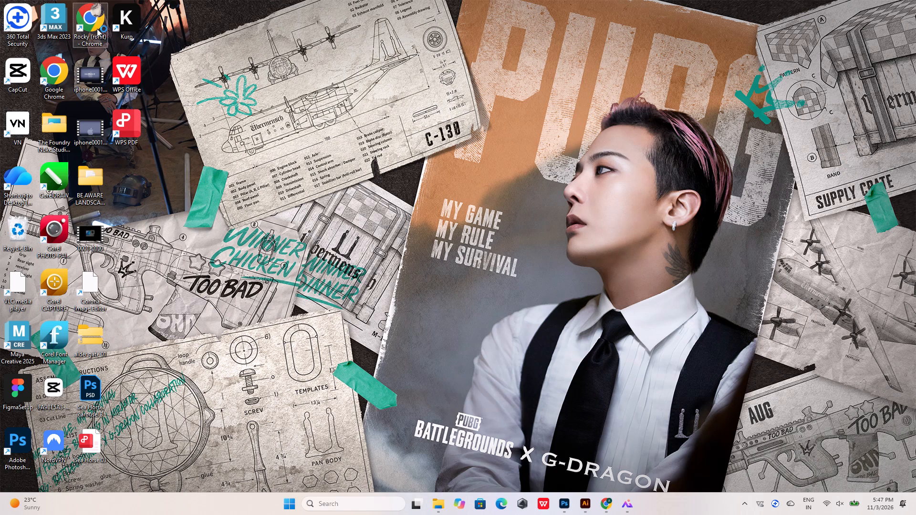
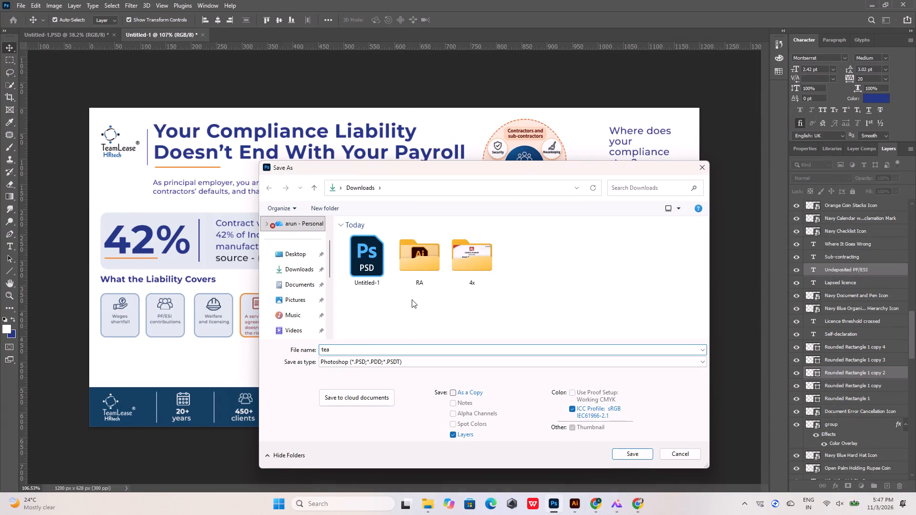
Complete the file name as "teamlease 1" and save the landscape banner as a Photoshop file in Downloads.
type("mlease")
key("space")
key("1")
key("Return")
key("Return")
key("Return")
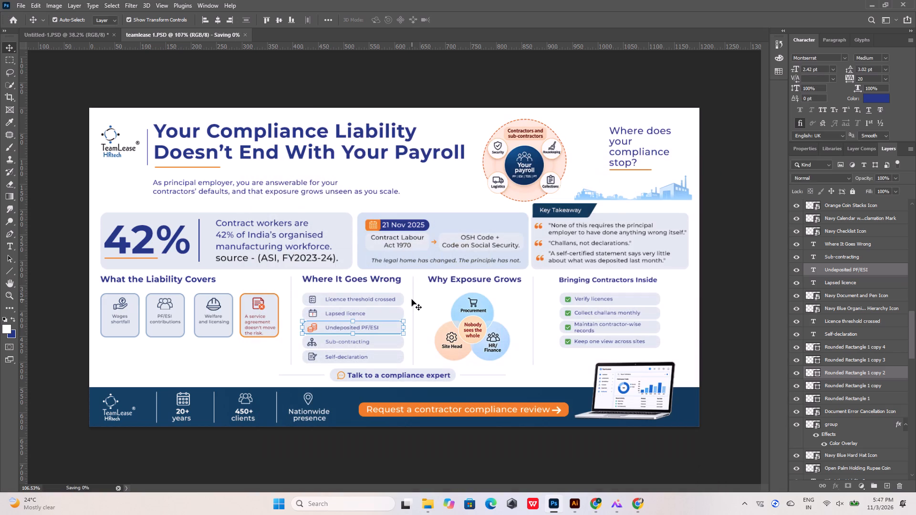
Save the open Untitled-1.PSD portrait infographic on the computer as a Photoshop file named "teamlease 2" in Downloads.
left_click(43, 31)
left_click(20, 3)
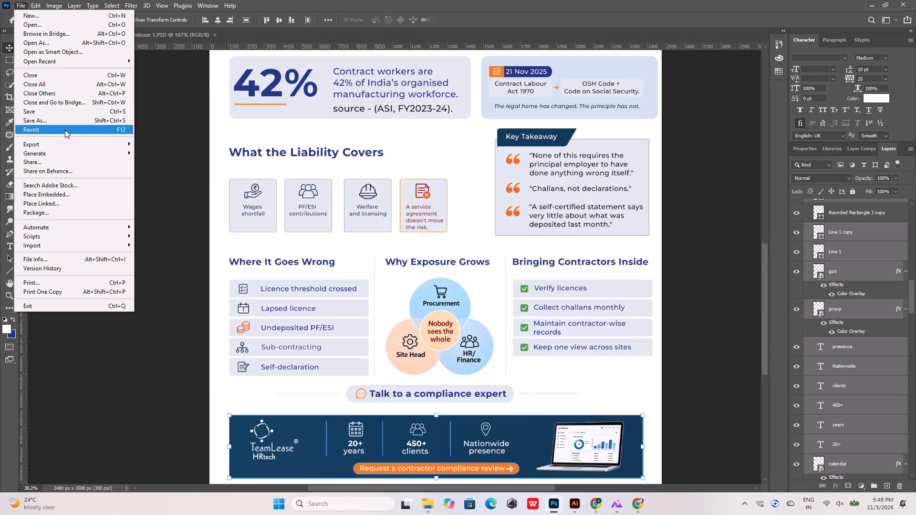
left_click(66, 123)
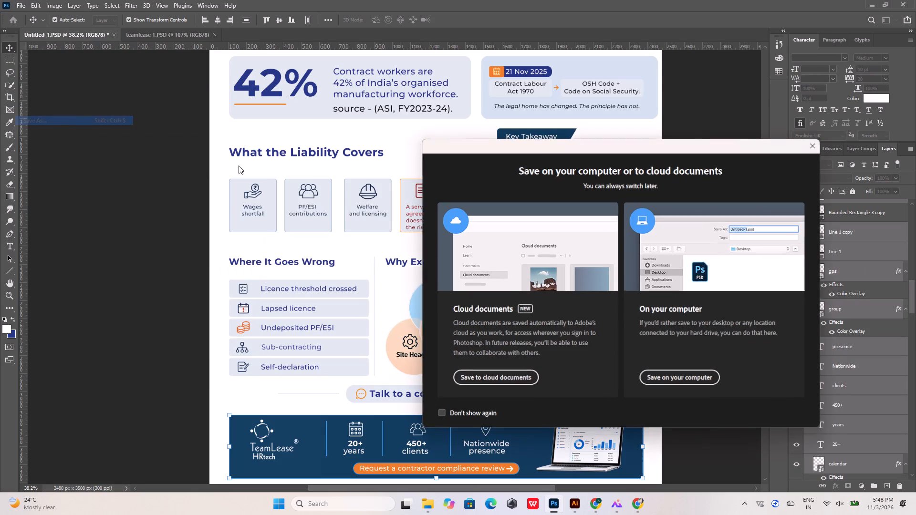
left_click(674, 383)
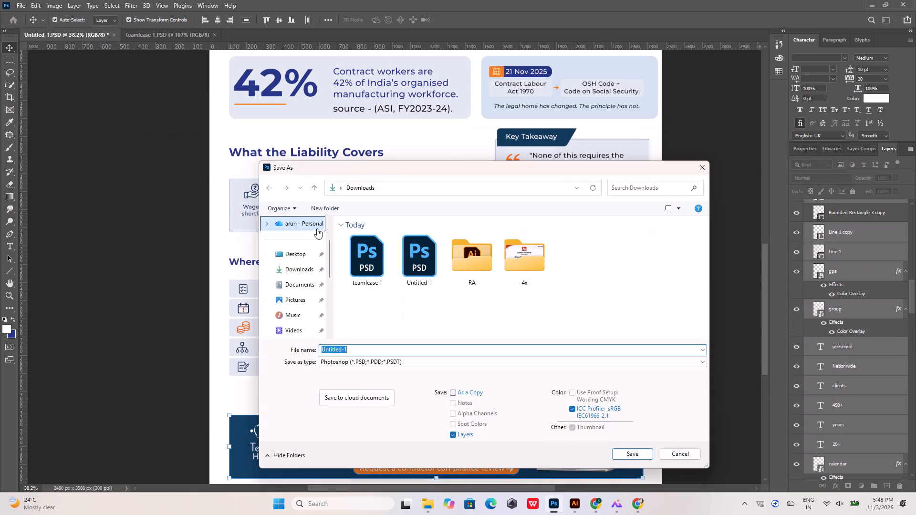
left_click(363, 346)
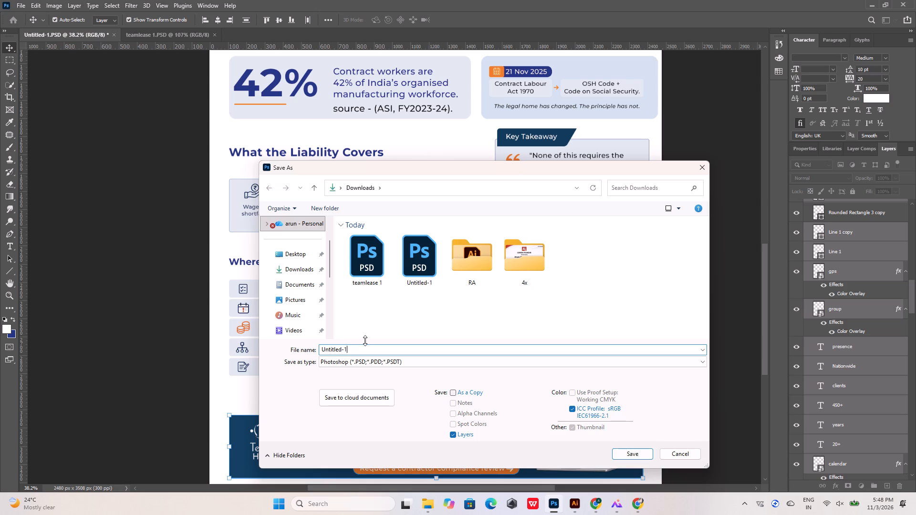
key("BackSpace")
key("BackSpace")
key("BackSpace")
key("BackSpace")
key("BackSpace")
key("BackSpace")
key("BackSpace")
key("BackSpace")
key("BackSpace")
key("BackSpace")
key("BackSpace")
key("BackSpace")
key("BackSpace")
key("BackSpace")
key("BackSpace")
key("BackSpace")
key("BackSpace")
type("teamlease 2")
key("Return")
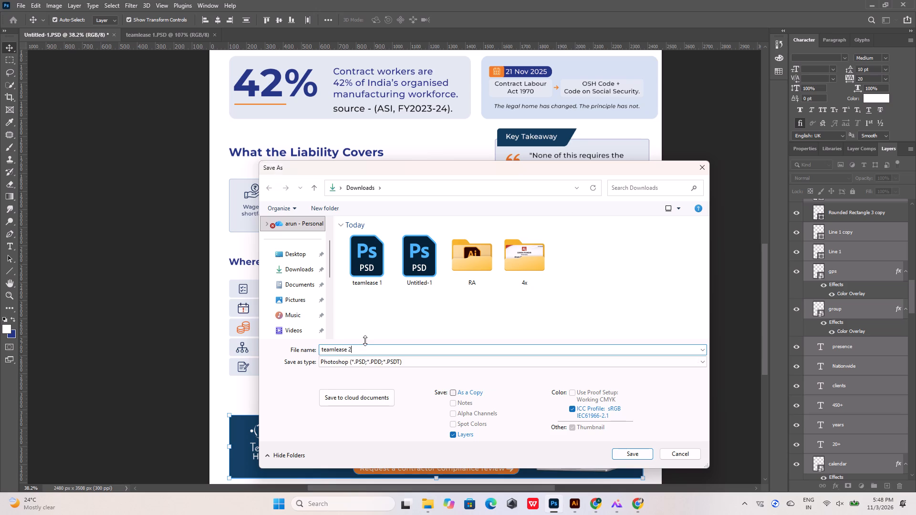
key("Return")
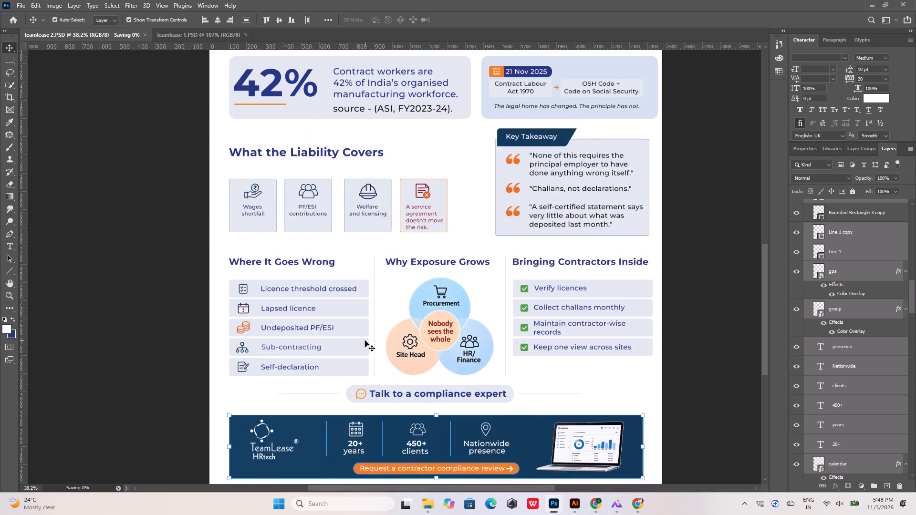
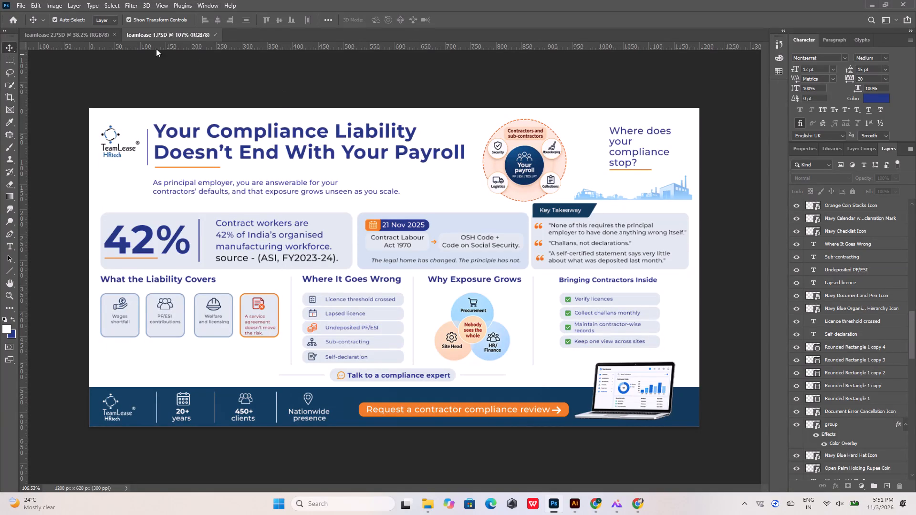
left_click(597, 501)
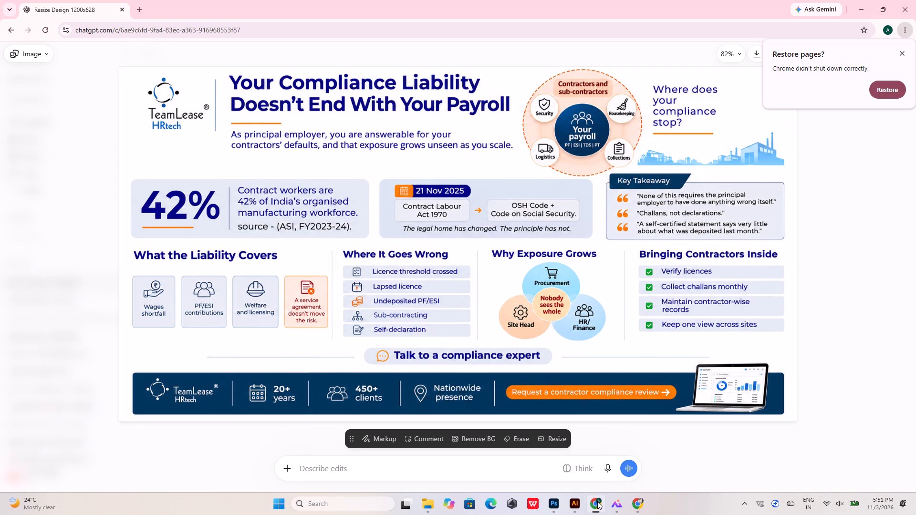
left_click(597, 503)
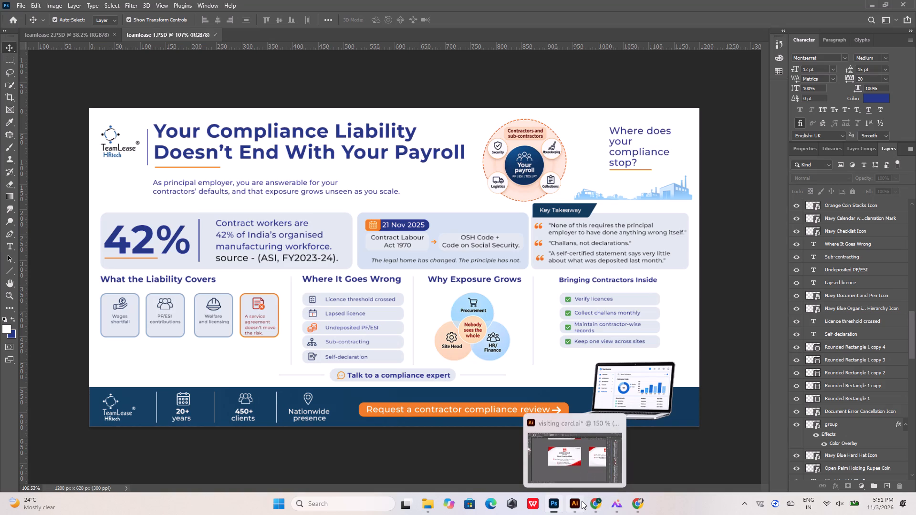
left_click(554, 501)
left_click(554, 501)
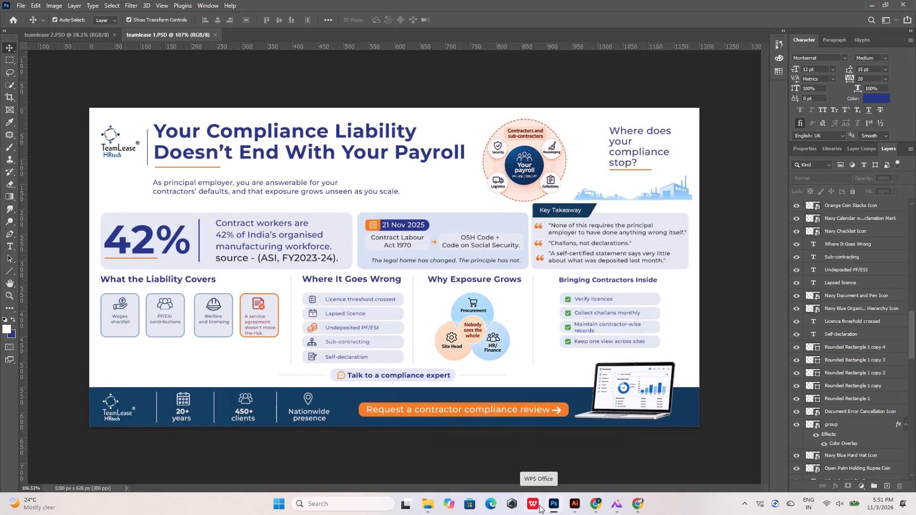
Switch to Illustrator and capture a screenshot of the Arun Construction visiting card front with curved red corners in visiting card.ai.
left_click(550, 505)
scroll(496, 430, "up", 2)
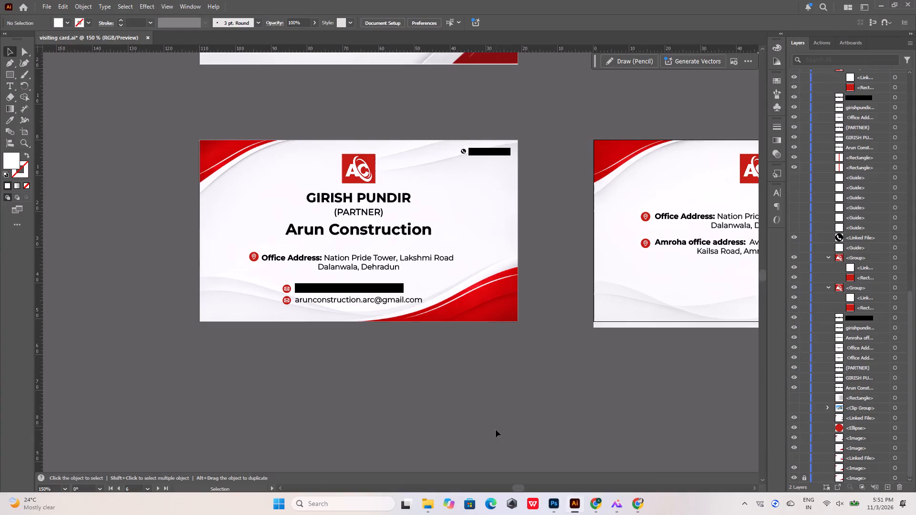
scroll(496, 430, "up", 18)
scroll(496, 430, "down", 9)
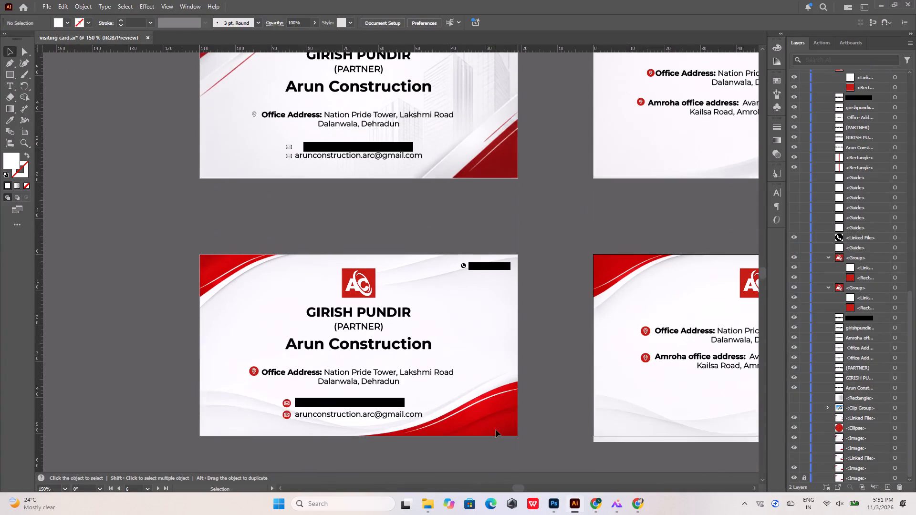
scroll(496, 430, "down", 7)
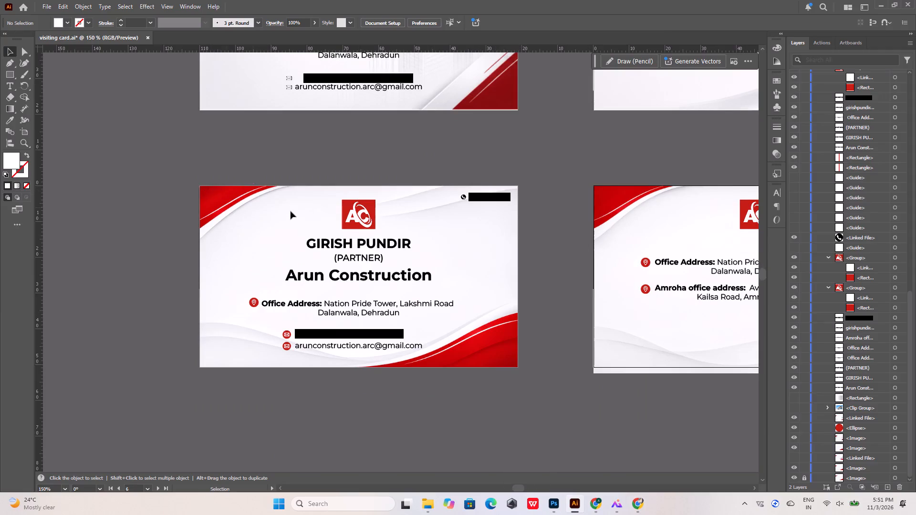
key("Print")
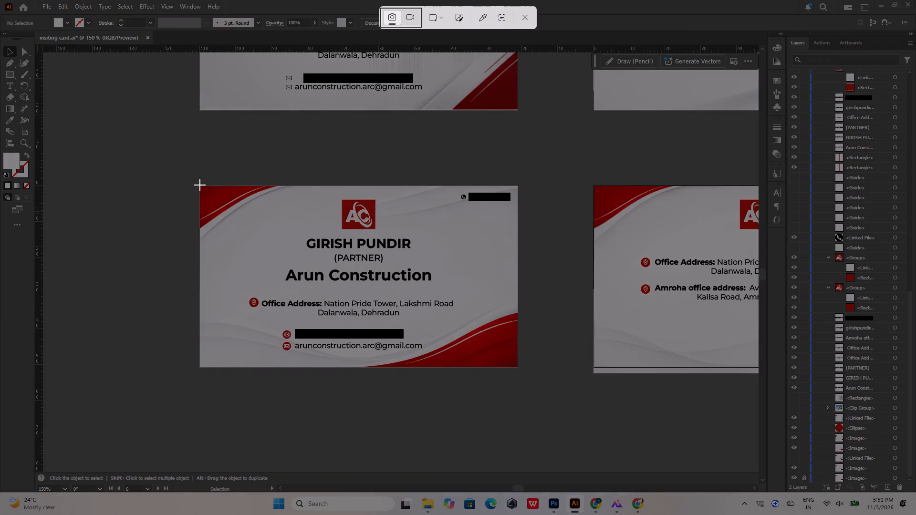
left_click_drag(200, 188, 511, 362)
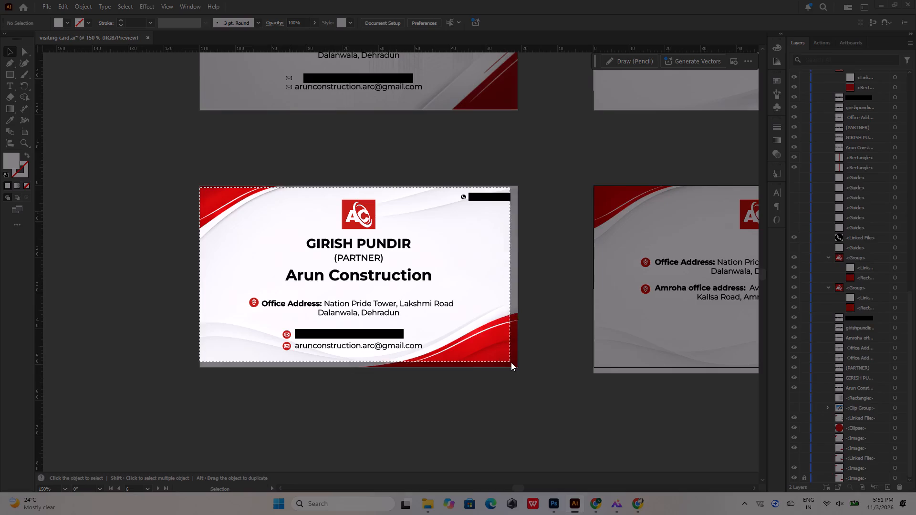
left_click_drag(511, 362, 517, 366)
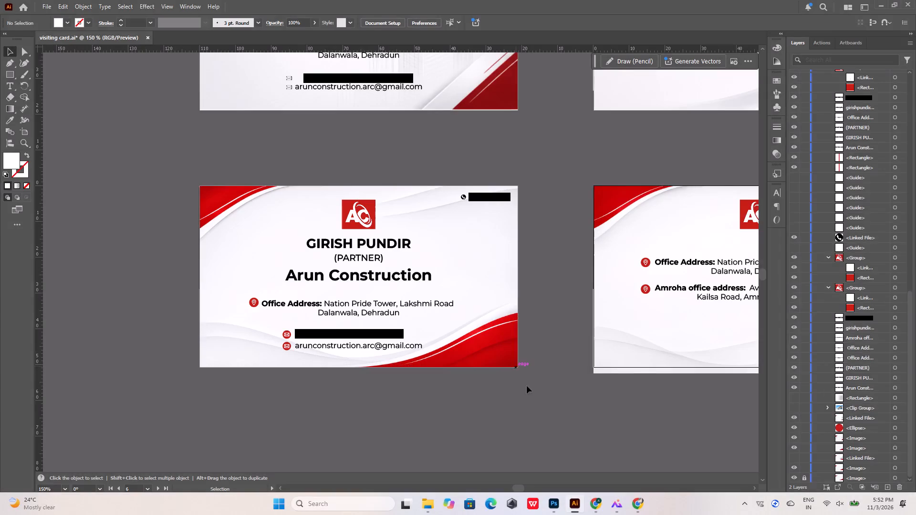
Switch to the Chrome window showing the TeamLease design and move its taskbar icon to the end of the app row.
left_click(595, 503)
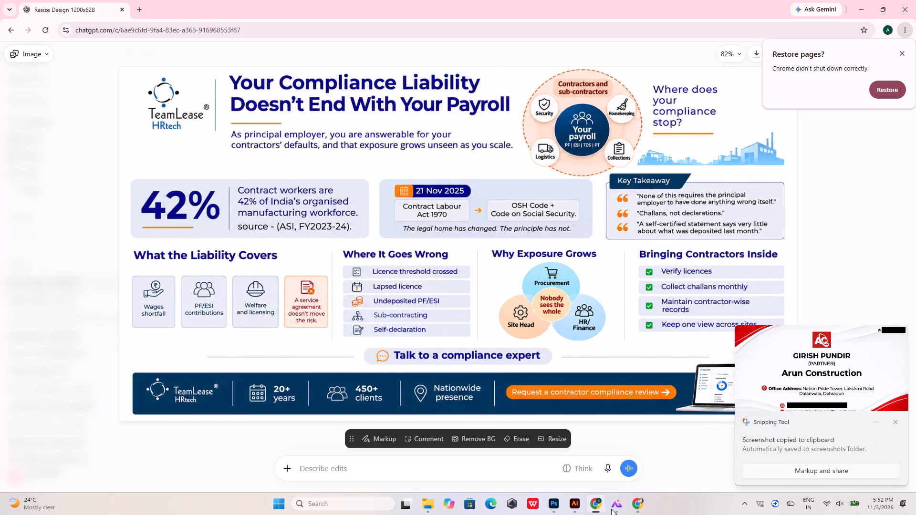
left_click_drag(596, 505, 664, 508)
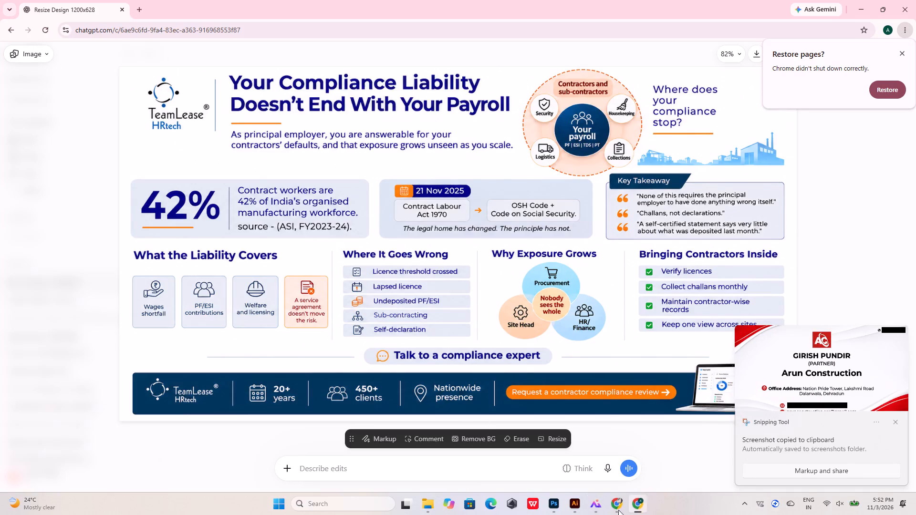